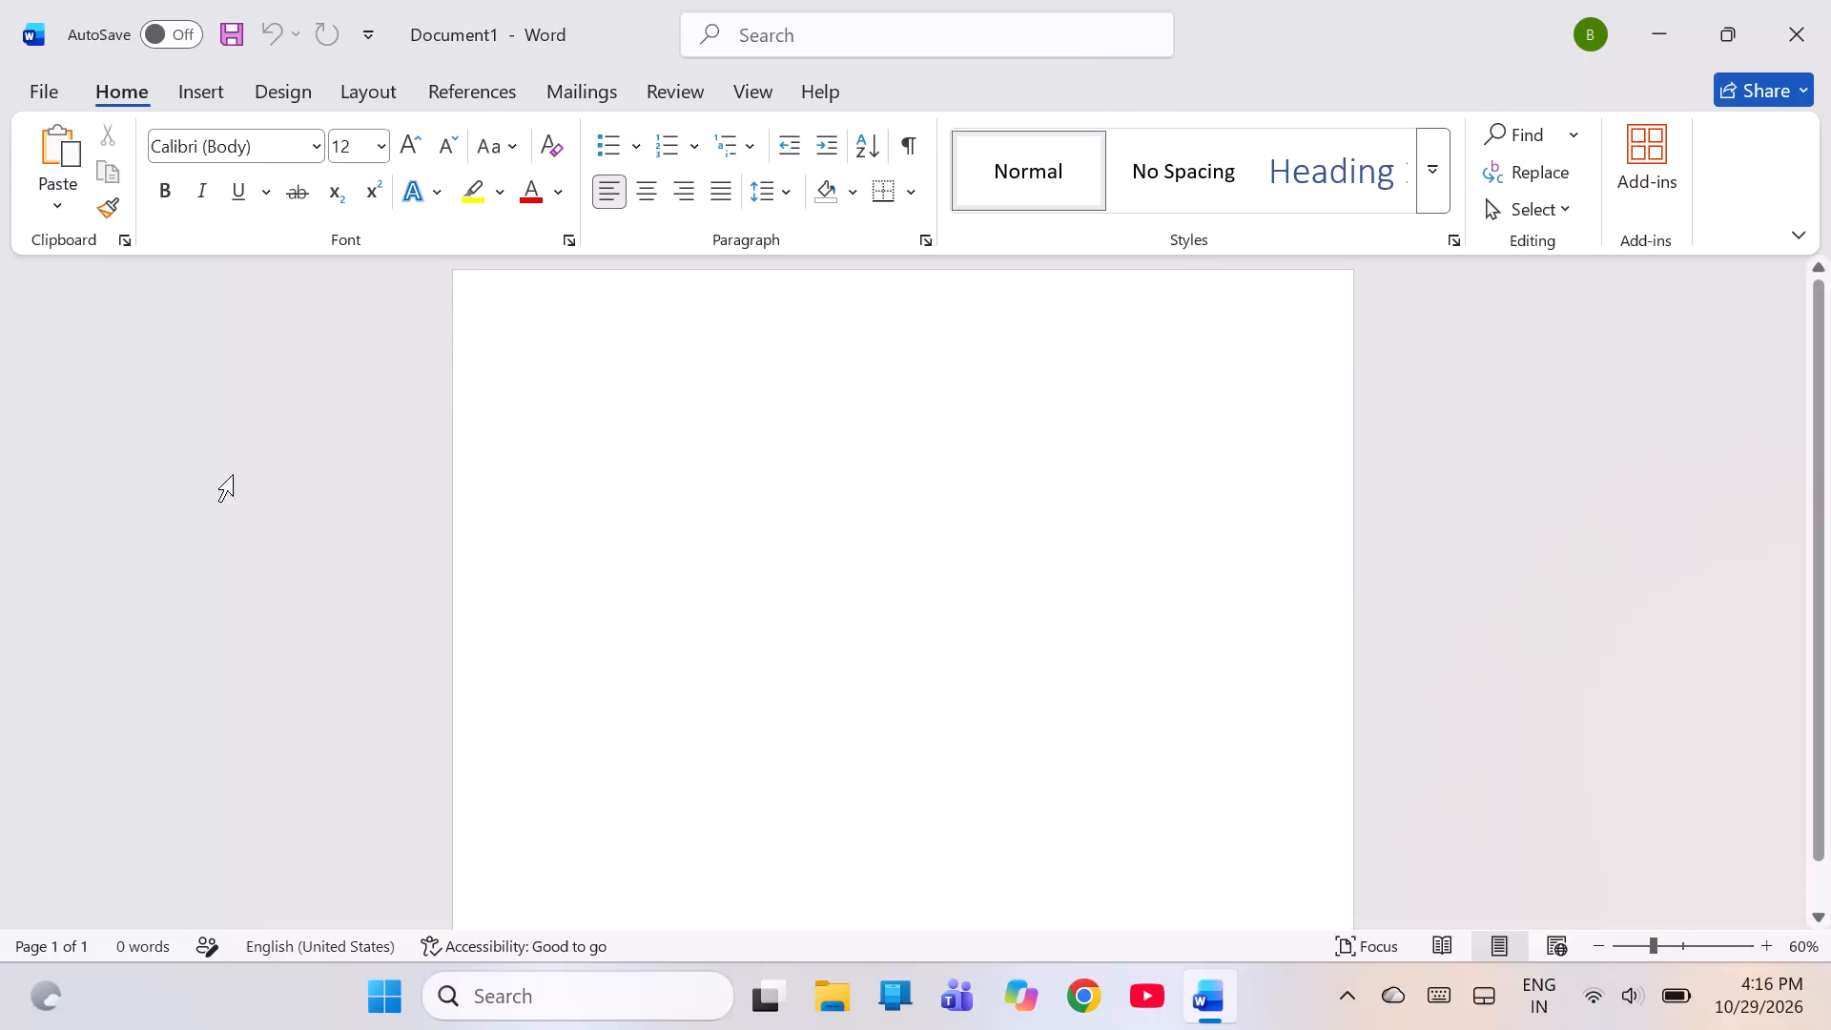
# Insert a table with 4 columns and 8 rows, using AutoFit to contents.
pyautogui.click(197, 101)
pyautogui.click(218, 198)
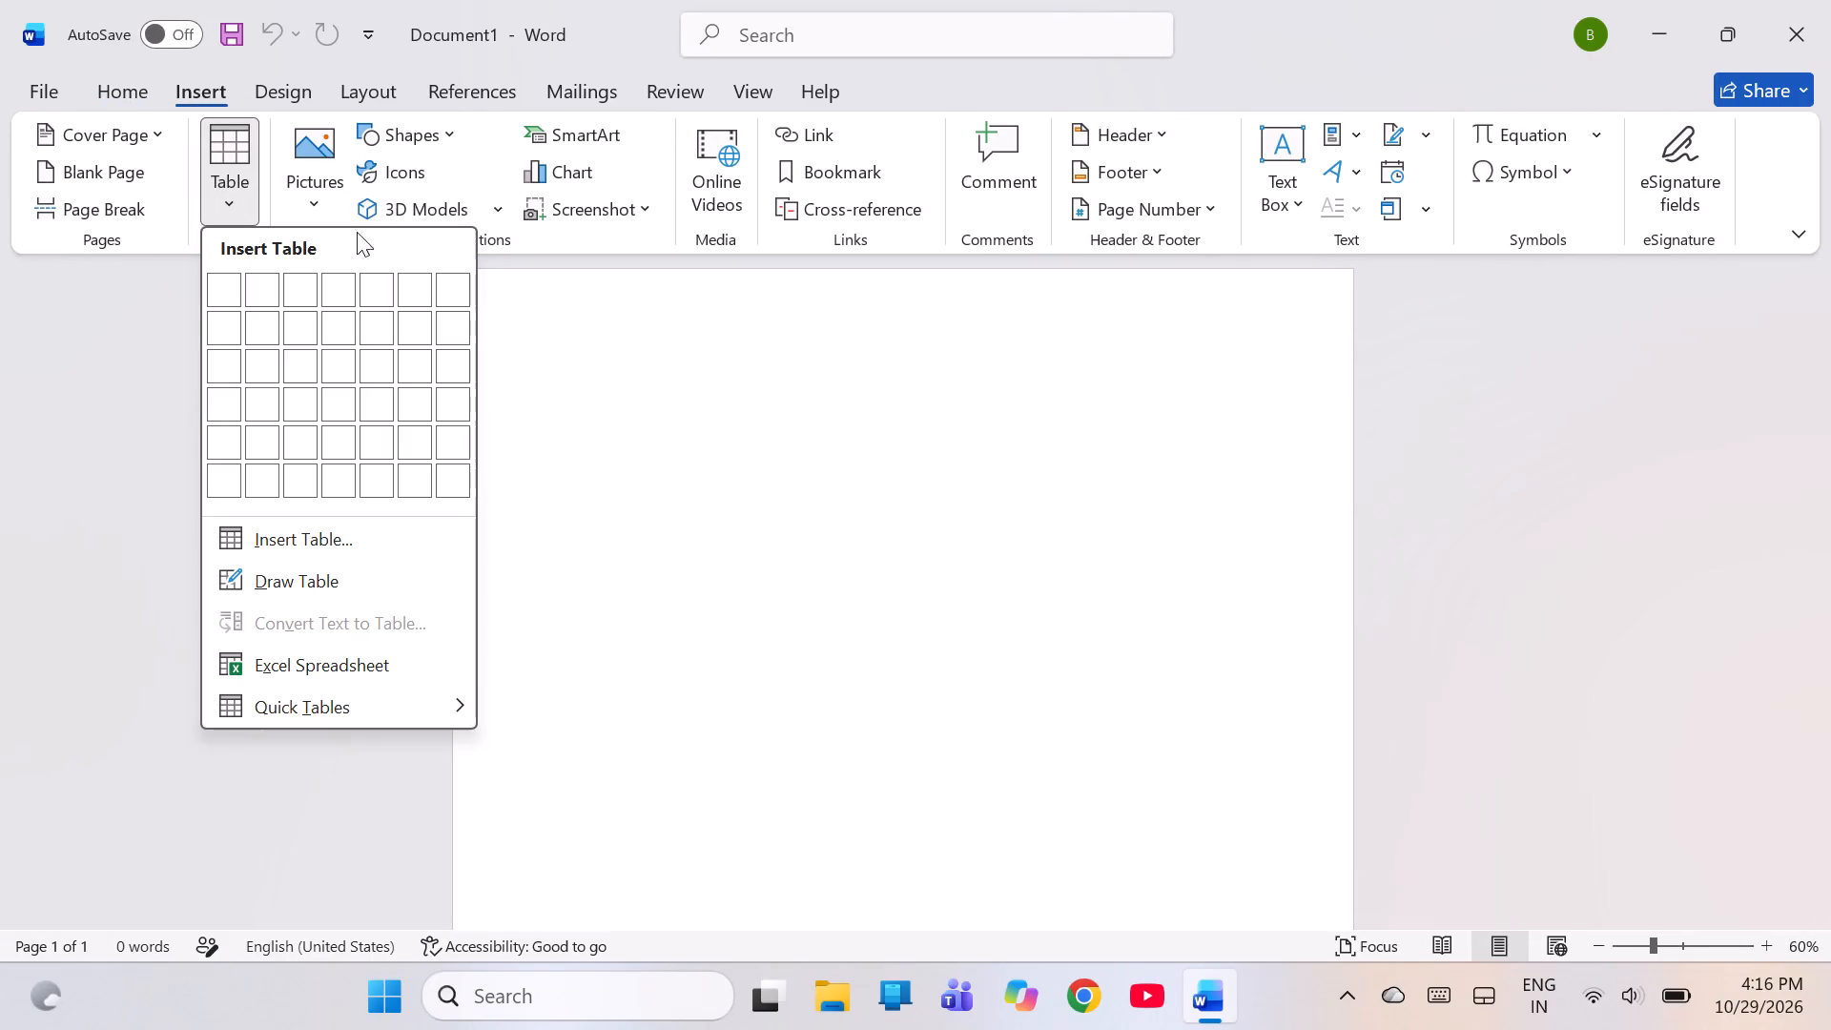
pyautogui.click(322, 544)
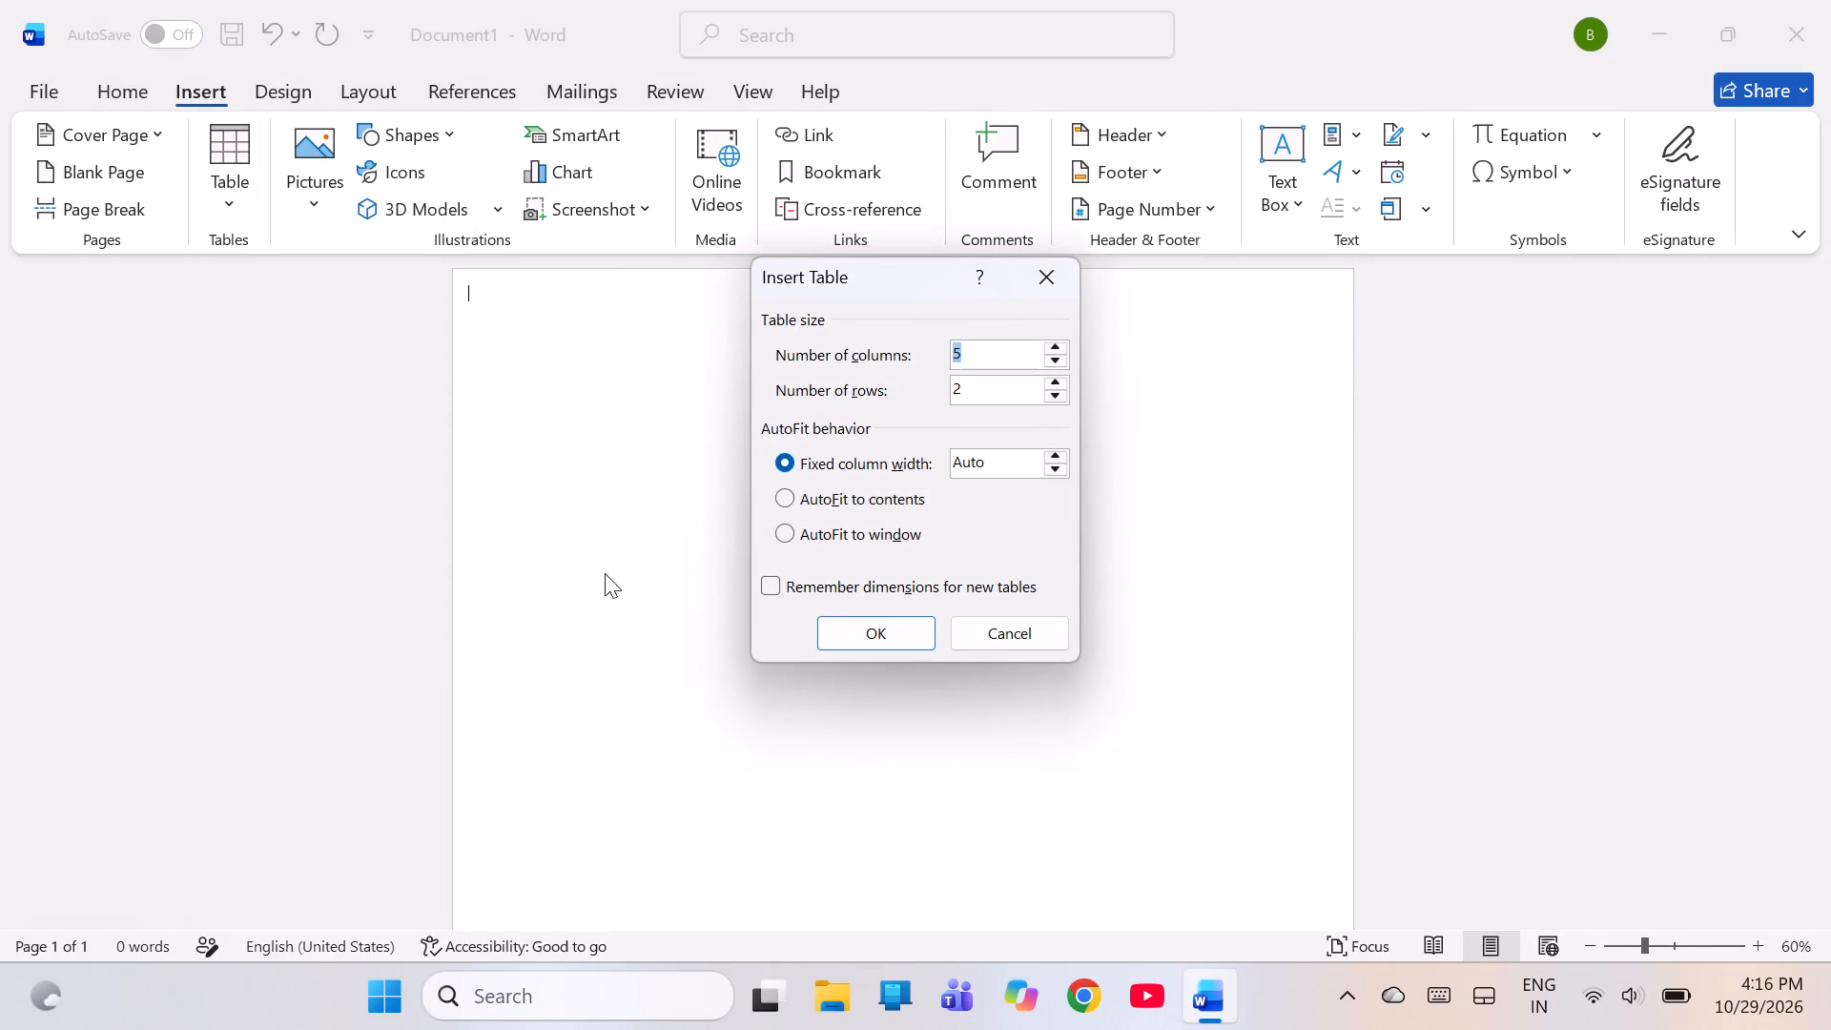
pyautogui.press('BackSpace')
pyautogui.press('4')
pyautogui.click(960, 393)
pyautogui.press('BackSpace')
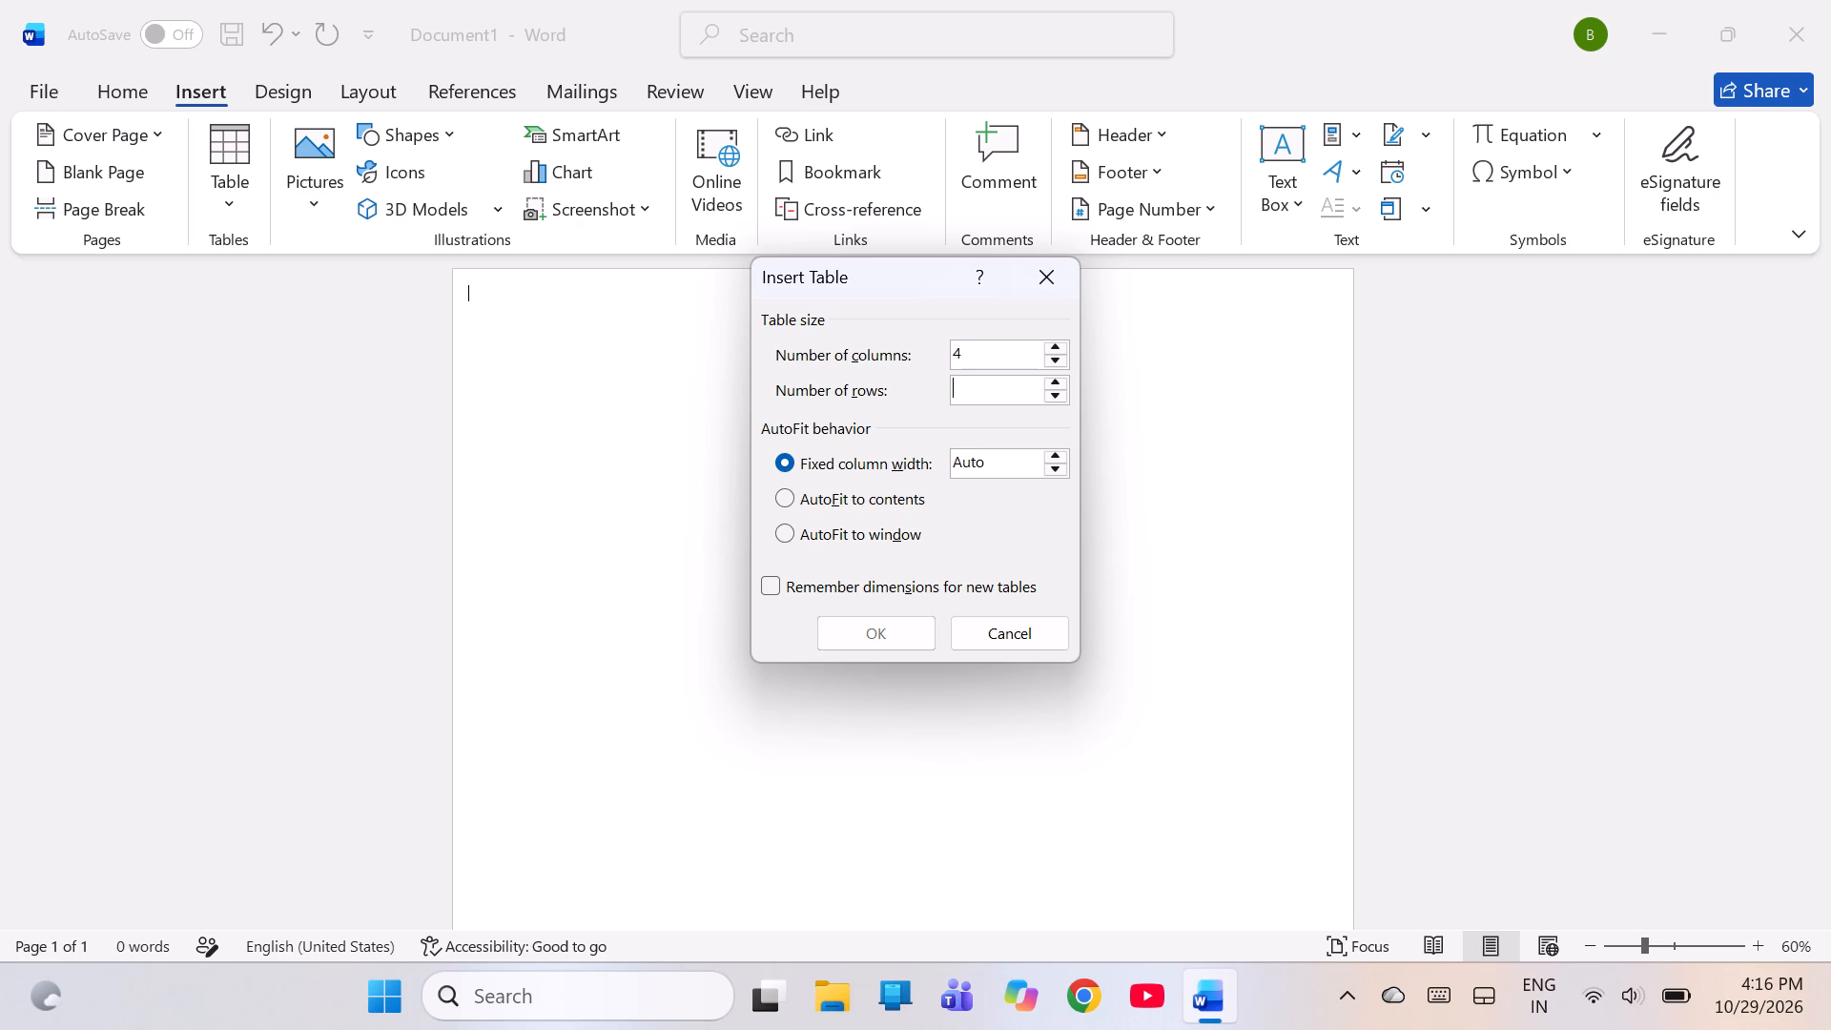
pyautogui.press('8')
pyautogui.click(891, 500)
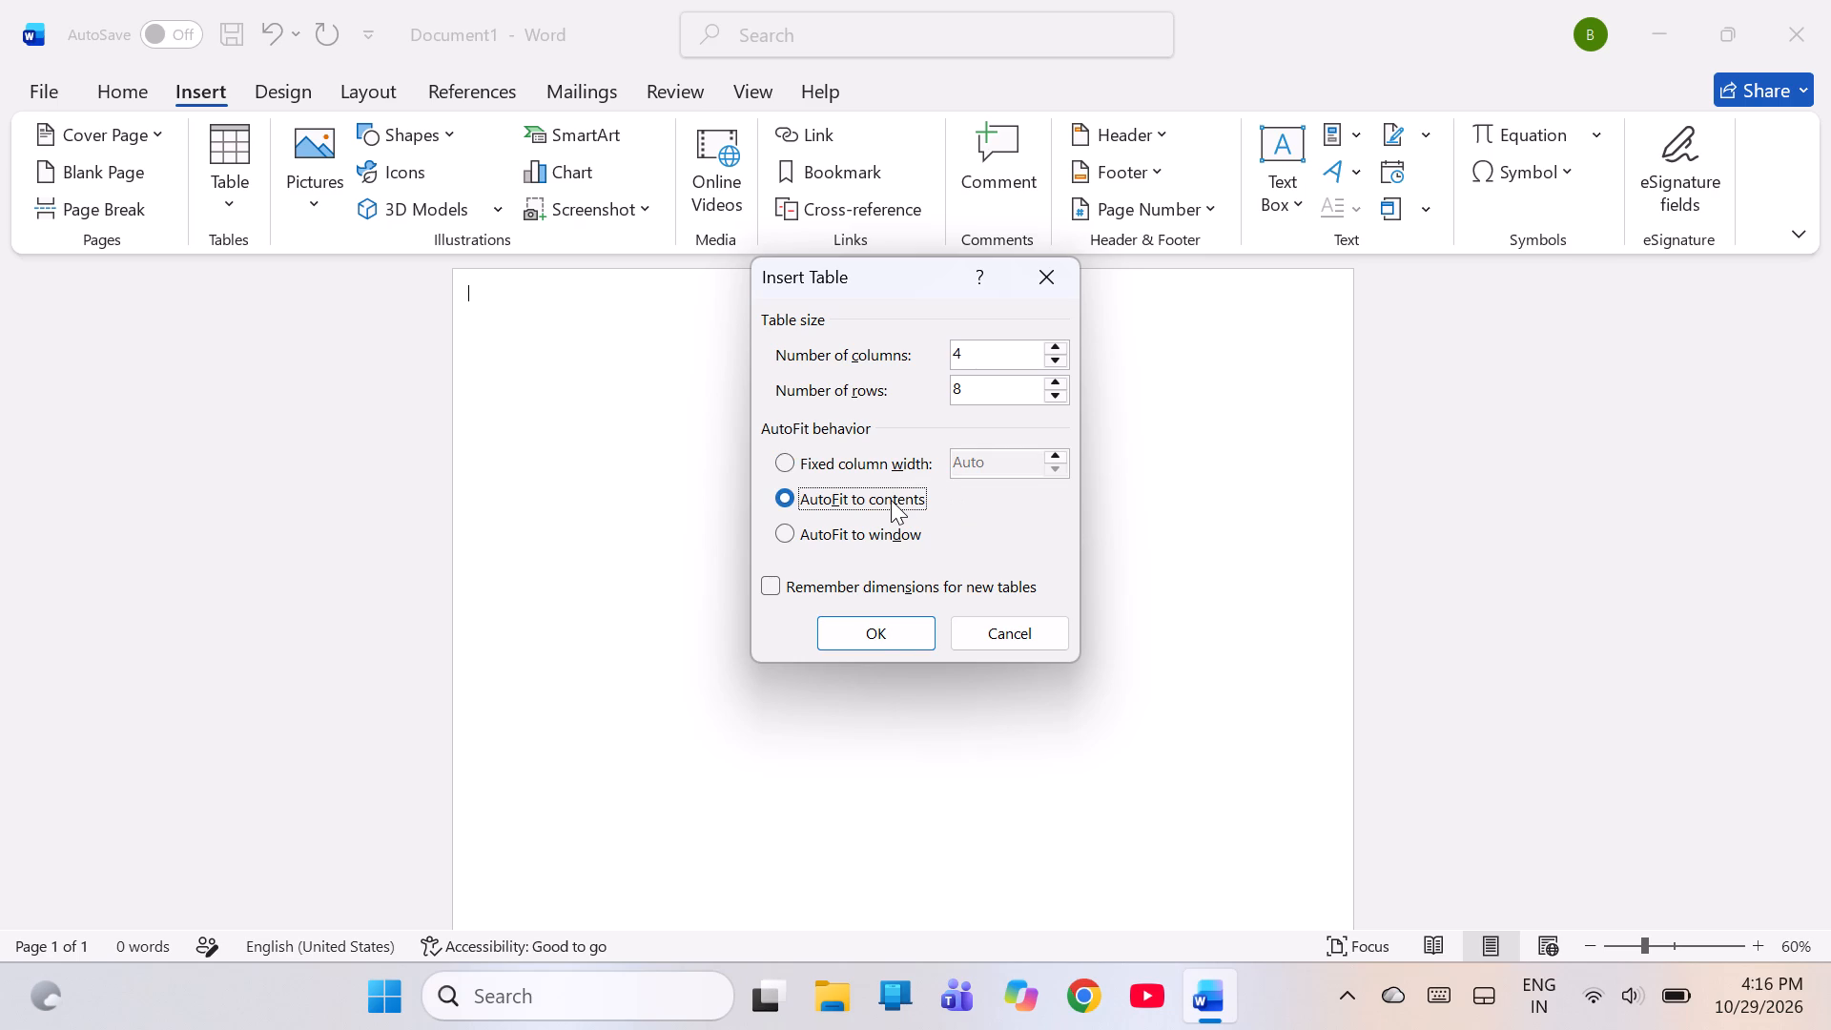
pyautogui.click(873, 628)
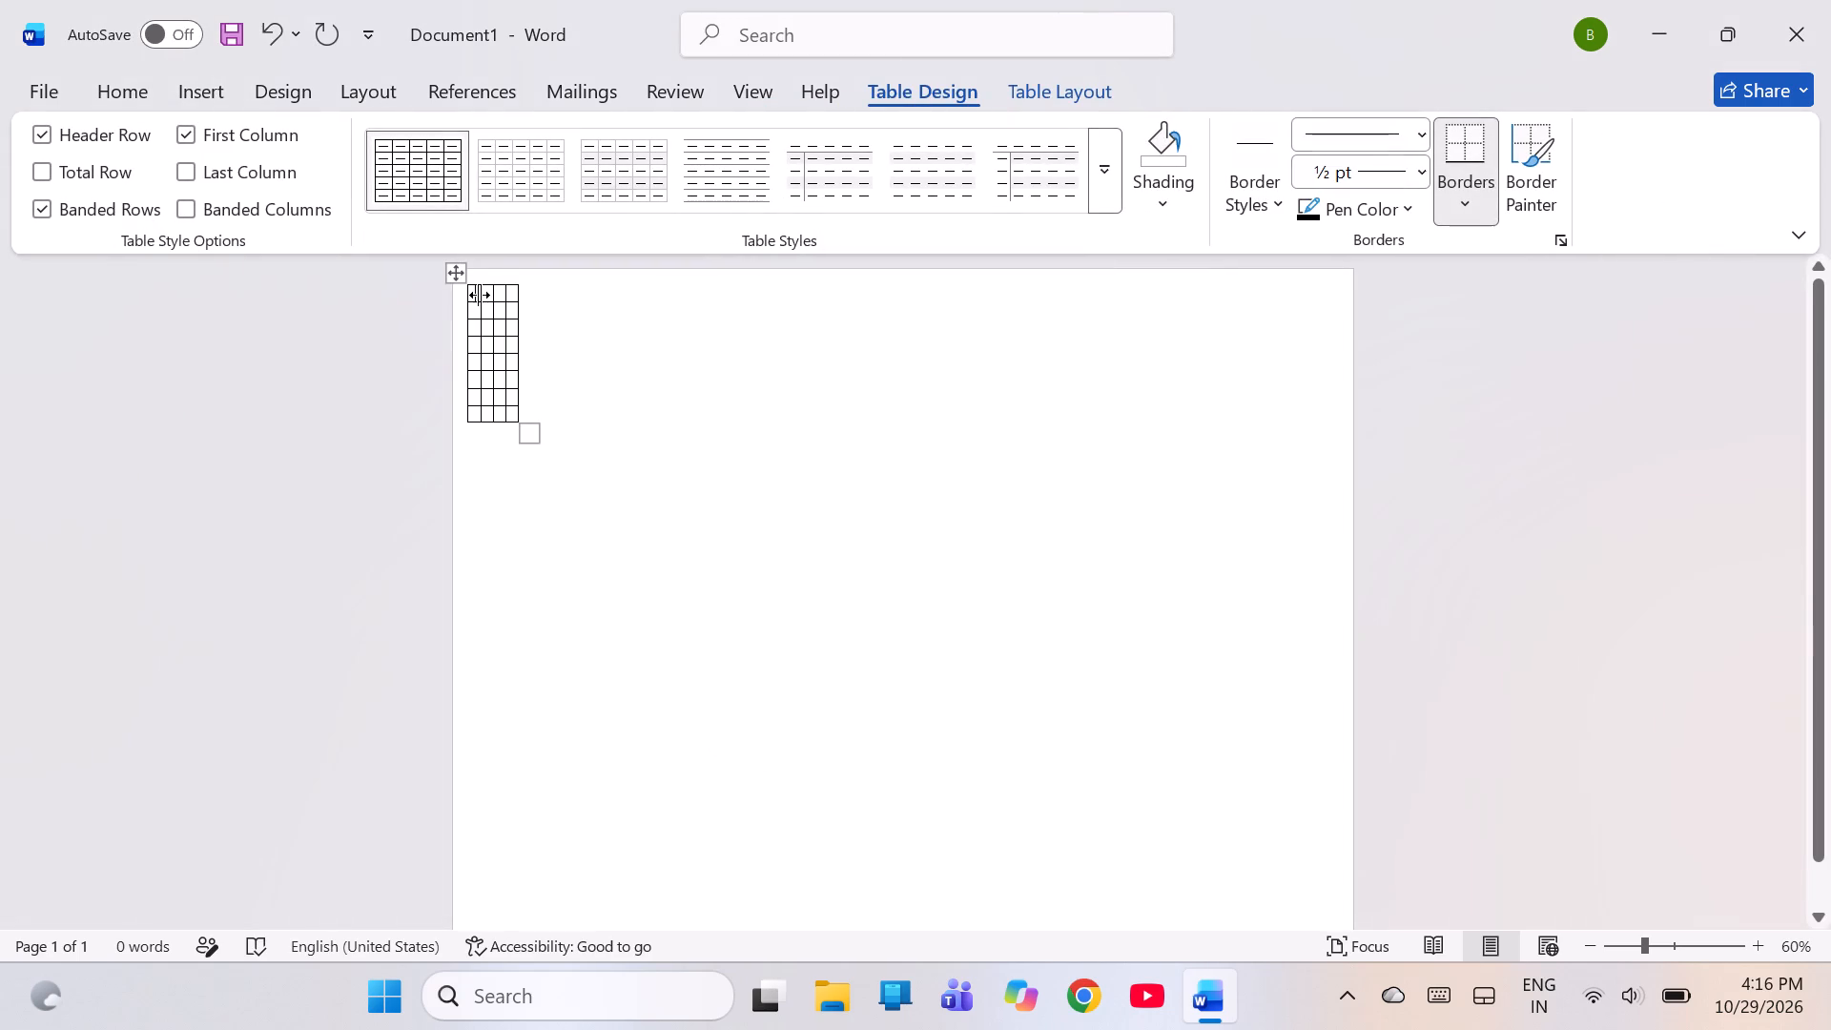
# Merge the last three cells of the table's first row into one cell.
pyautogui.keyDown('ctrl'); pyautogui.scroll(6, 954, 402); pyautogui.keyUp('ctrl')
pyautogui.keyDown('ctrl'); pyautogui.scroll(-1, 954, 402); pyautogui.keyUp('ctrl')
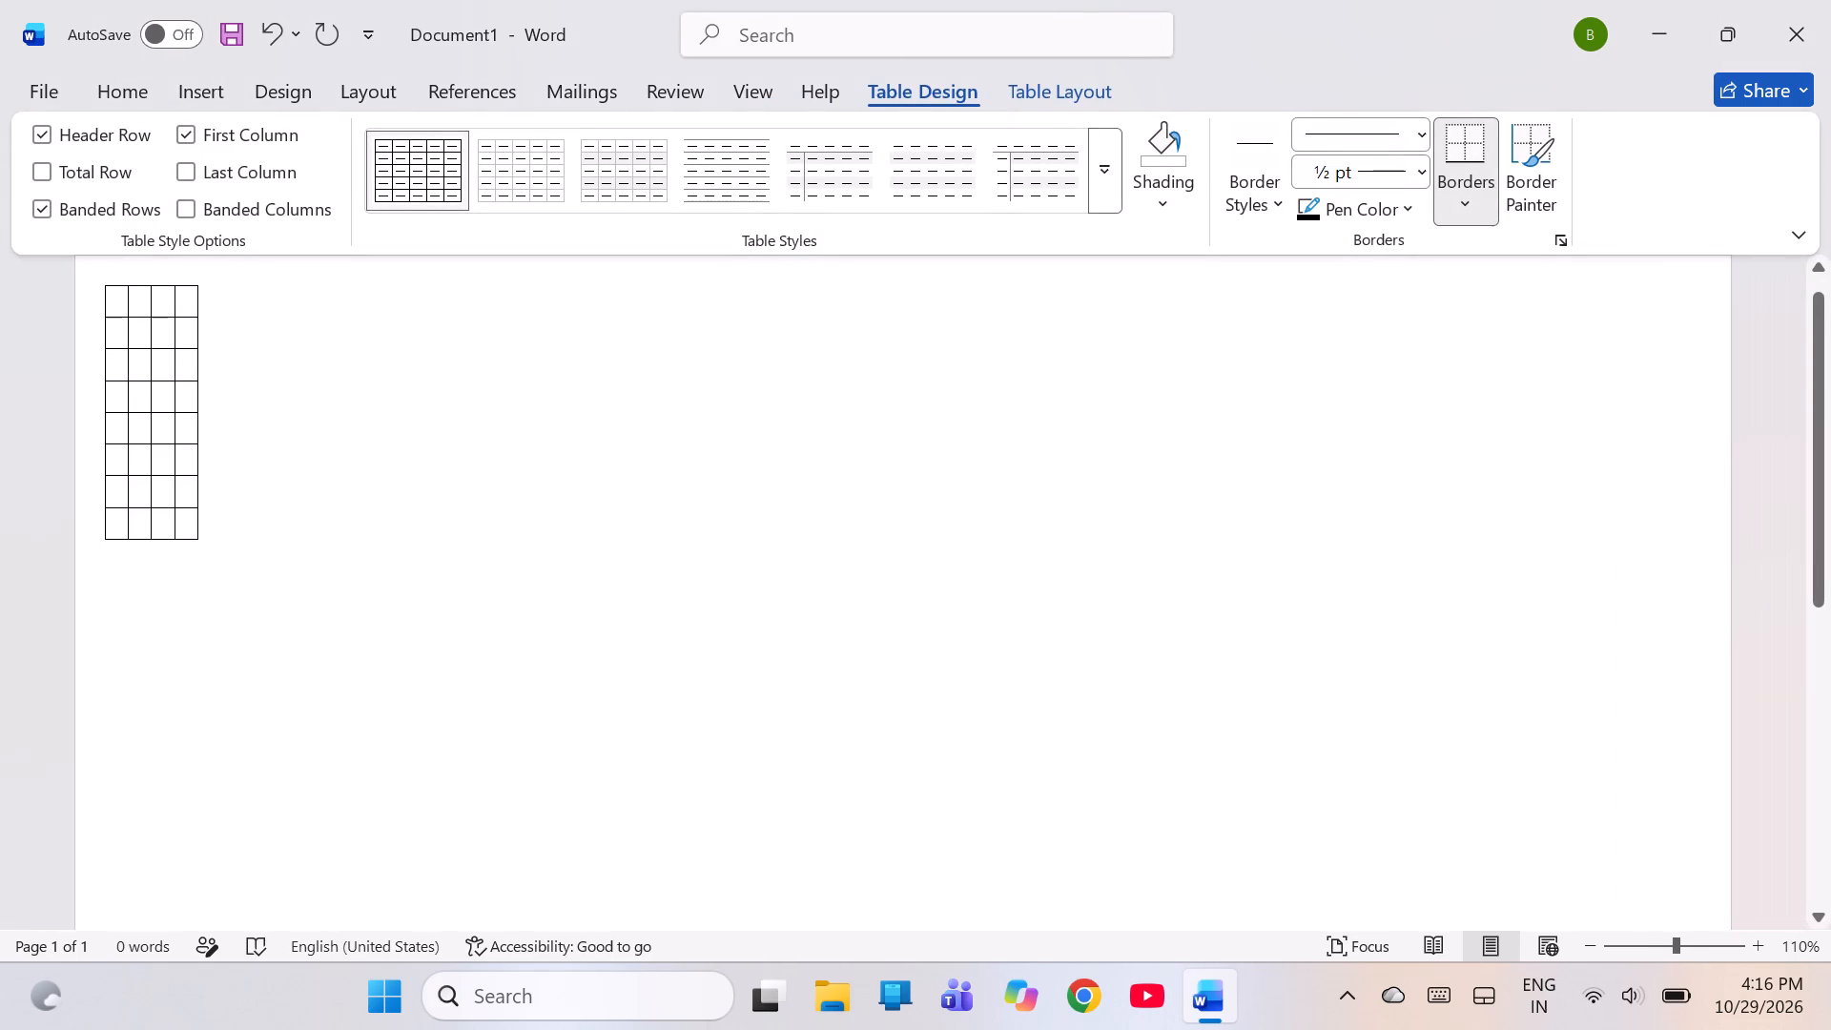
pyautogui.keyDown('ctrl'); pyautogui.scroll(-1, 954, 402); pyautogui.keyUp('ctrl')
pyautogui.scroll(3, 954, 402)
pyautogui.hscroll(2, 954, 402)
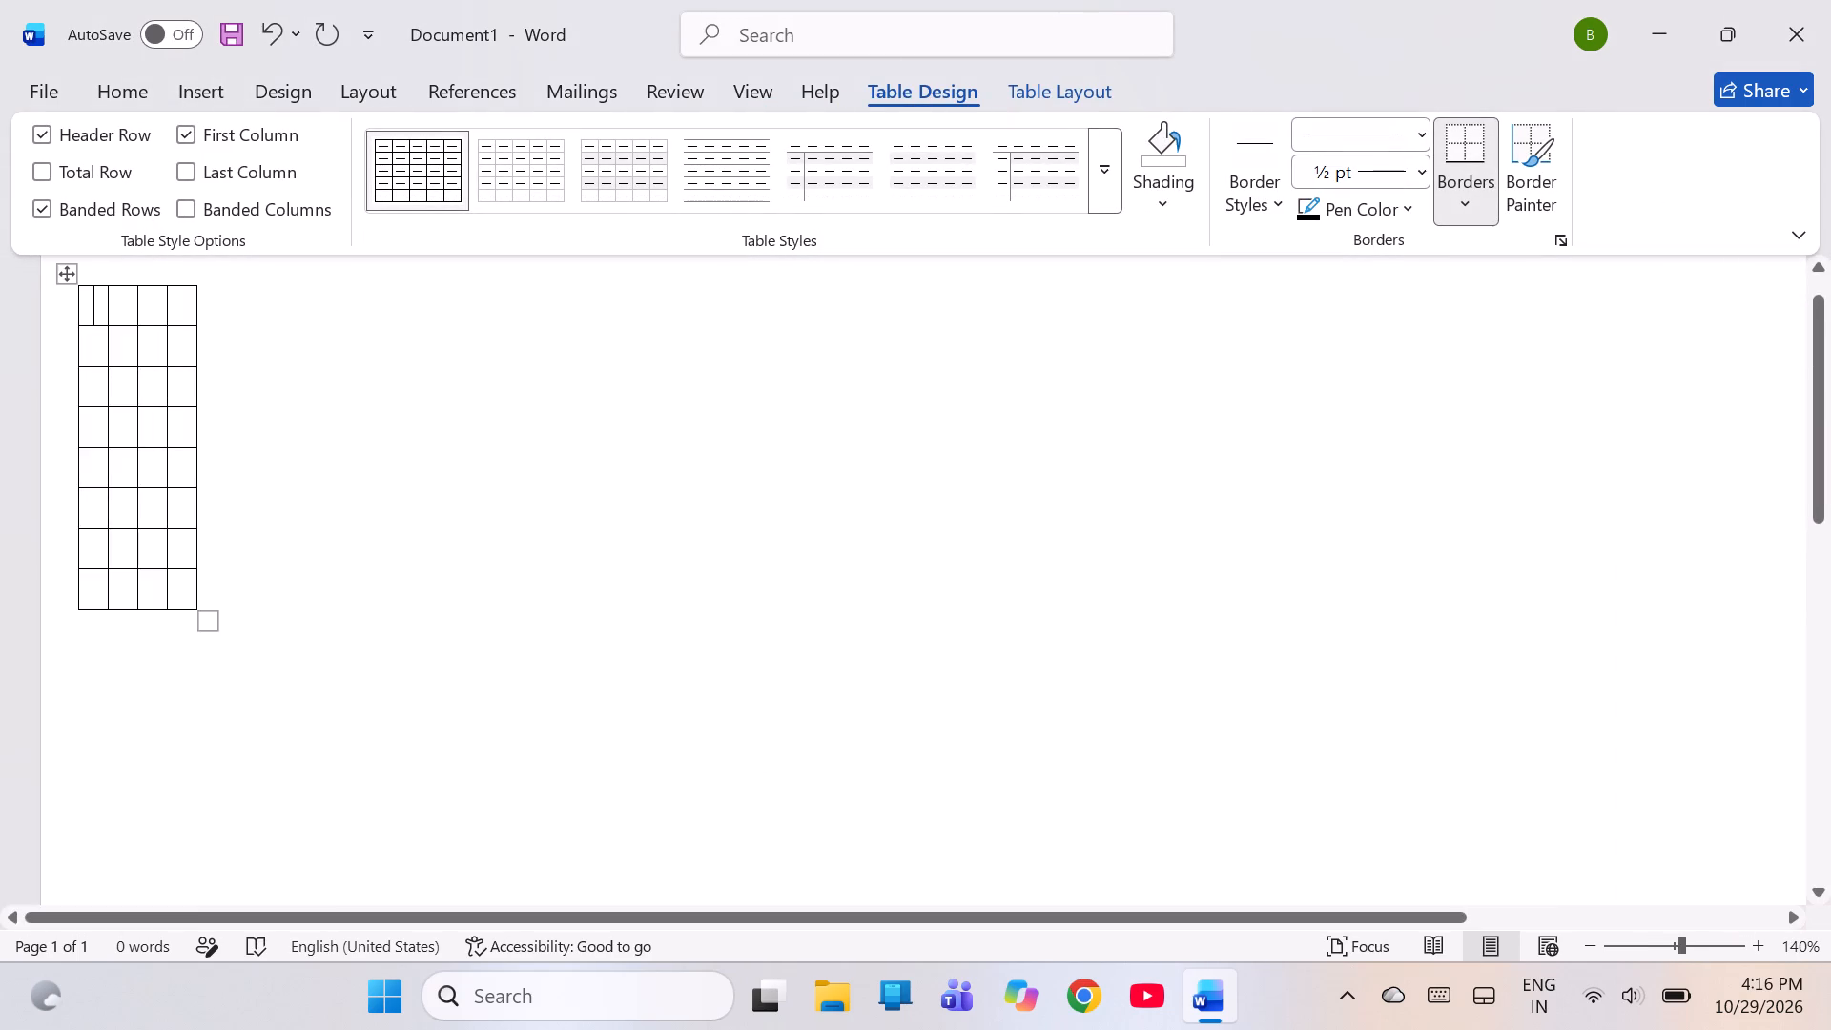
pyautogui.hscroll(5, 954, 402)
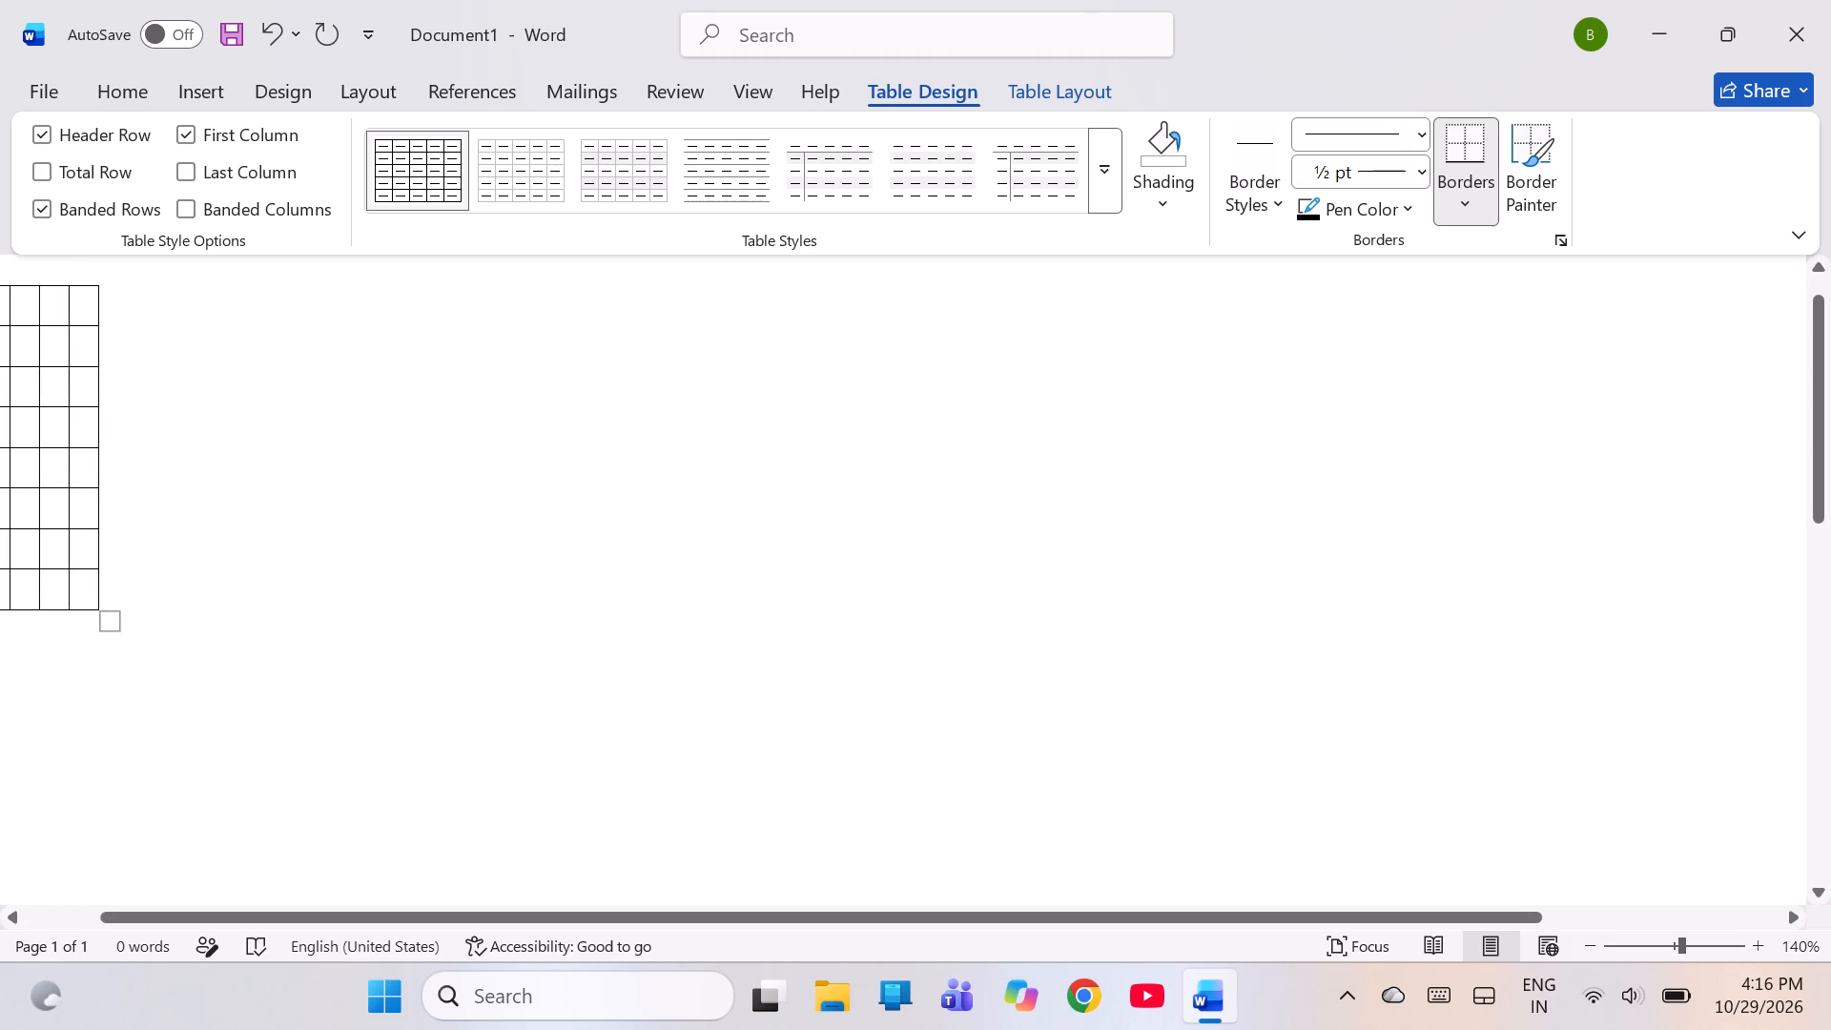
pyautogui.keyDown('ctrl'); pyautogui.scroll(3, 954, 402); pyautogui.keyUp('ctrl')
pyautogui.hscroll(4, 1383, 319)
pyautogui.keyDown('ctrl'); pyautogui.scroll(4, 1383, 319); pyautogui.keyUp('ctrl')
pyautogui.keyDown('ctrl'); pyautogui.scroll(-8, 1383, 319); pyautogui.keyUp('ctrl')
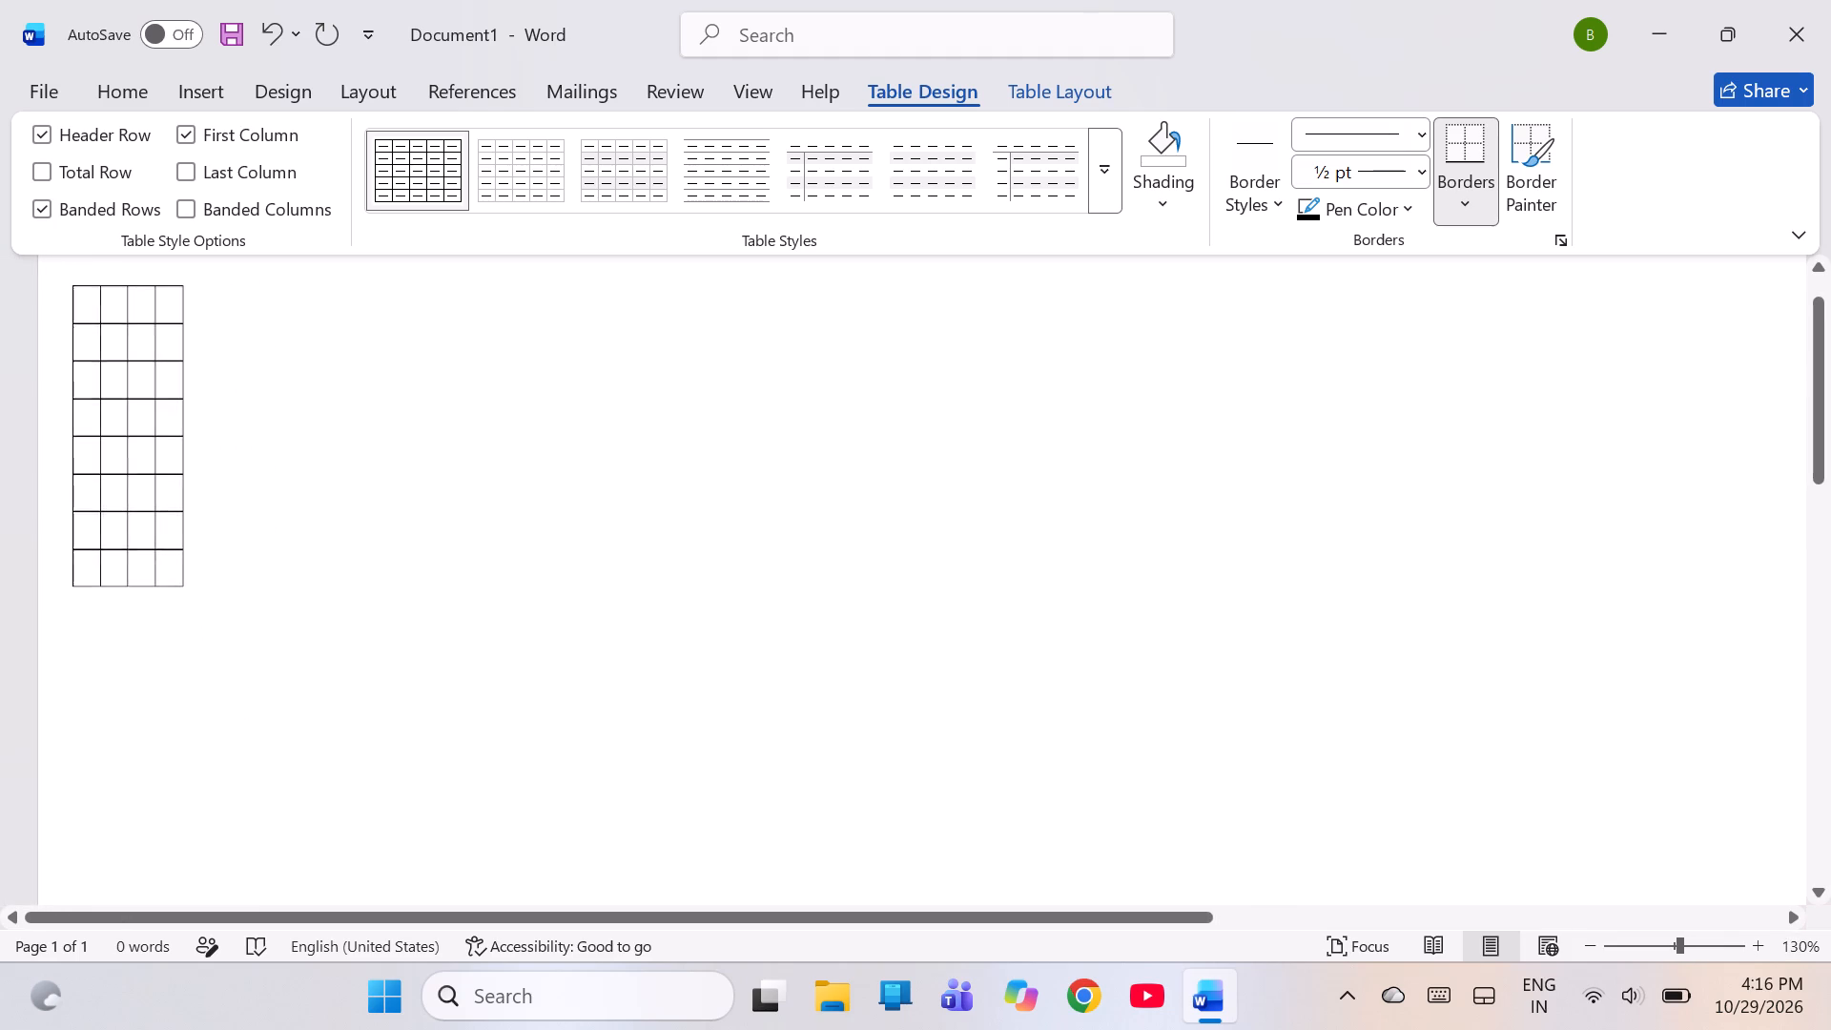
pyautogui.keyDown('ctrl'); pyautogui.scroll(7, 1383, 319); pyautogui.keyUp('ctrl')
pyautogui.hscroll(2, 1383, 319)
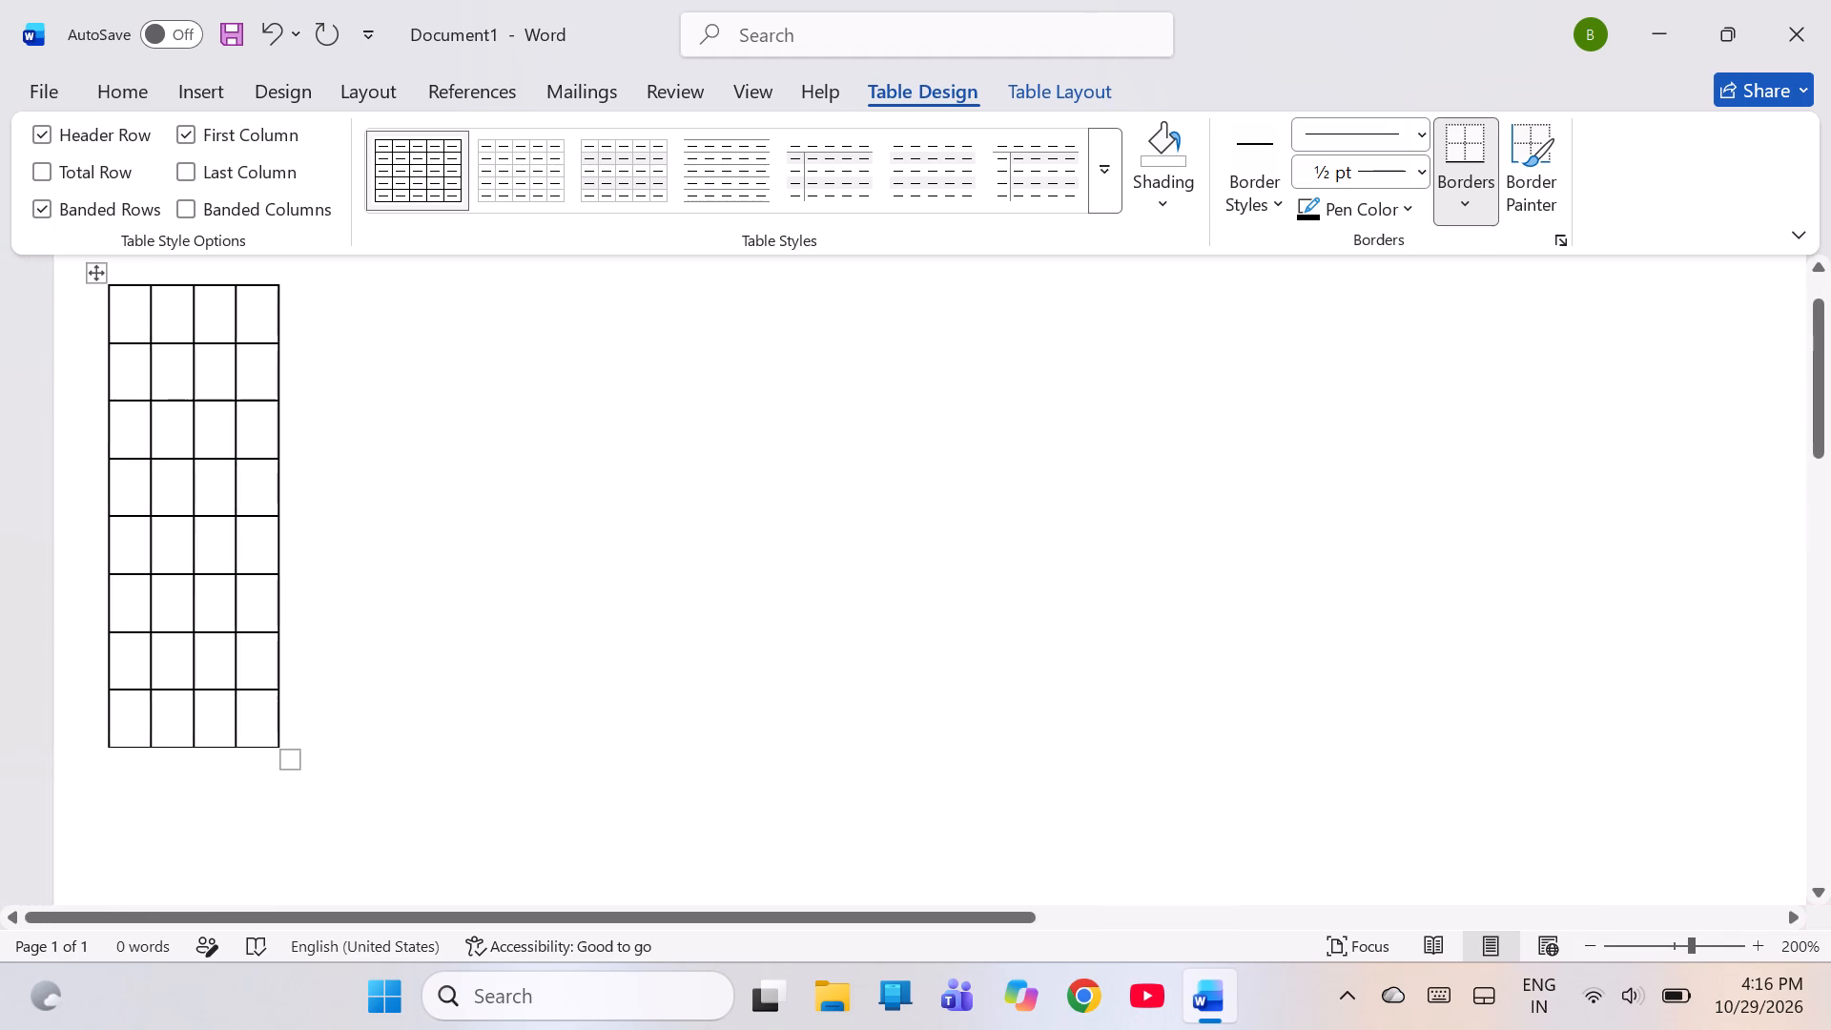
pyautogui.click(137, 310)
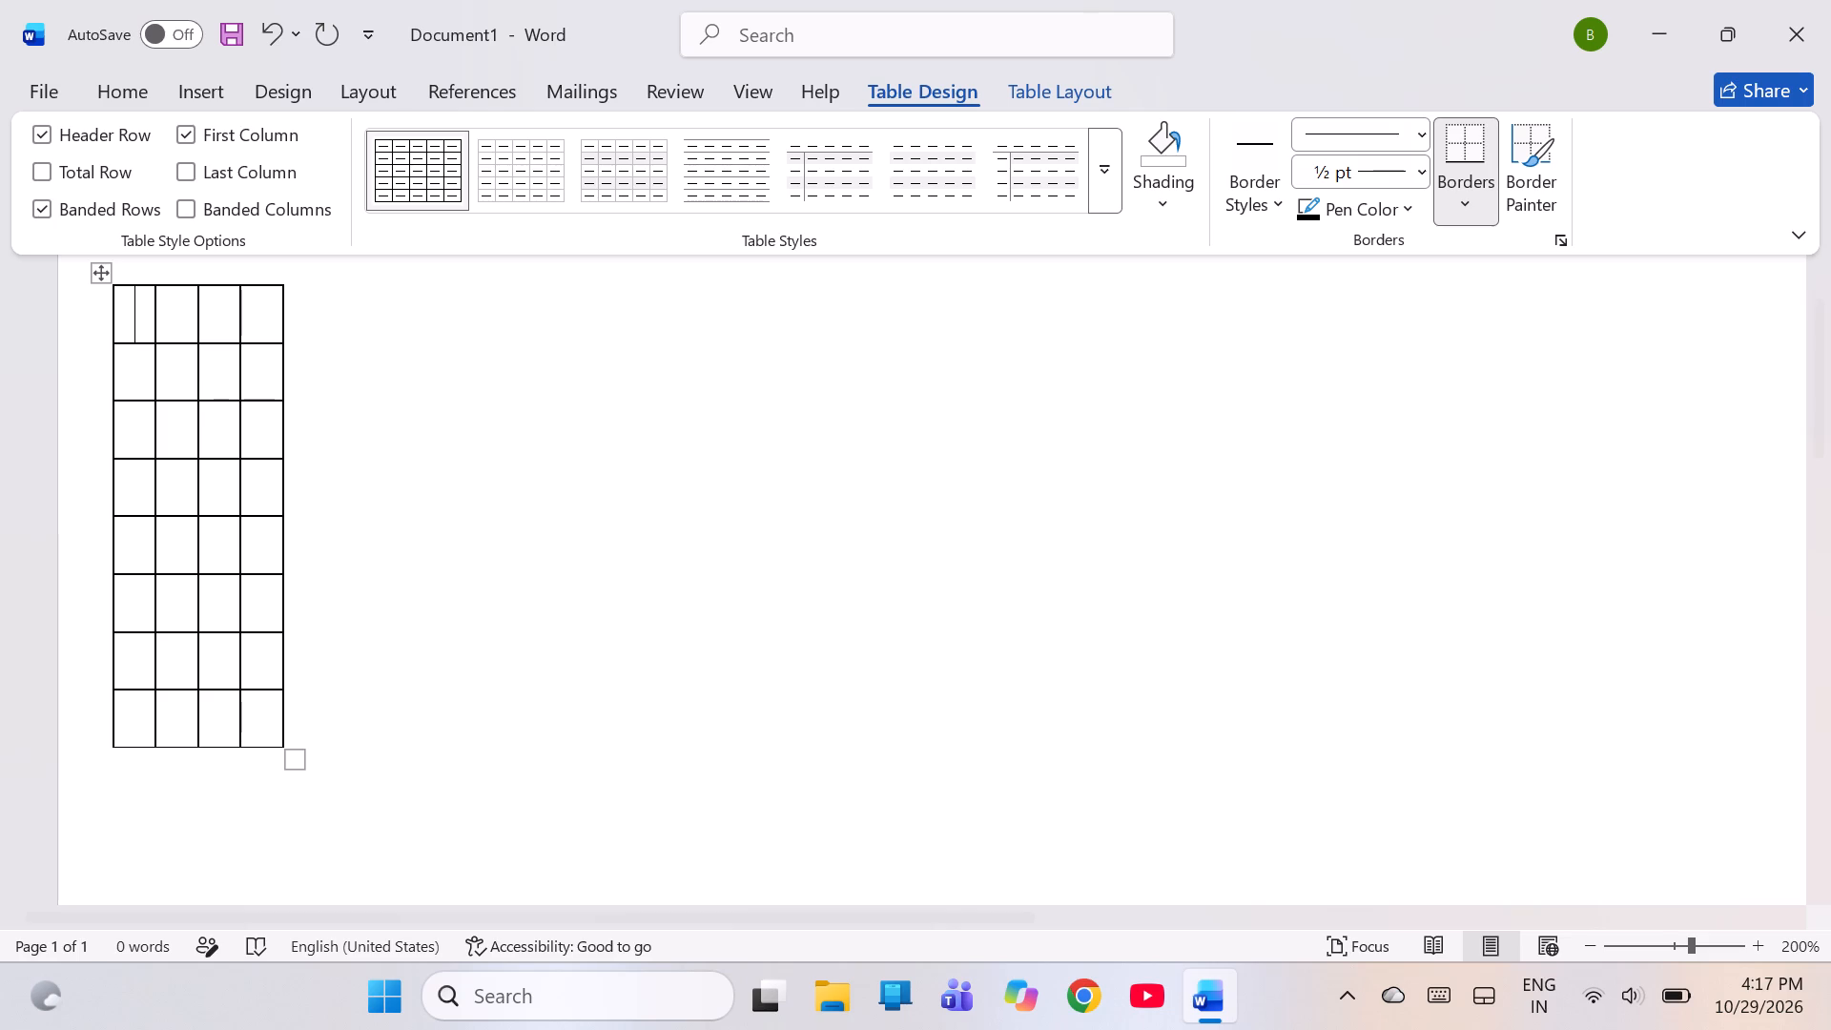
pyautogui.doubleClick(189, 319)
pyautogui.moveTo(189, 319); pyautogui.dragTo(237, 340)
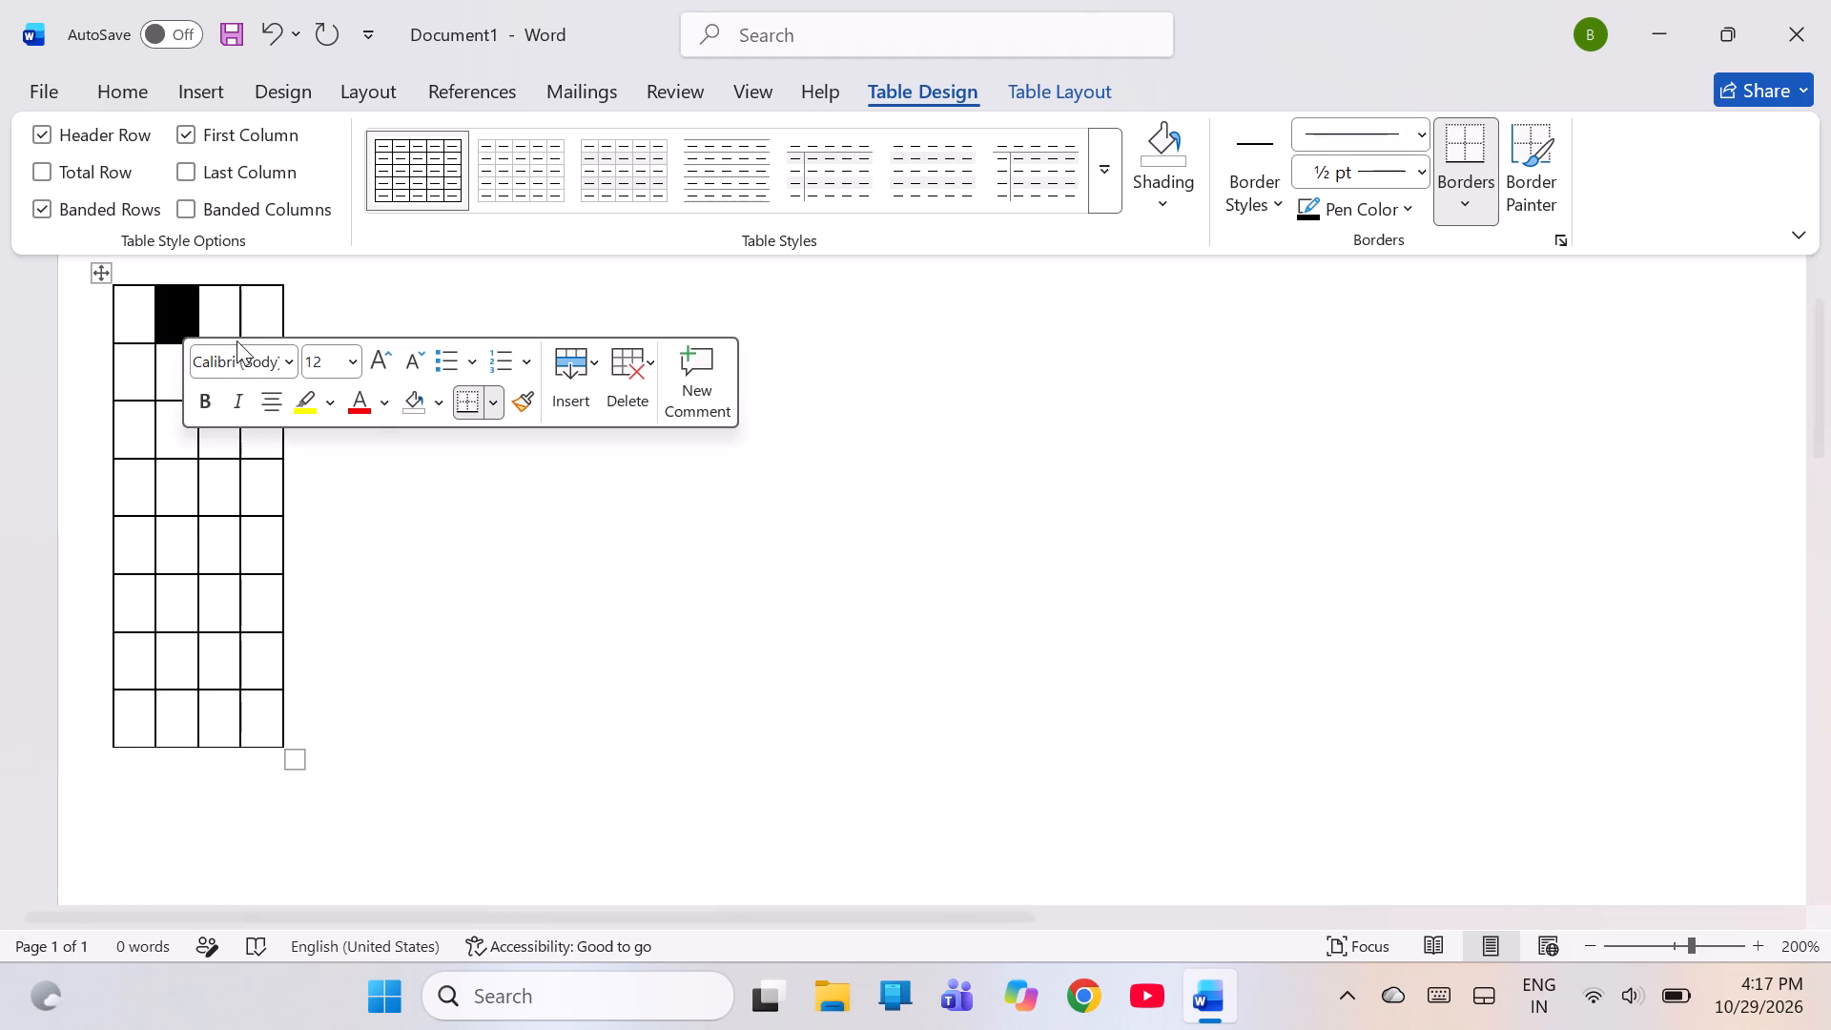
pyautogui.click(191, 311)
pyautogui.click(287, 340)
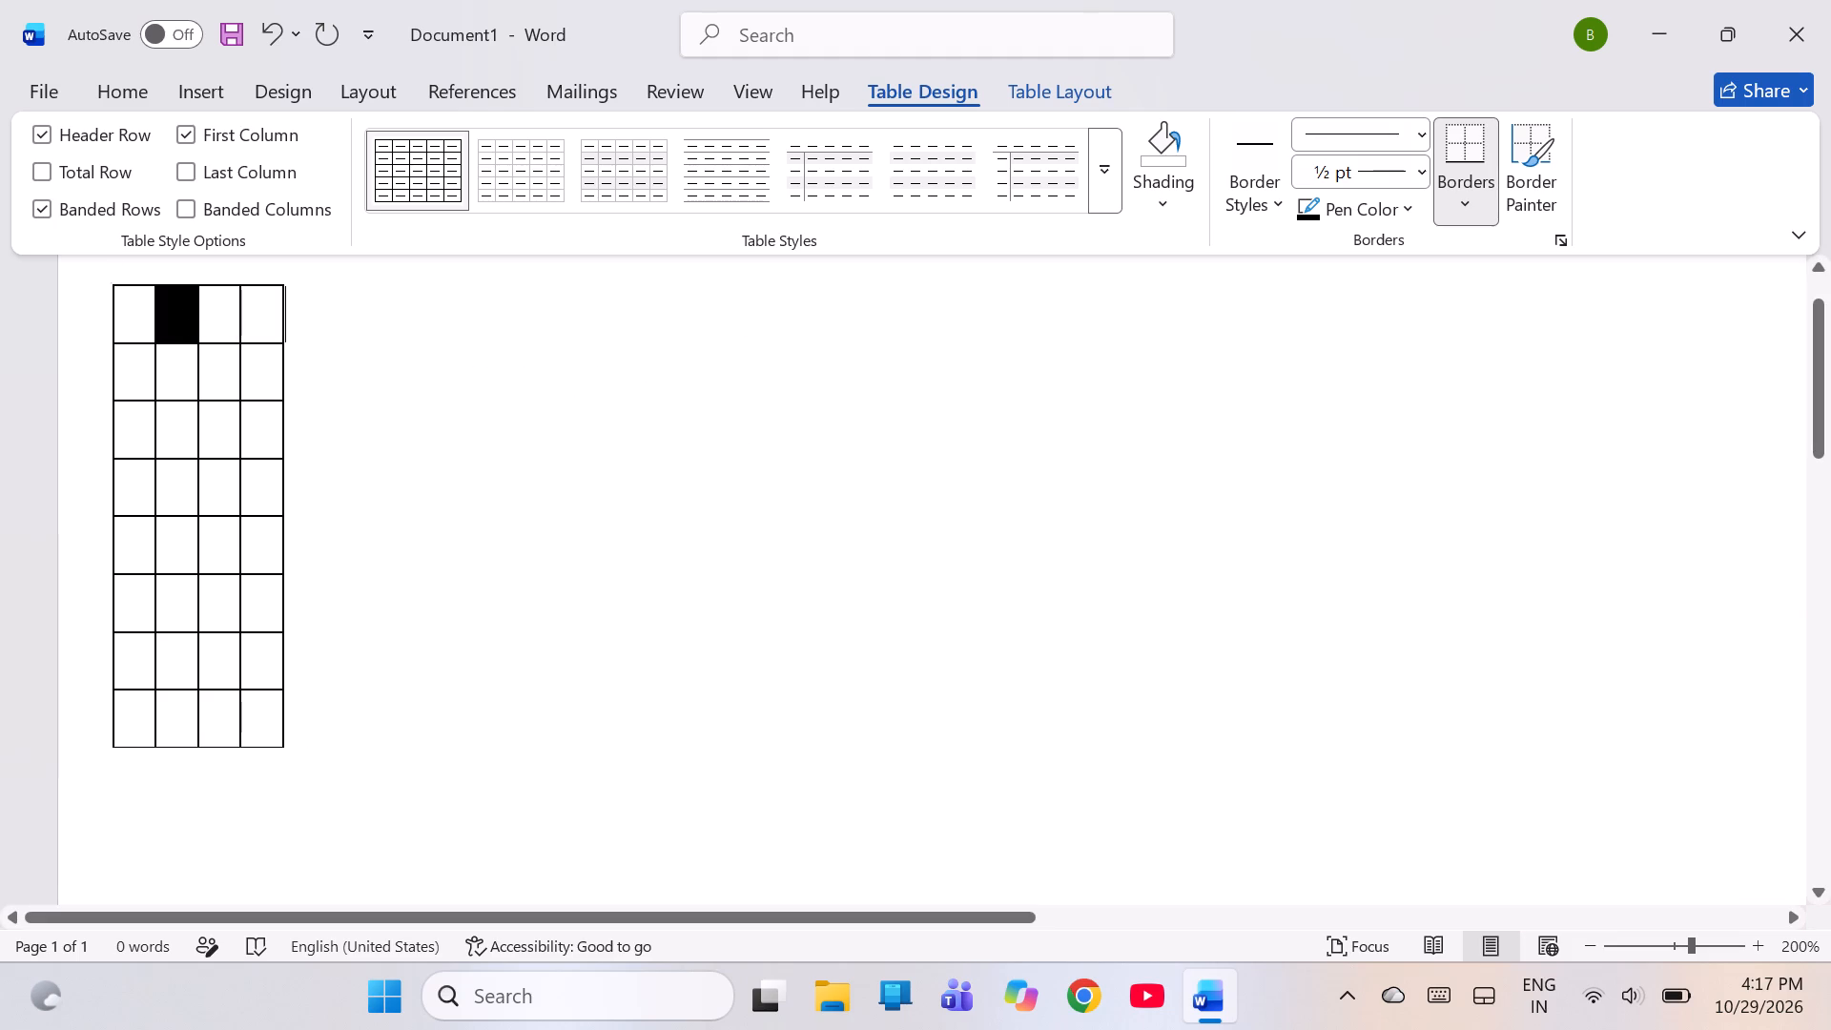
pyautogui.moveTo(169, 313); pyautogui.dragTo(247, 319)
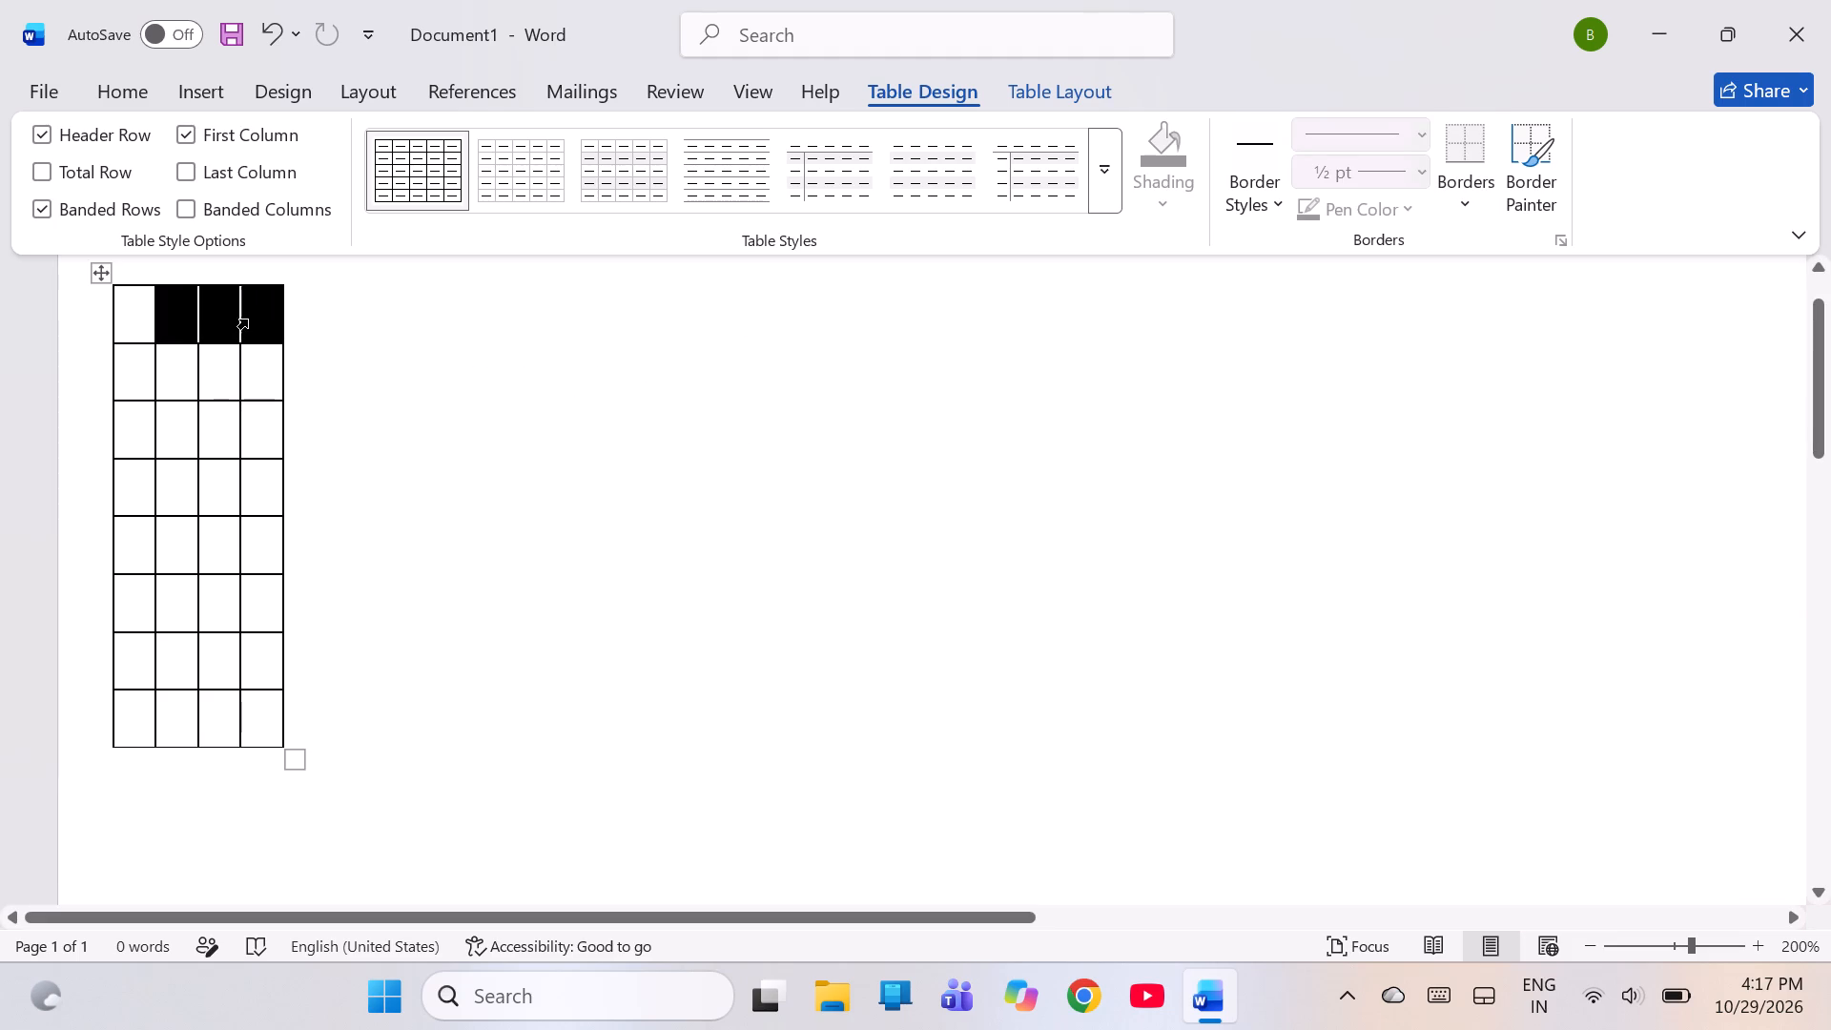
pyautogui.moveTo(247, 319); pyautogui.dragTo(255, 319)
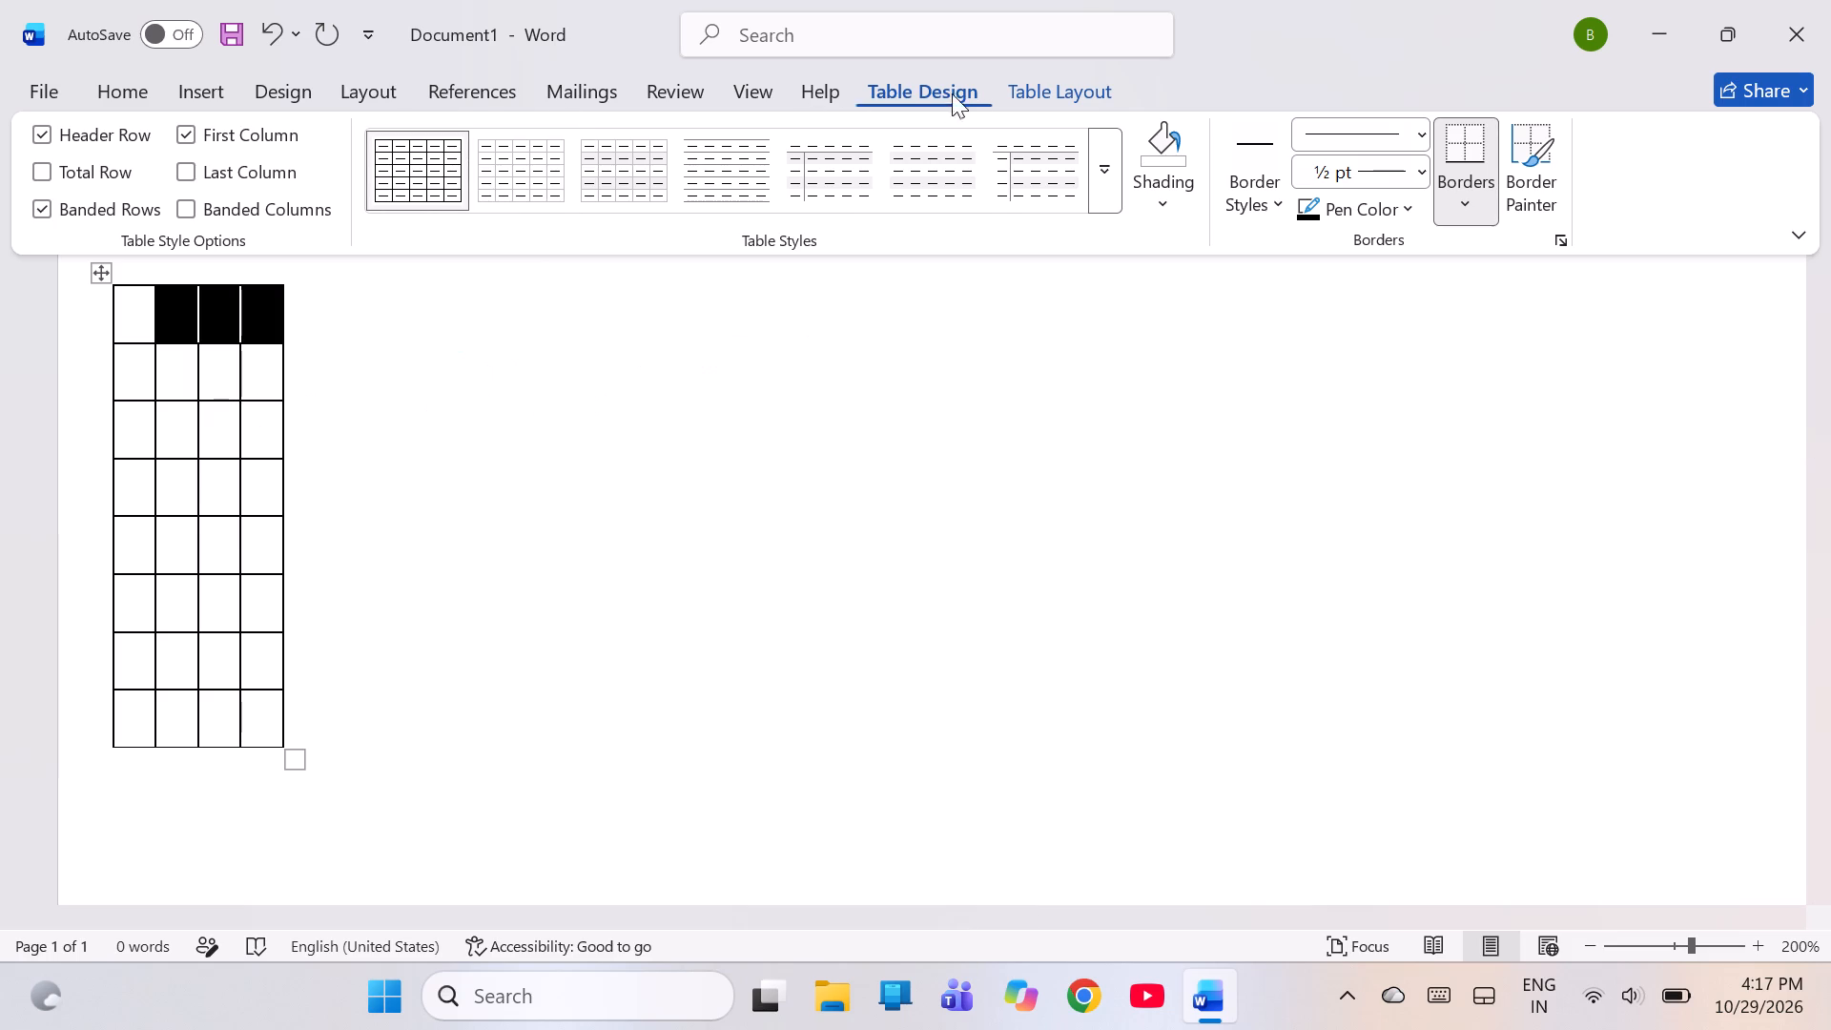
pyautogui.click(1057, 69)
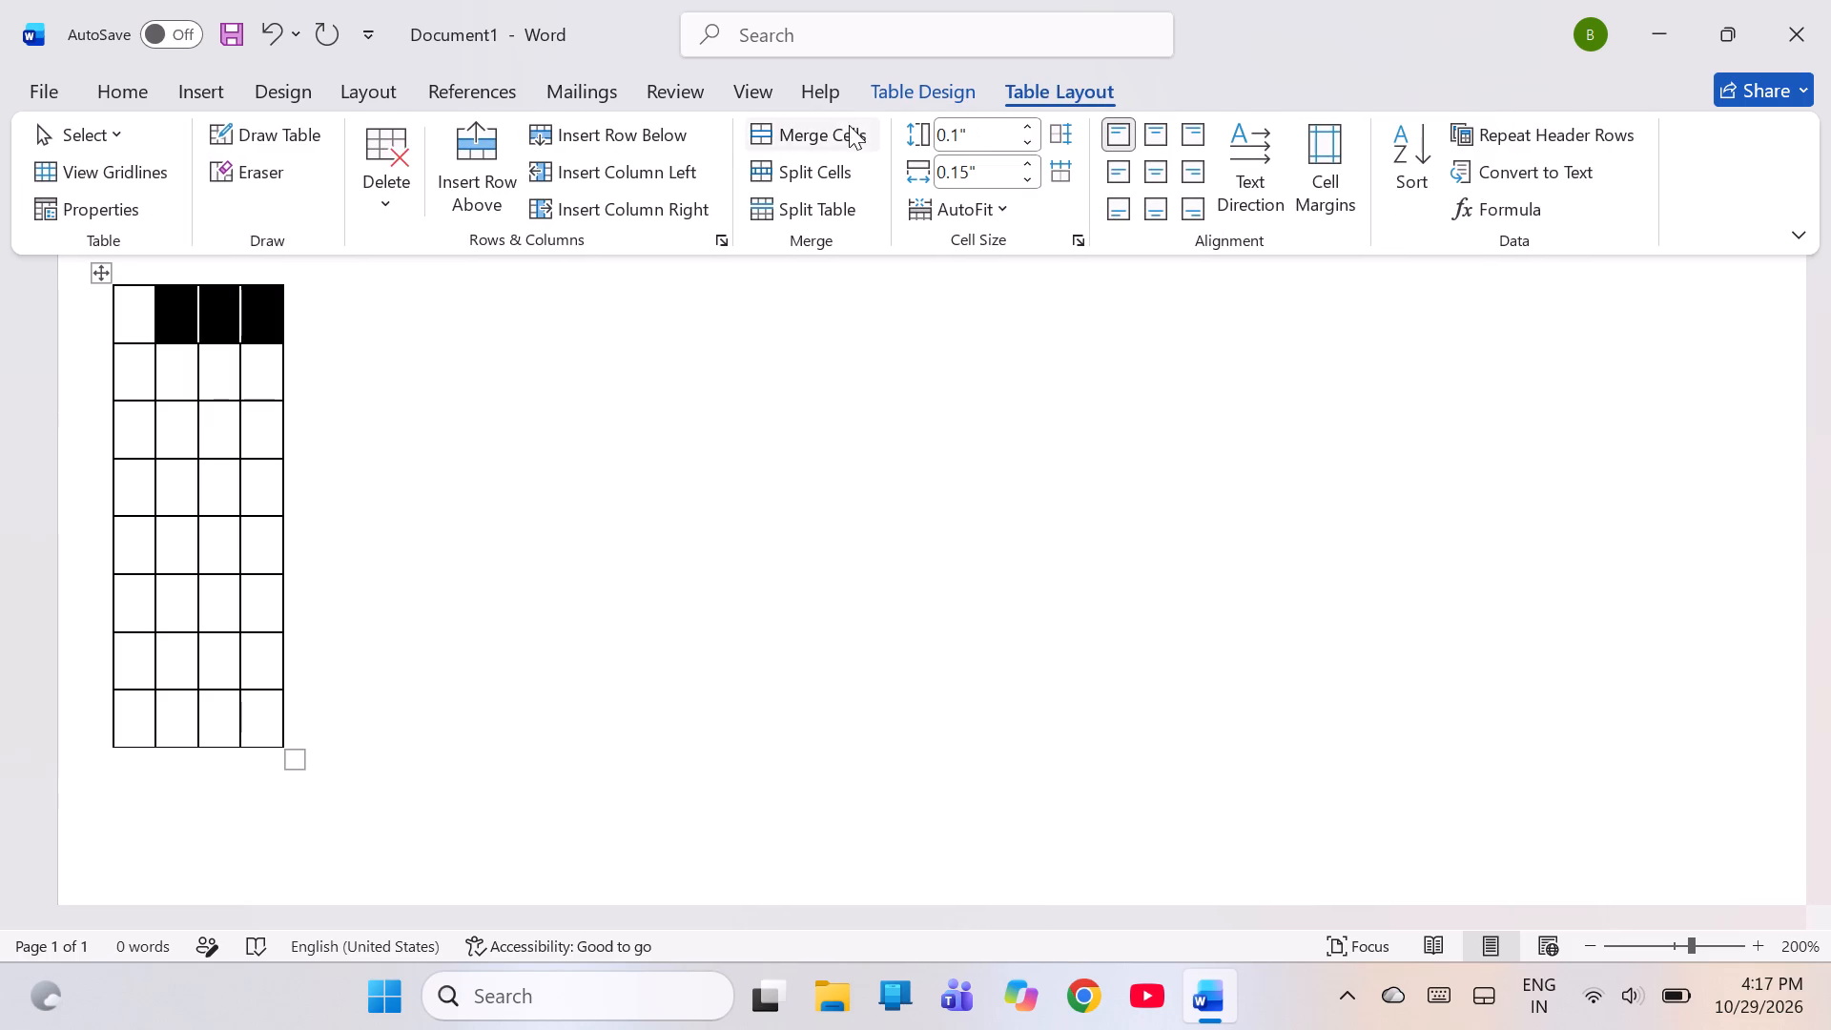
pyautogui.click(847, 125)
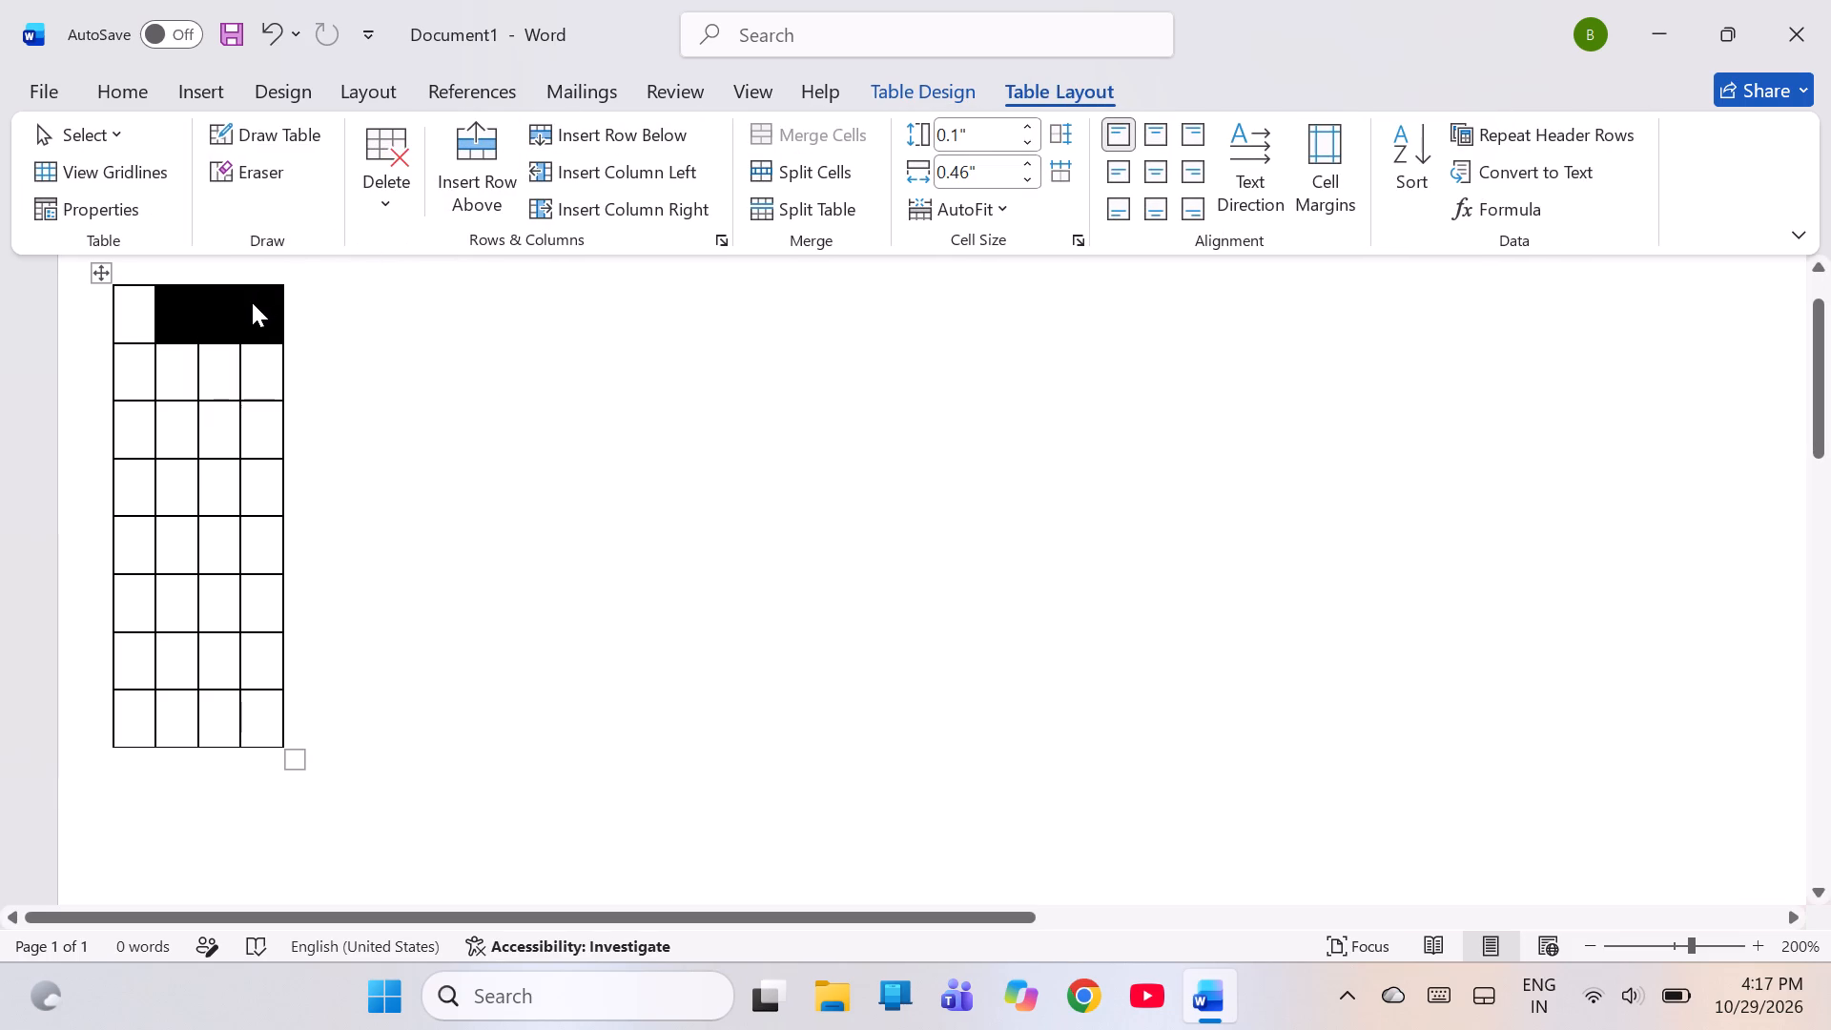
# Enter the headings "Day" in the first cell and "Seminar" in the merged cell of the top row.
pyautogui.click(132, 322)
pyautogui.click(132, 322)
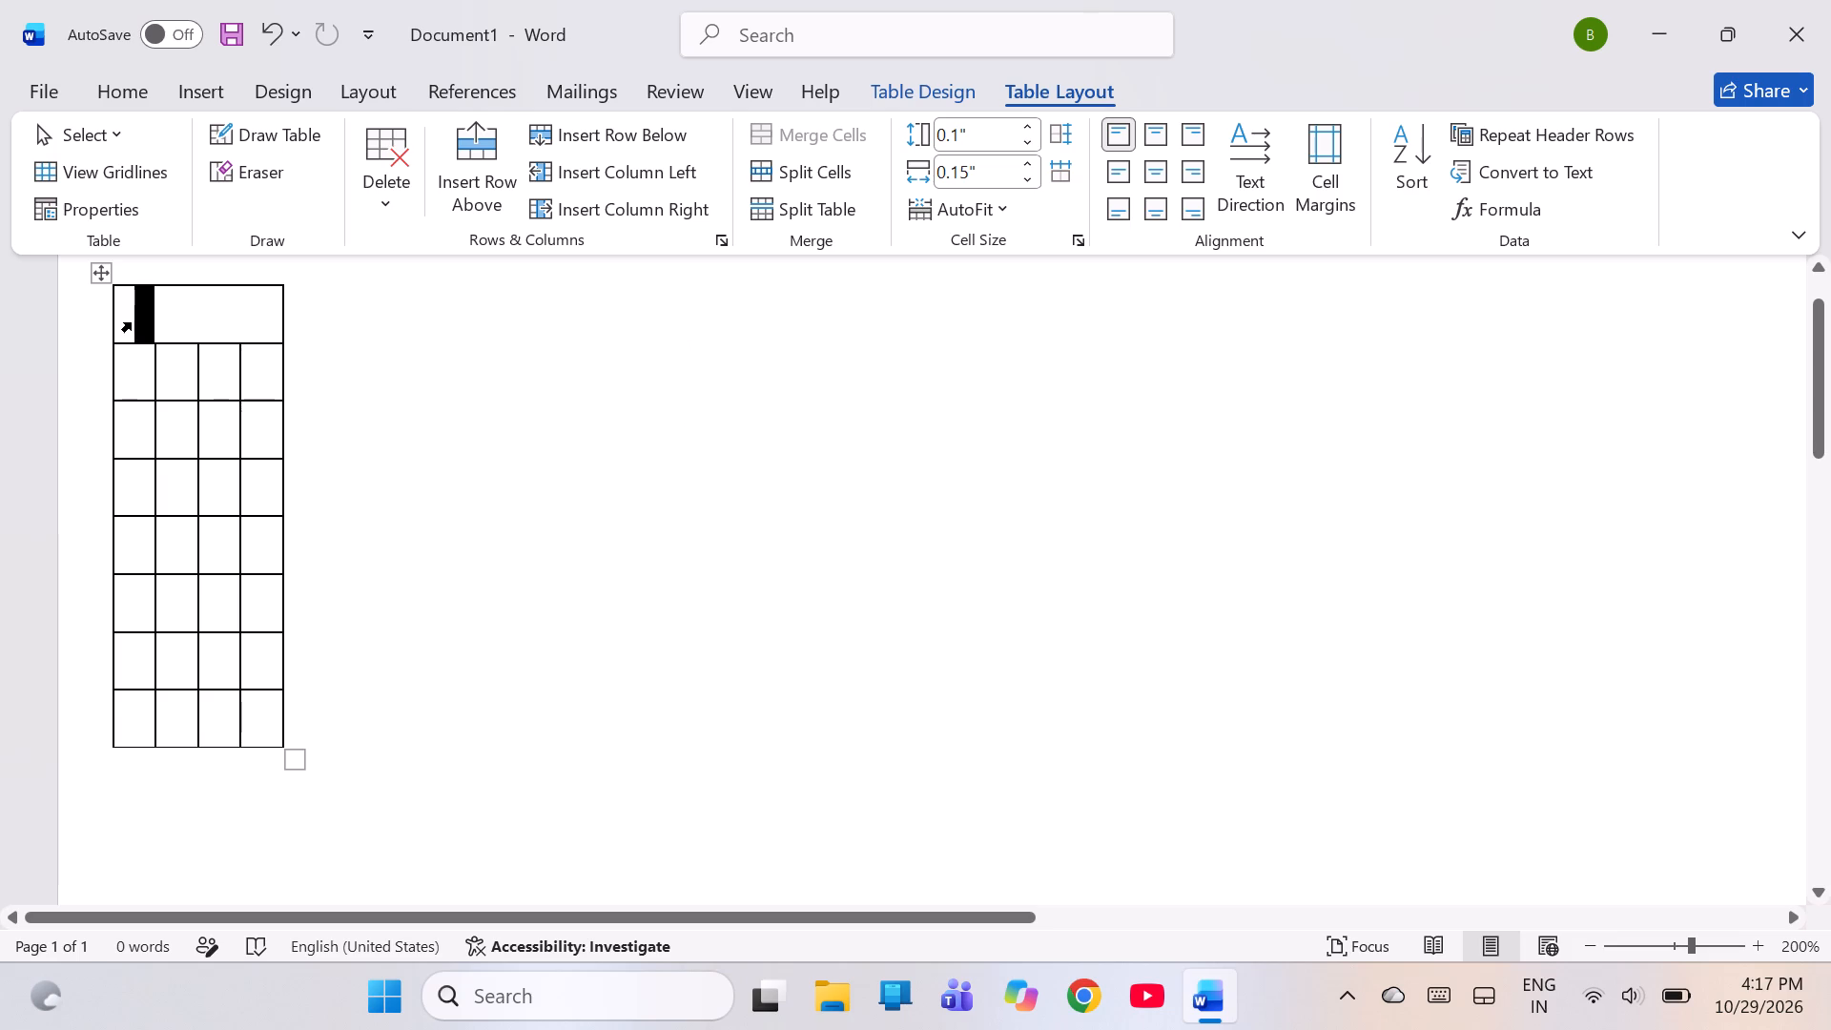
pyautogui.click(129, 321)
pyautogui.click(129, 379)
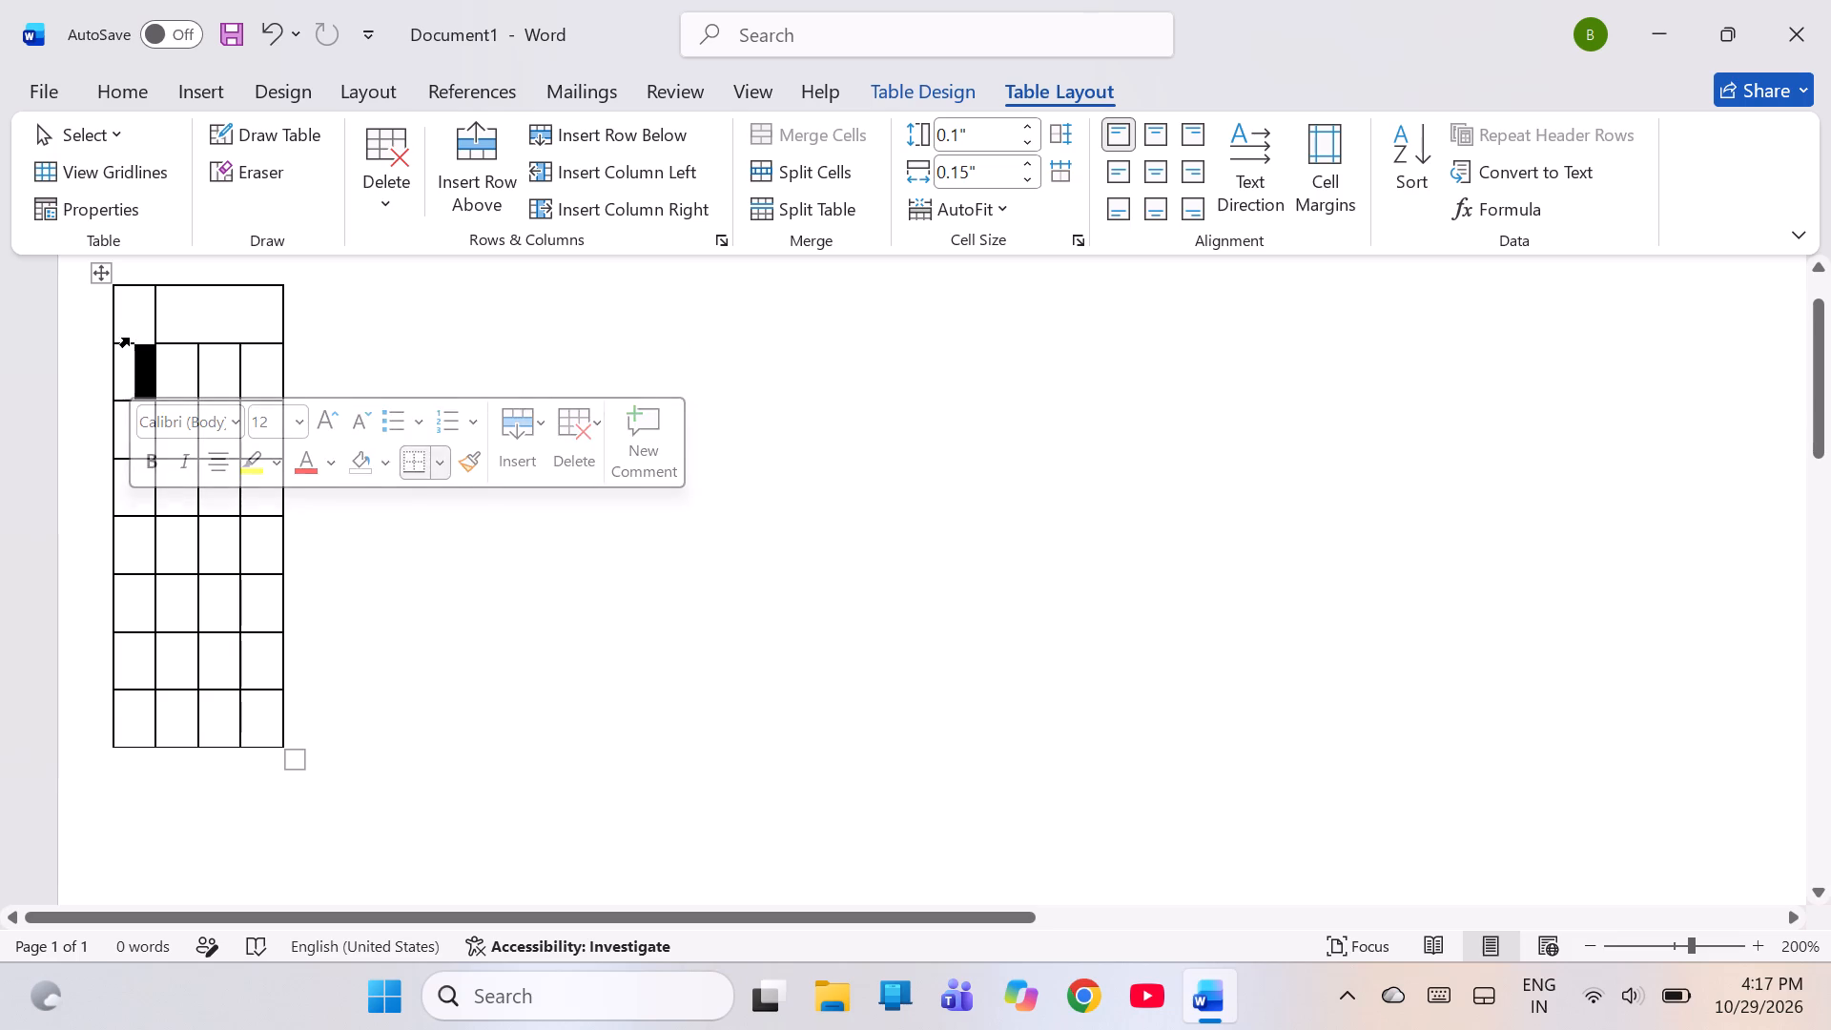
pyautogui.click(129, 315)
pyautogui.click(195, 319)
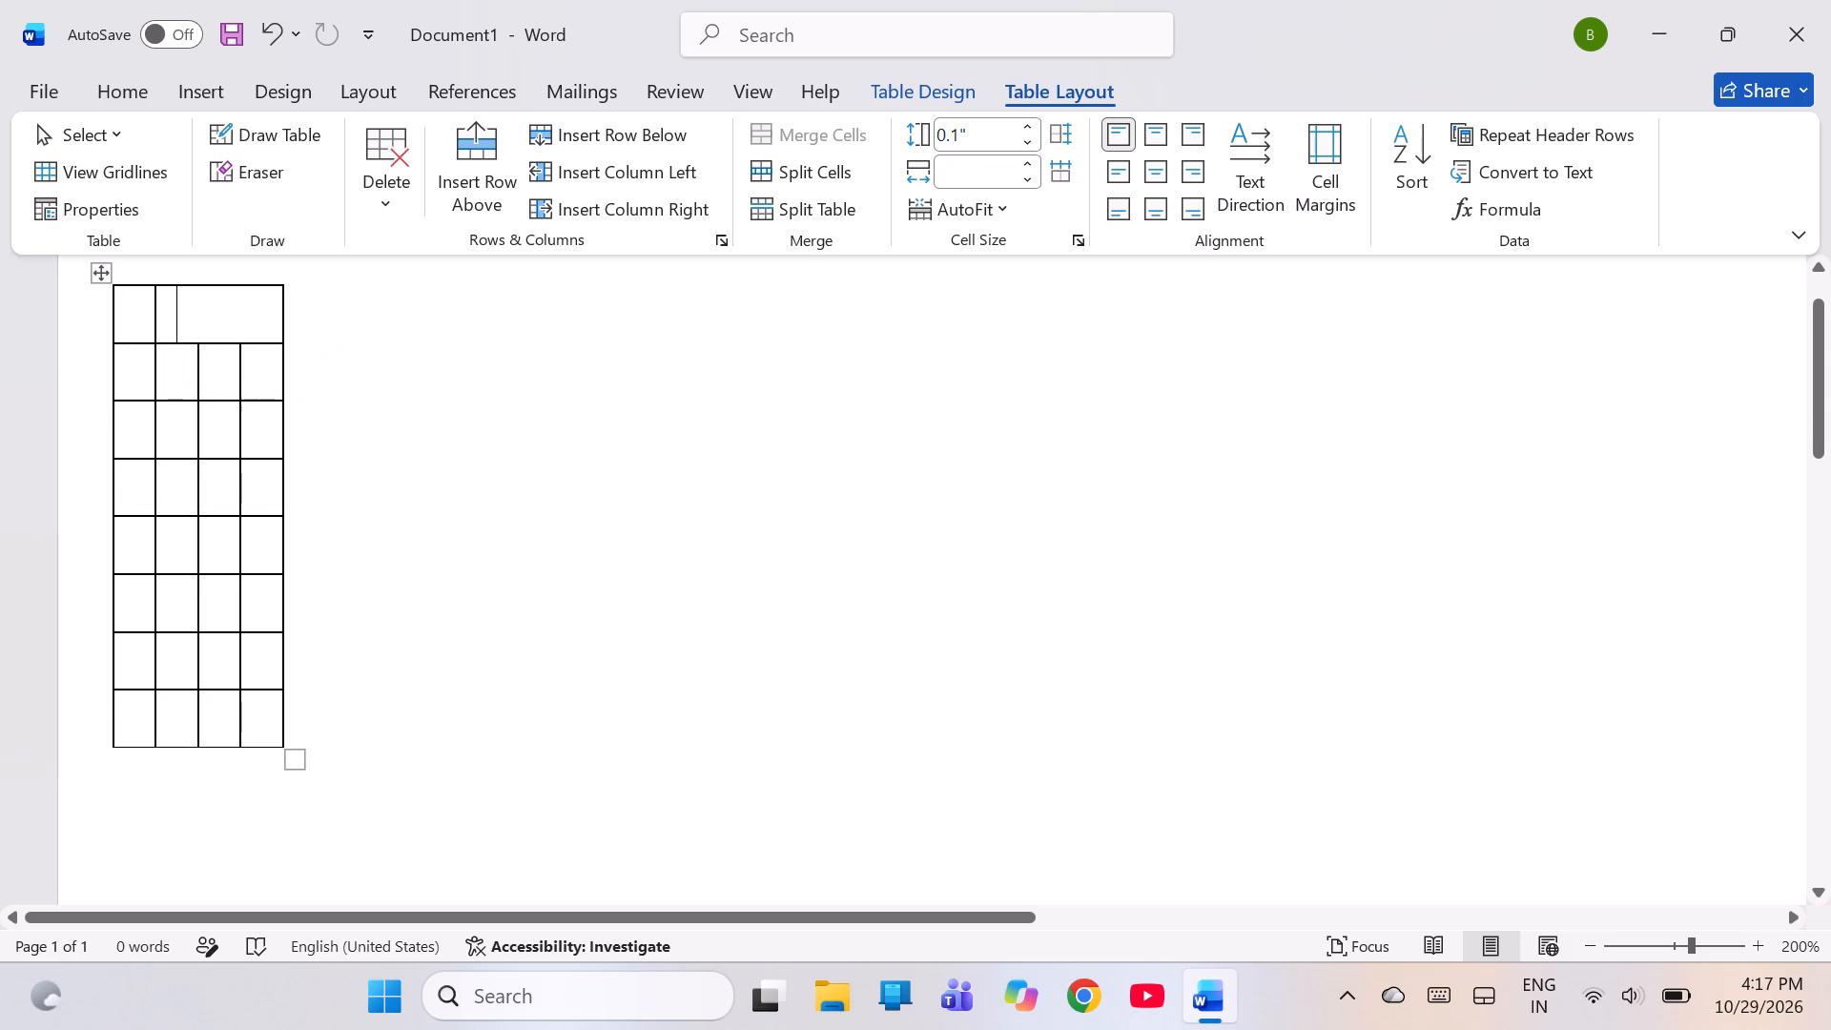
pyautogui.click(144, 316)
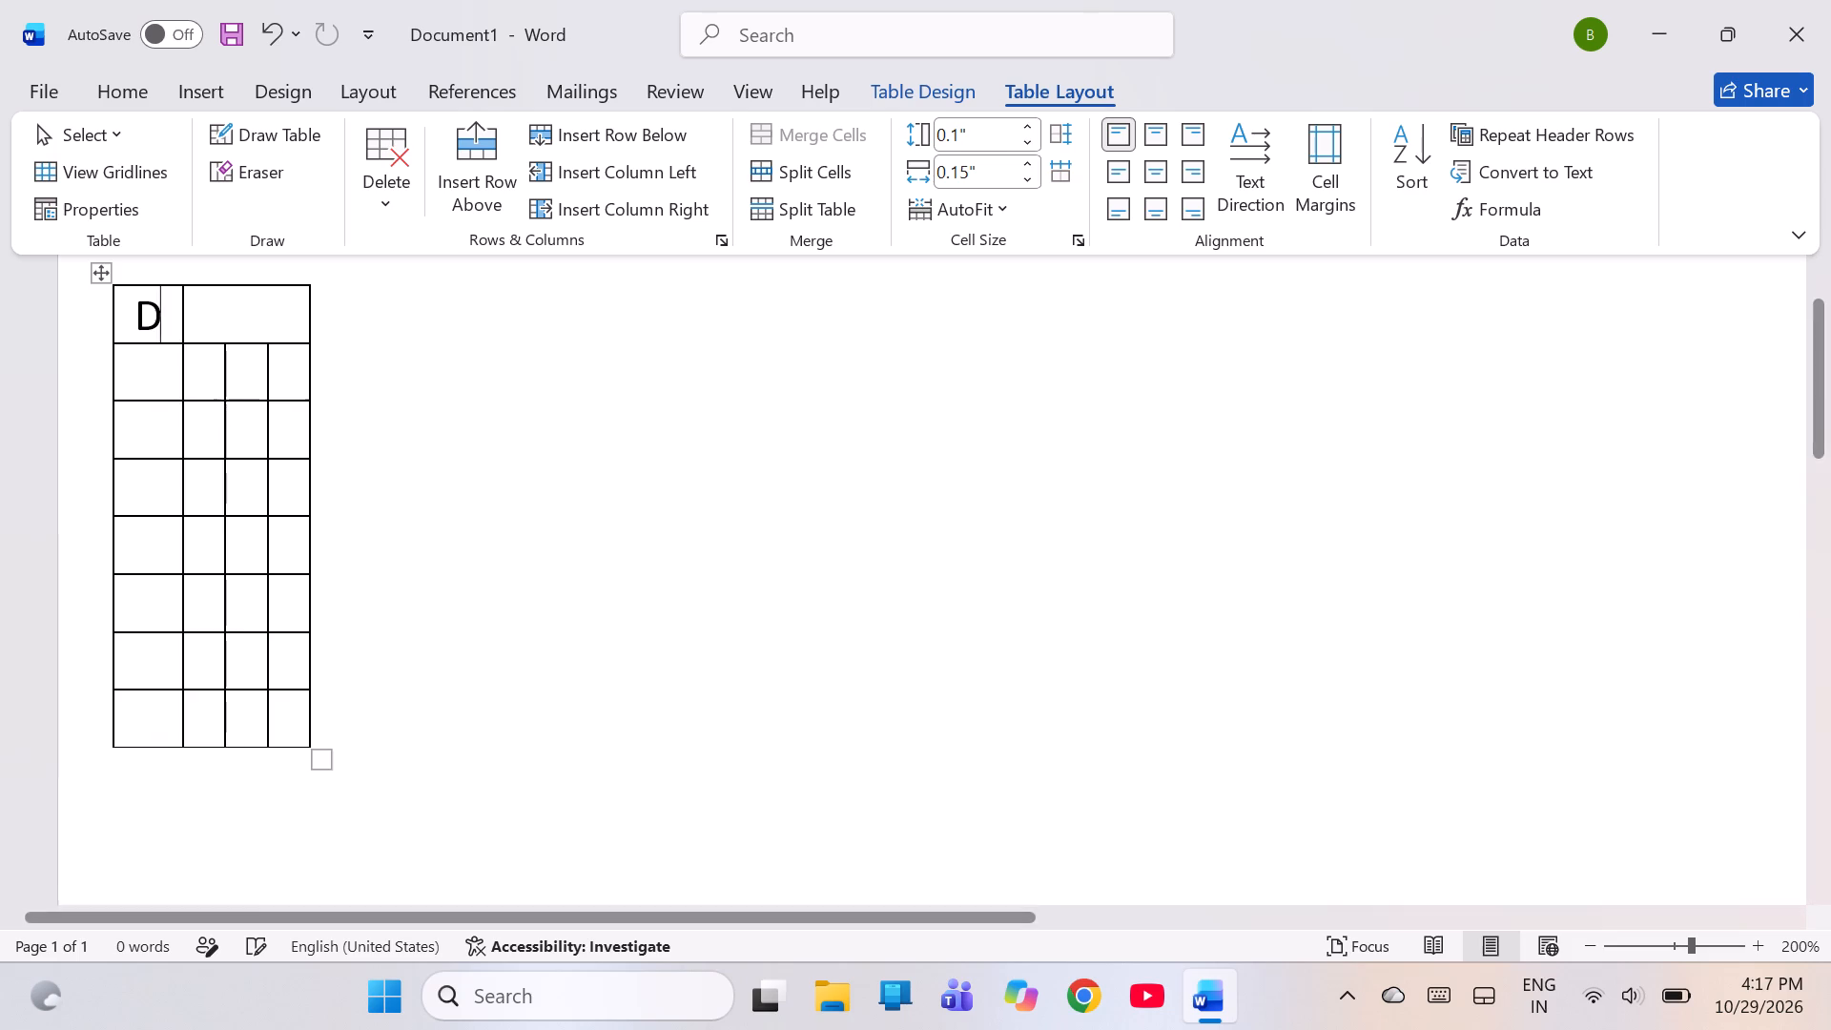
pyautogui.write('ay')
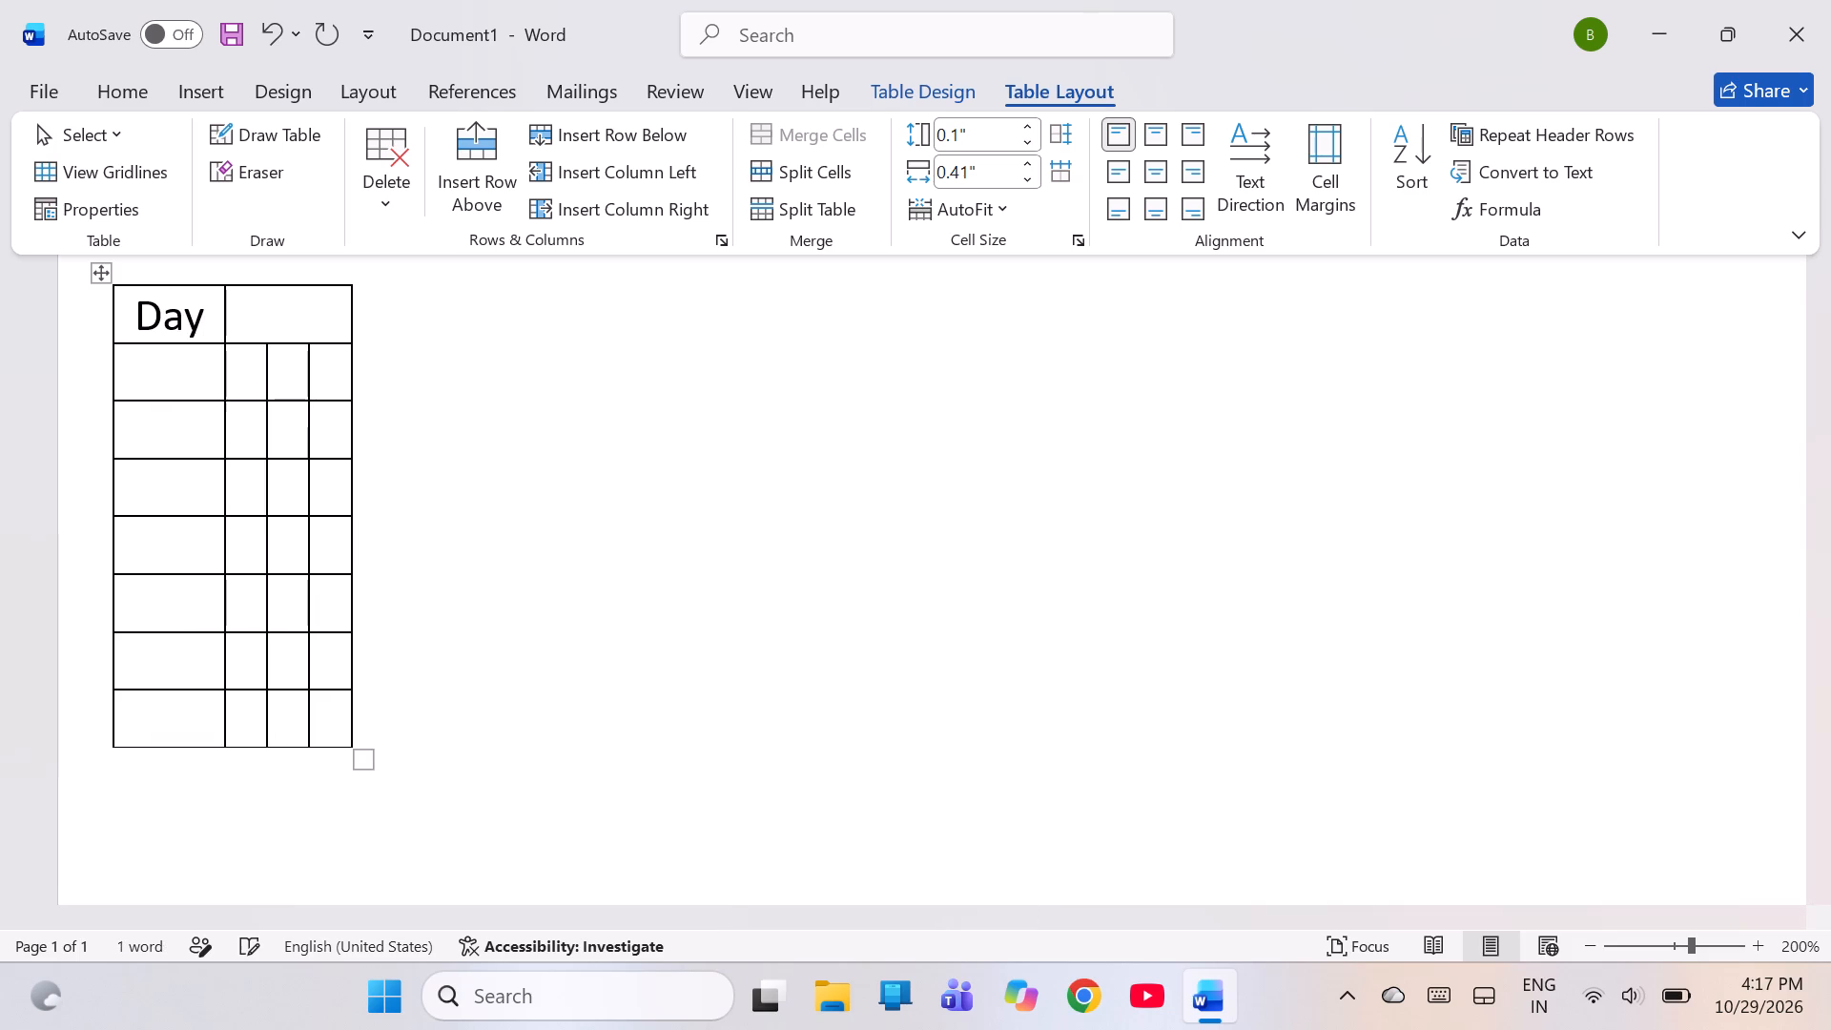
pyautogui.press('Right')
pyautogui.write('eminar')
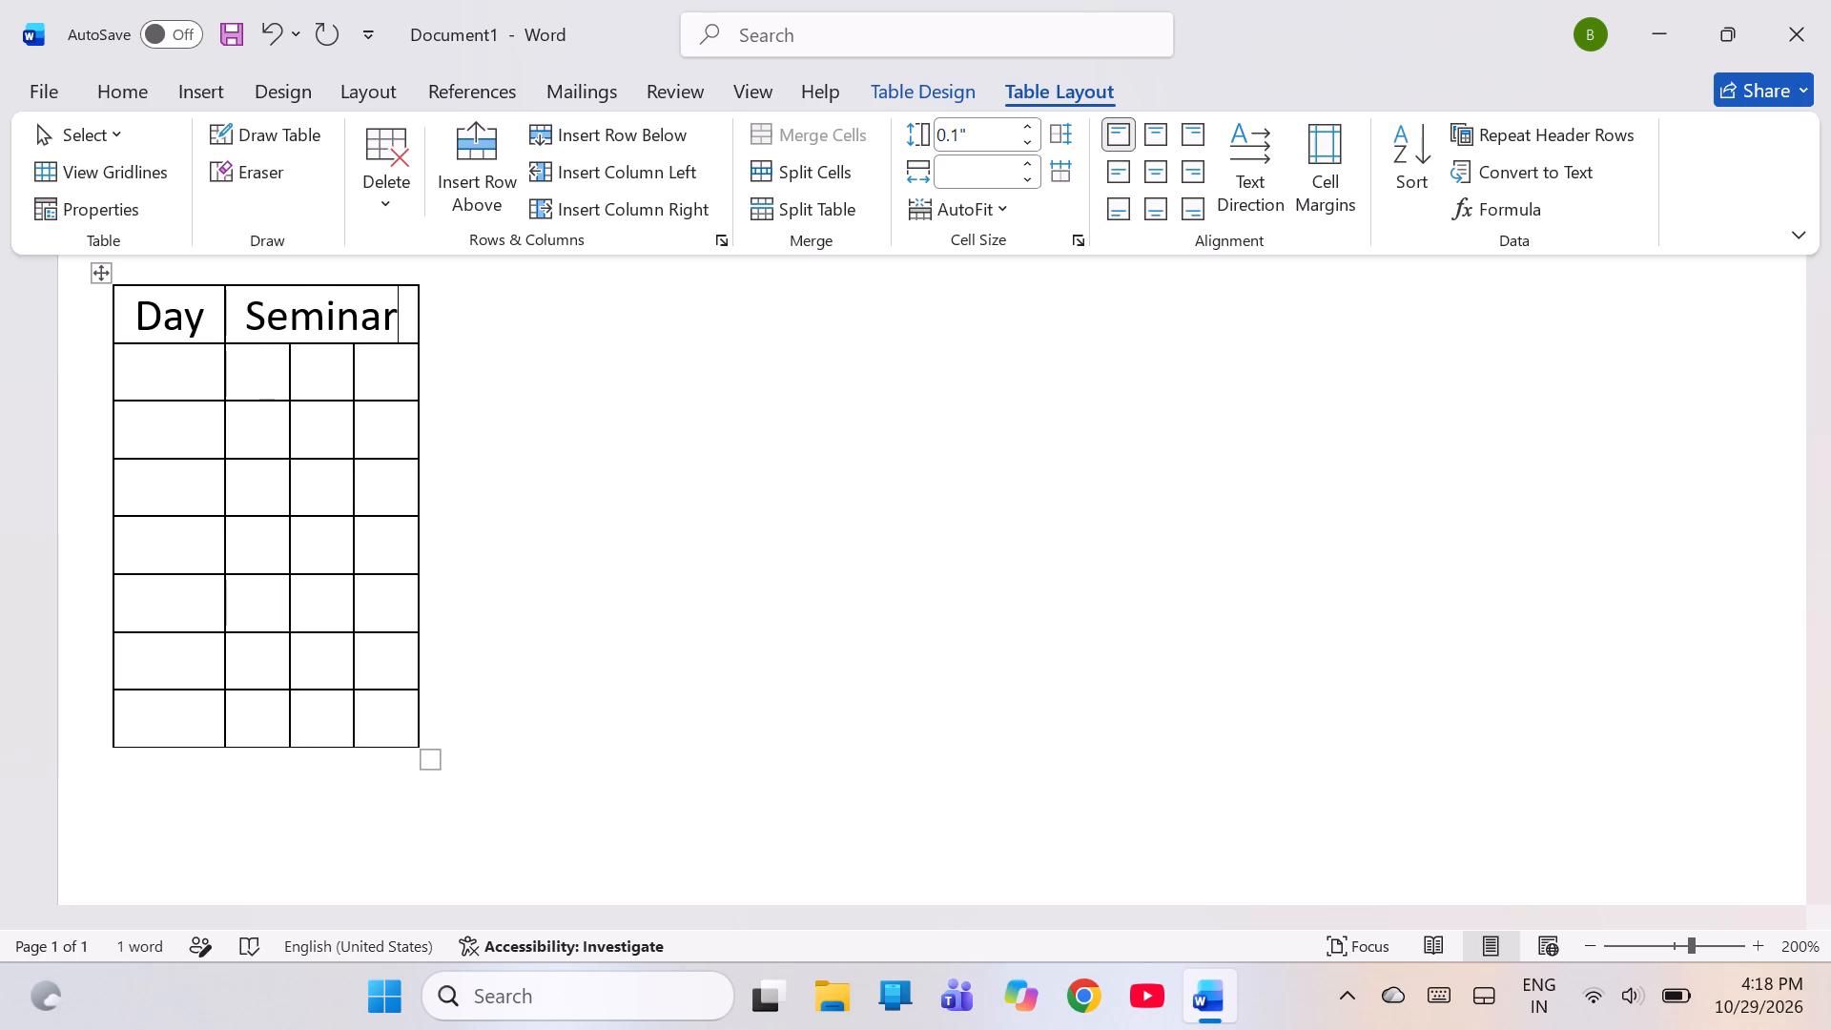
# Enter "Schedule" in the second row's cell directly below the Seminar heading.
pyautogui.click(271, 374)
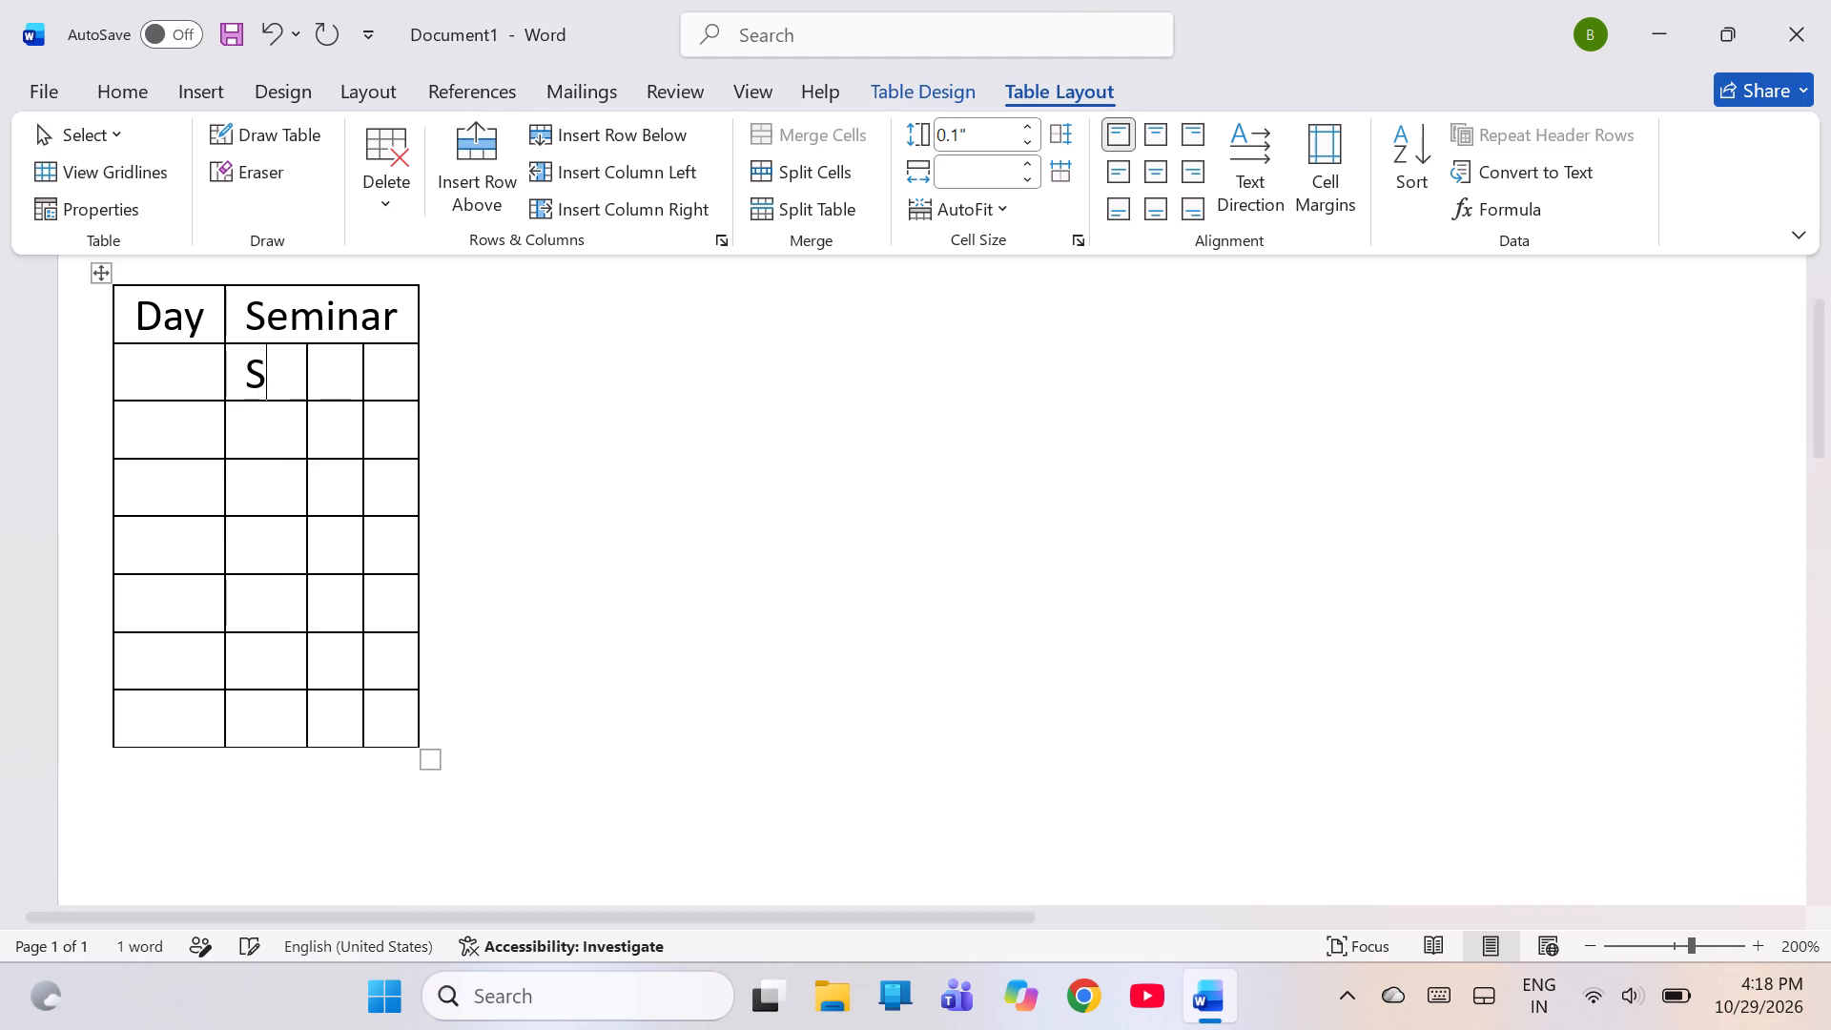
pyautogui.write('che')
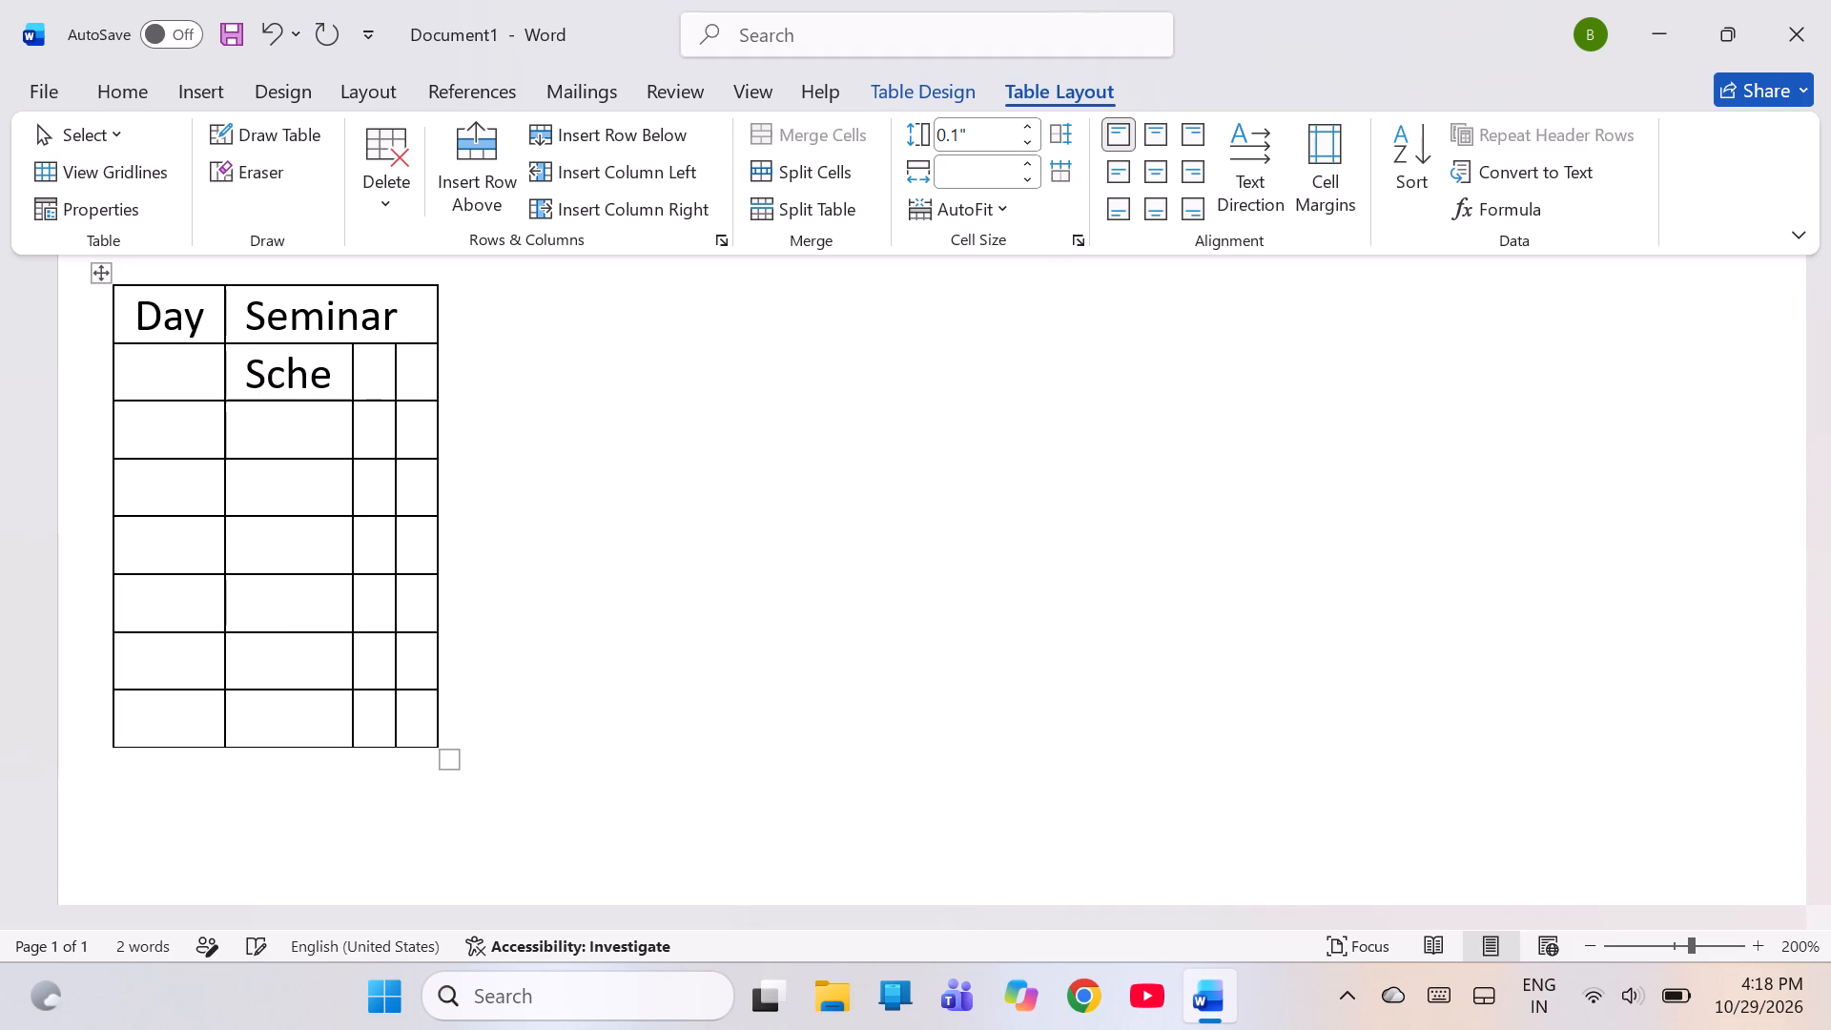
pyautogui.write('dule')
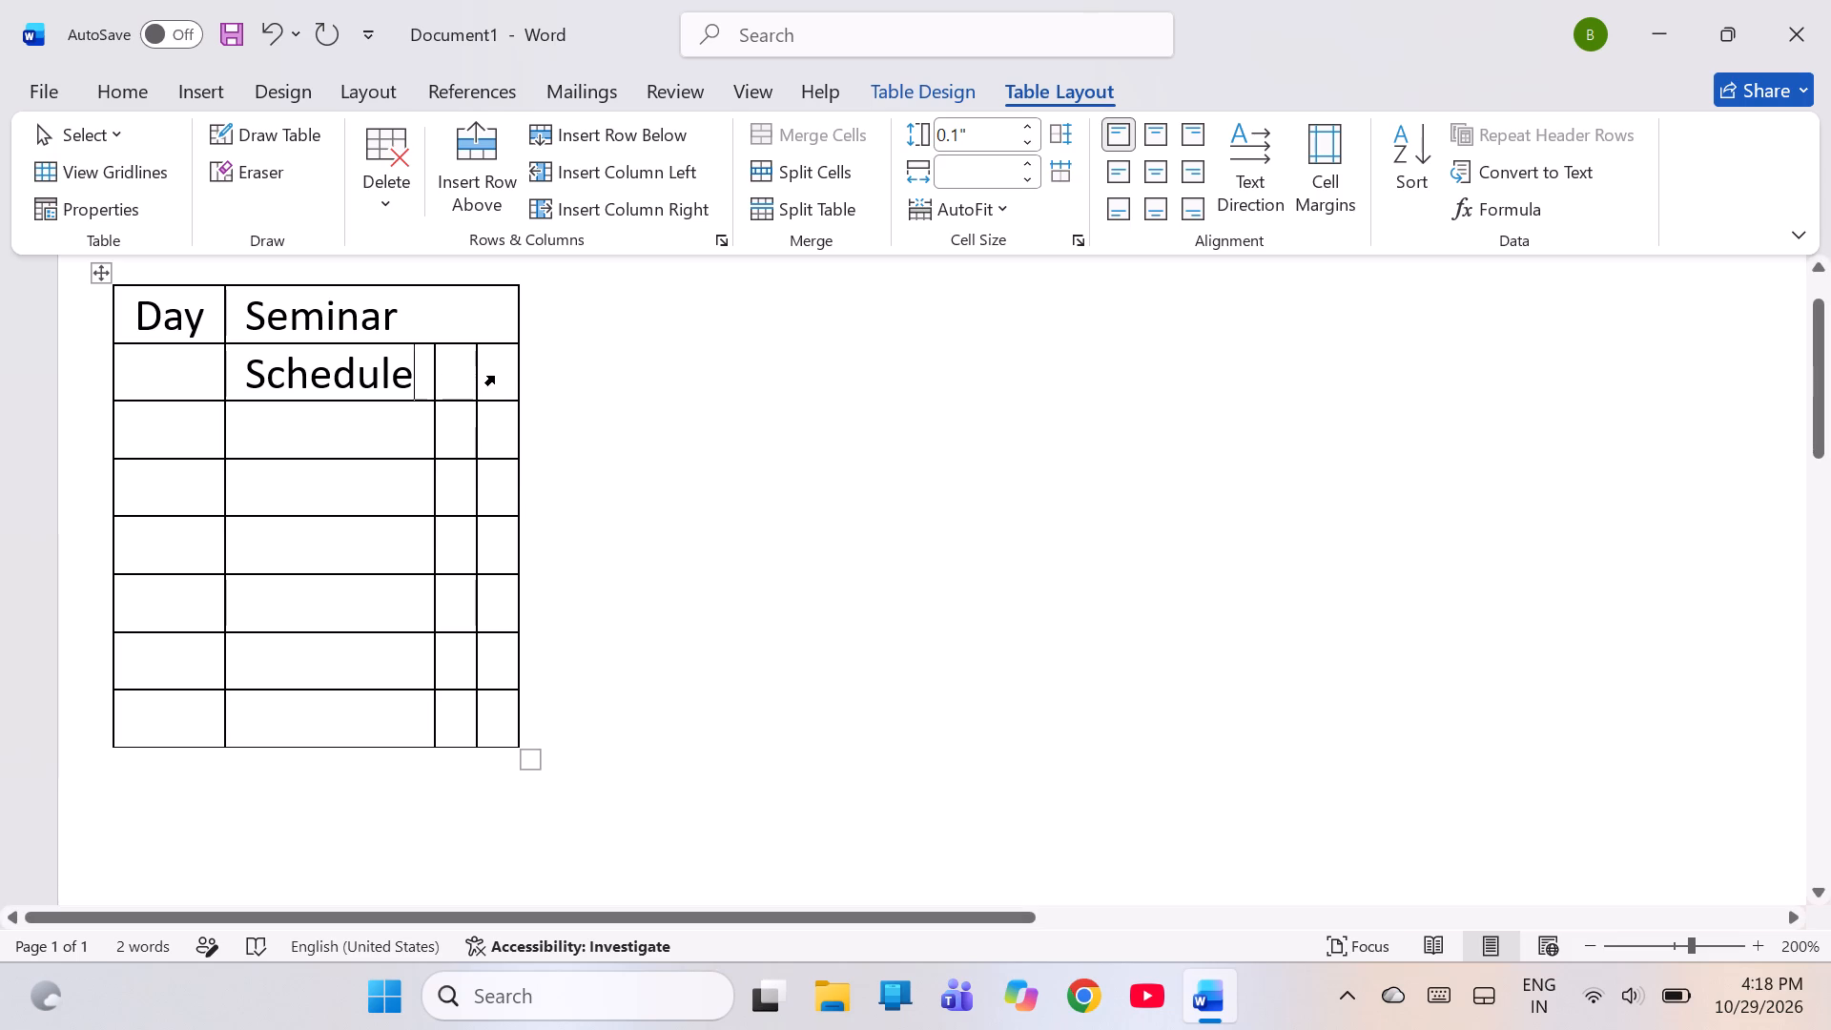
# Enter the heading "Topic" in the last cell of the table's second row.
pyautogui.click(494, 376)
pyautogui.click(494, 376)
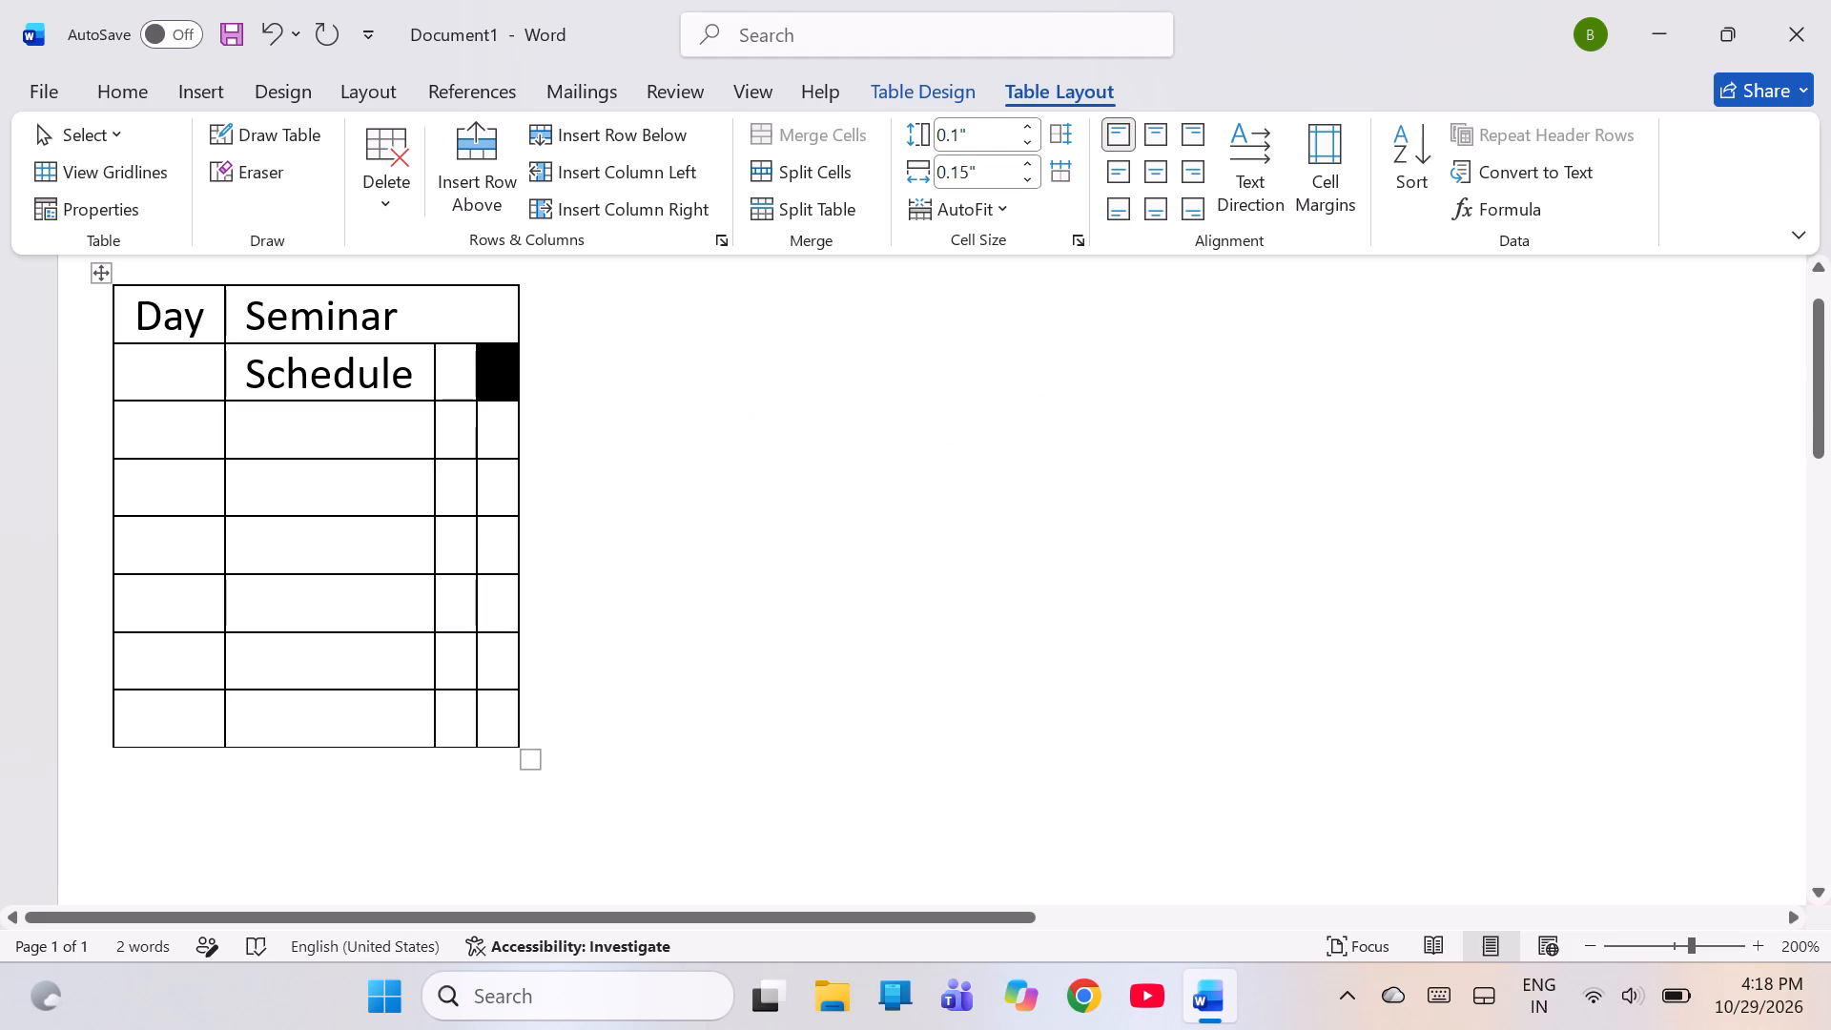
pyautogui.click(459, 378)
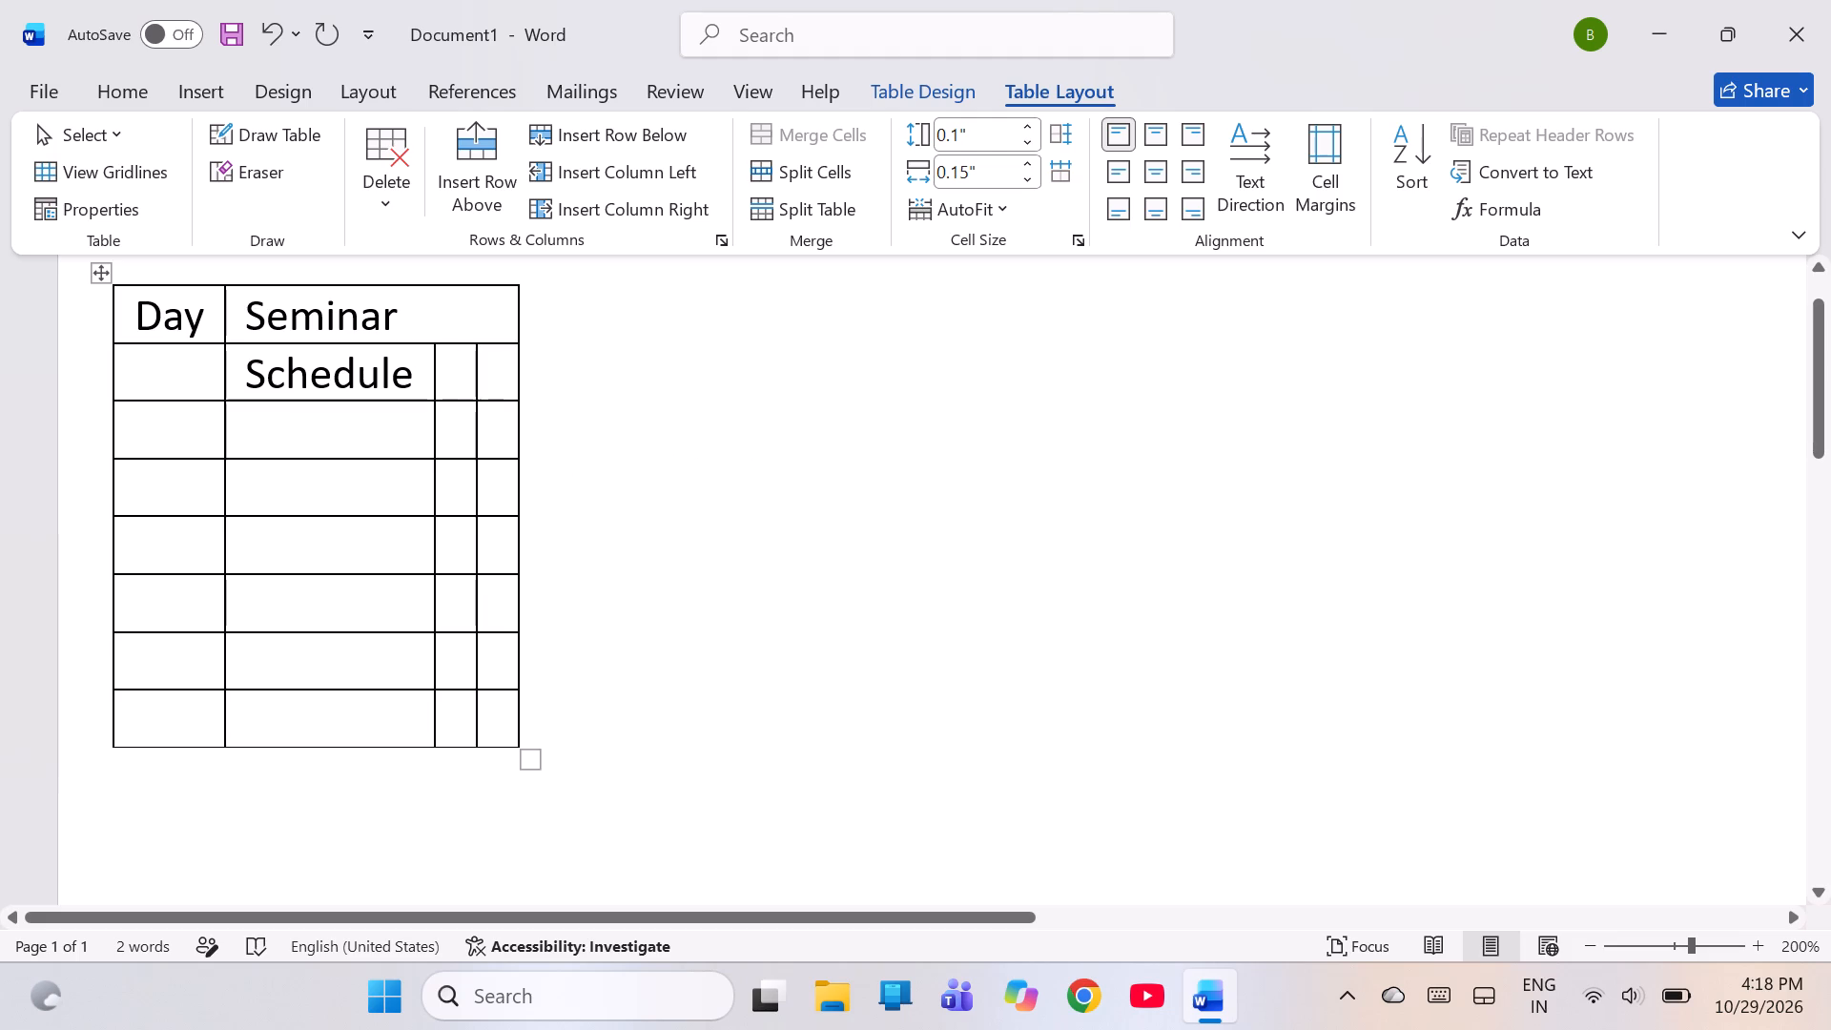
pyautogui.click(508, 381)
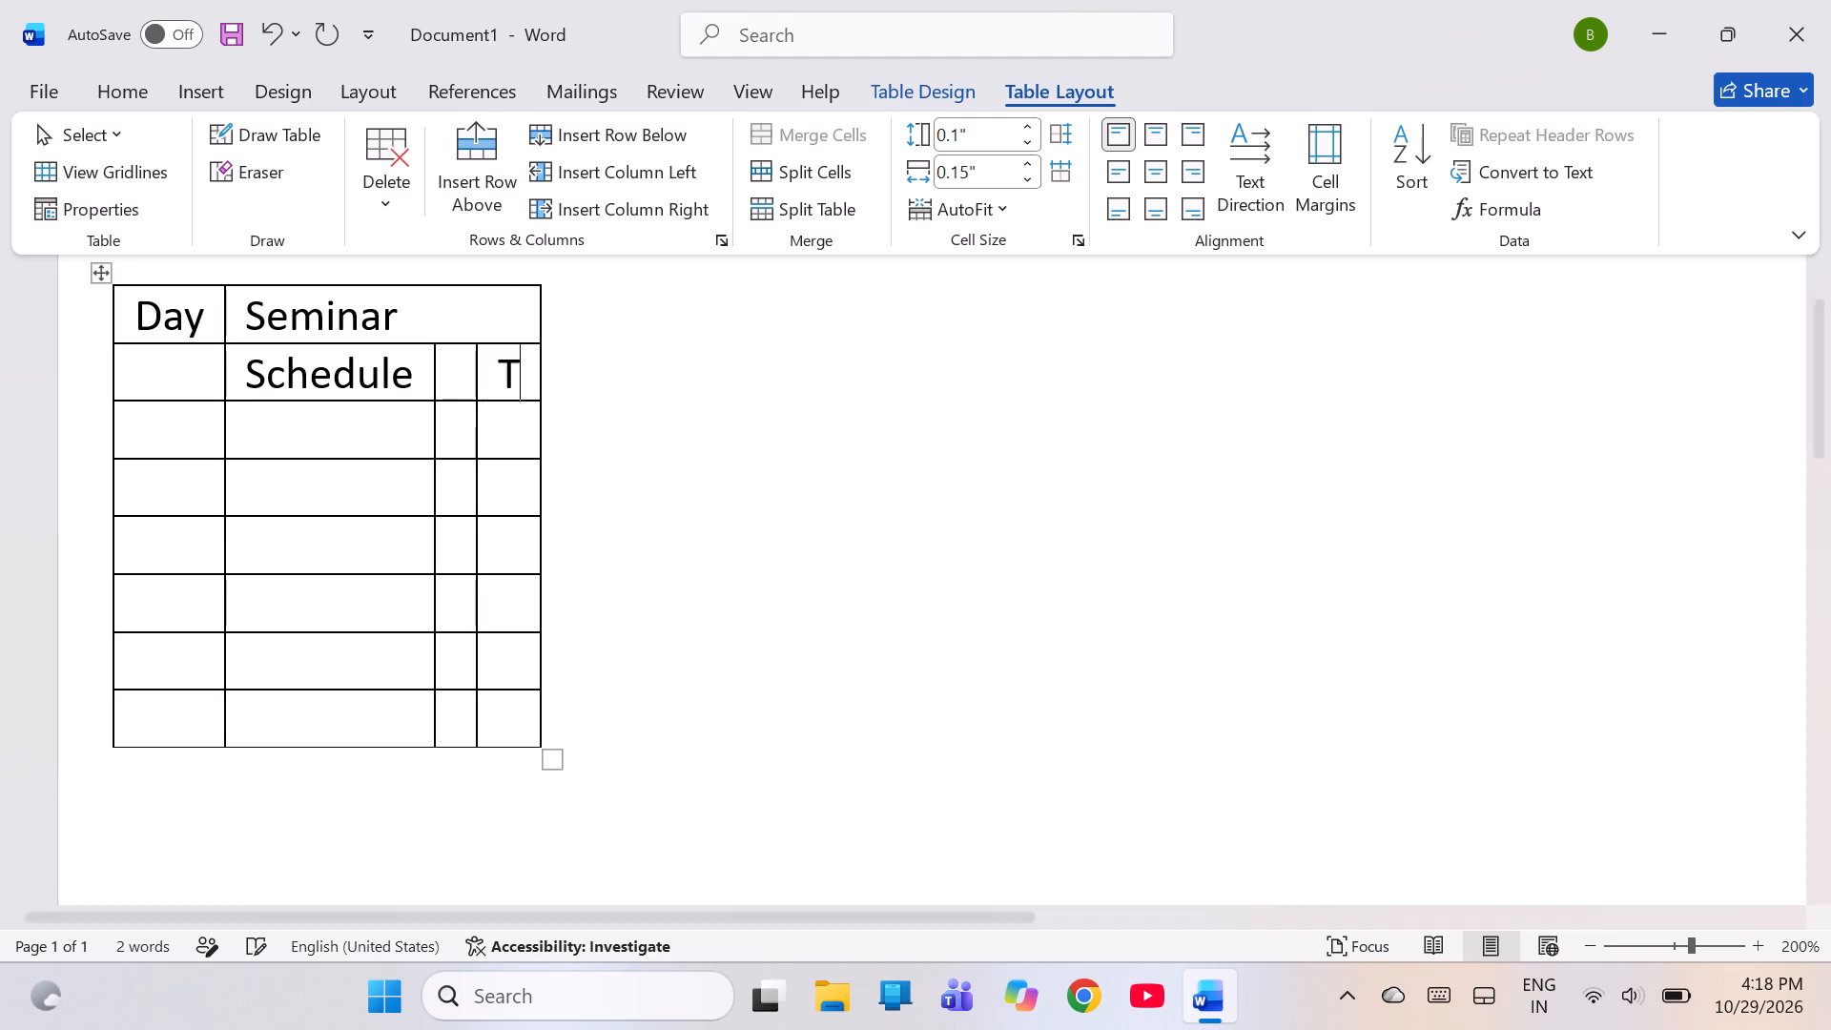
pyautogui.write('opid')
pyautogui.press('BackSpace')
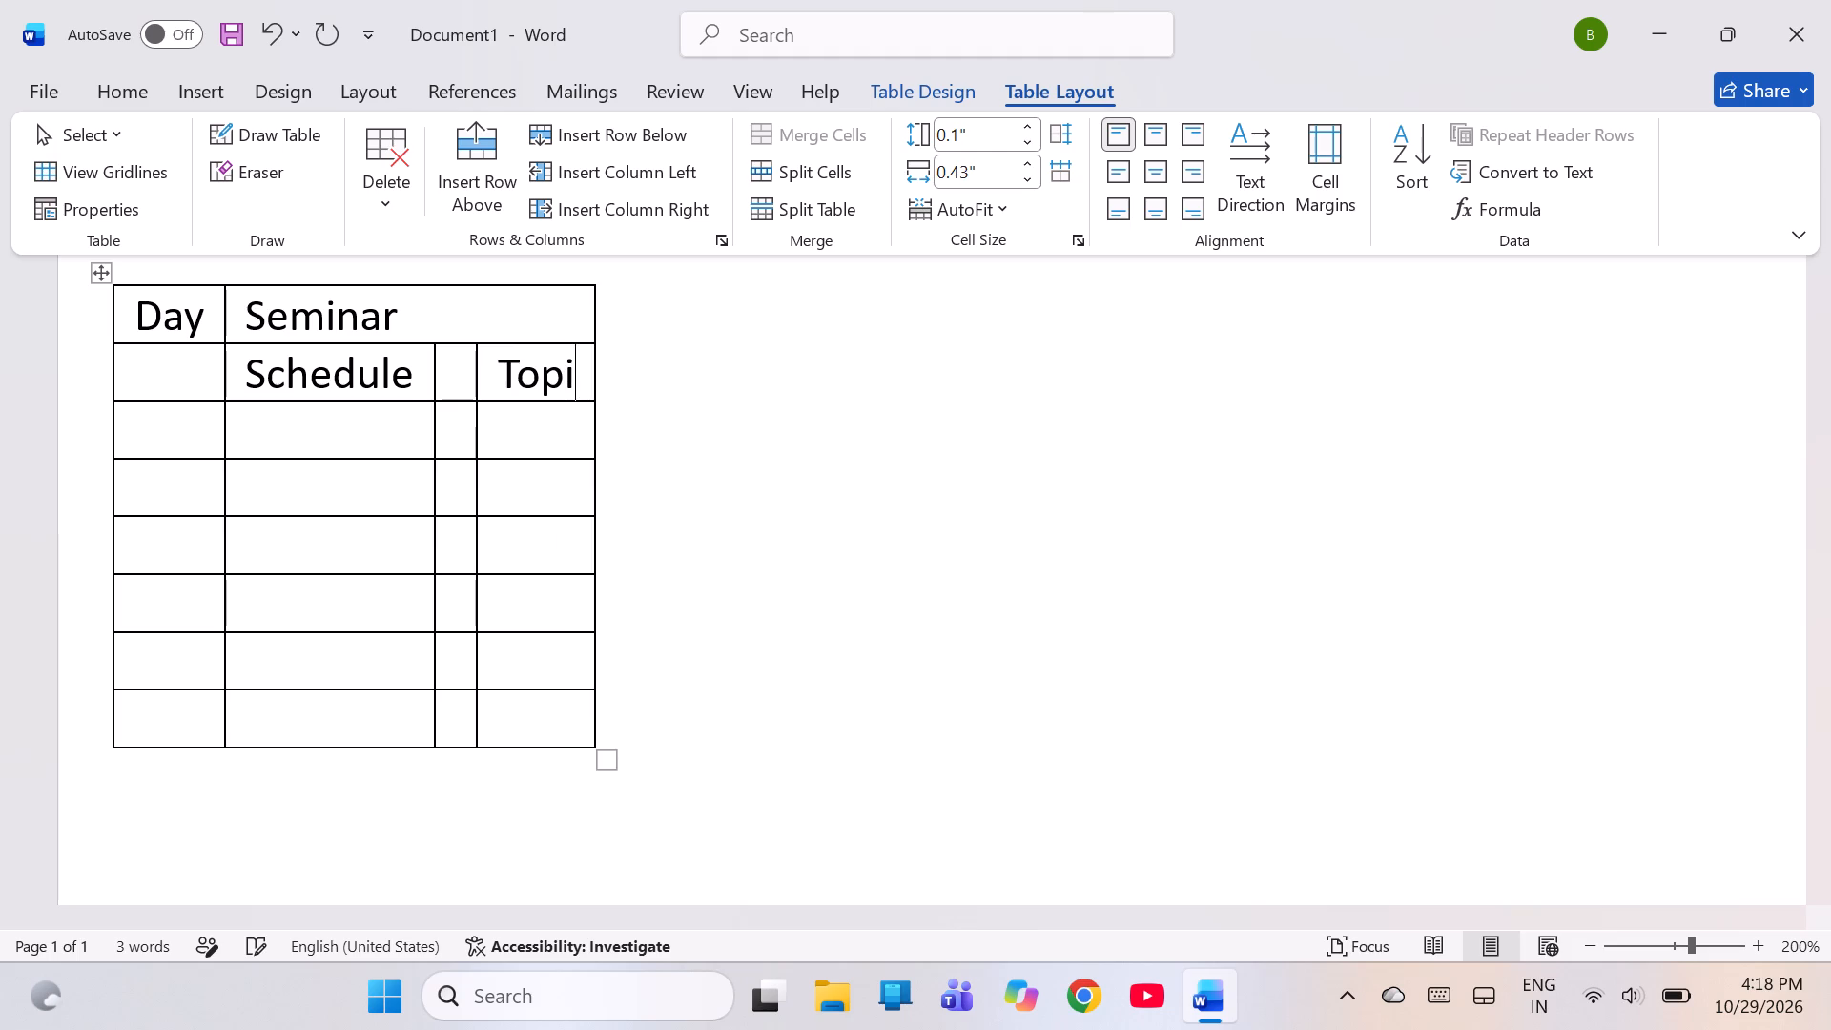
pyautogui.press('c')
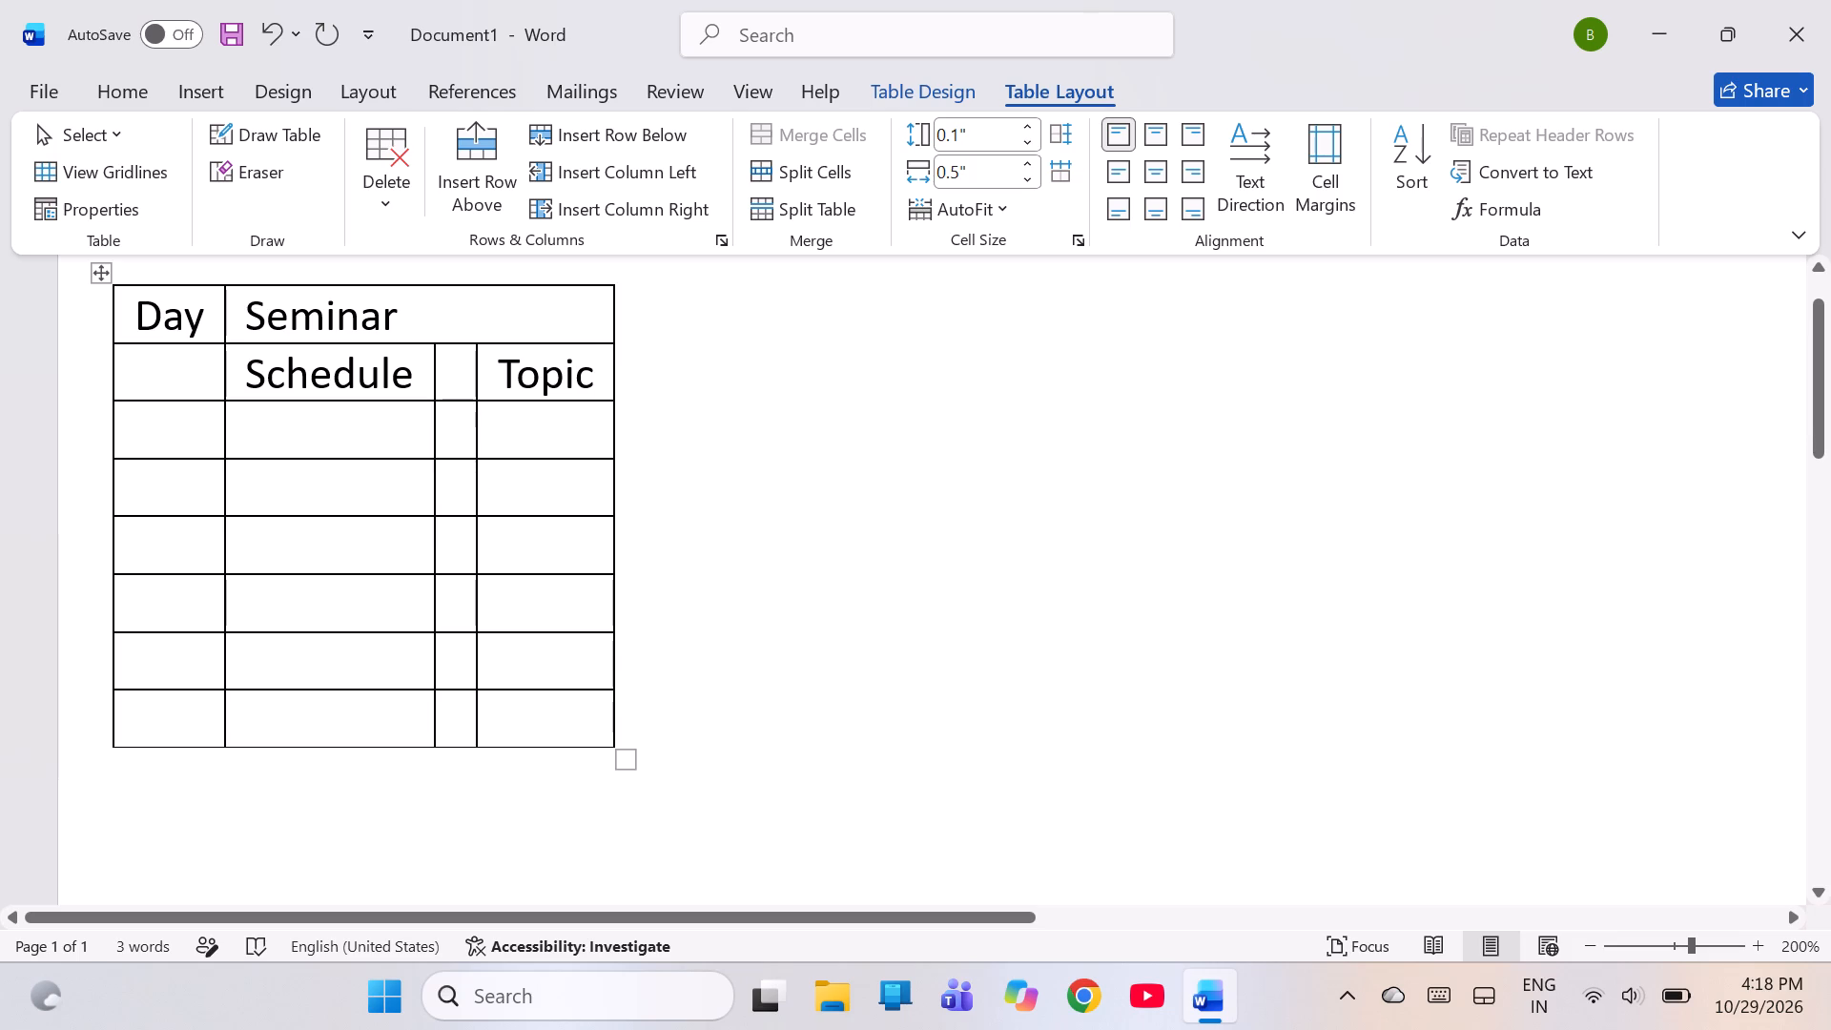
# Enter "End" in the third cell of the third row and "Begin" in the cell before it, under Schedule.
pyautogui.press('Left')
pyautogui.press('Down')
pyautogui.press('Left')
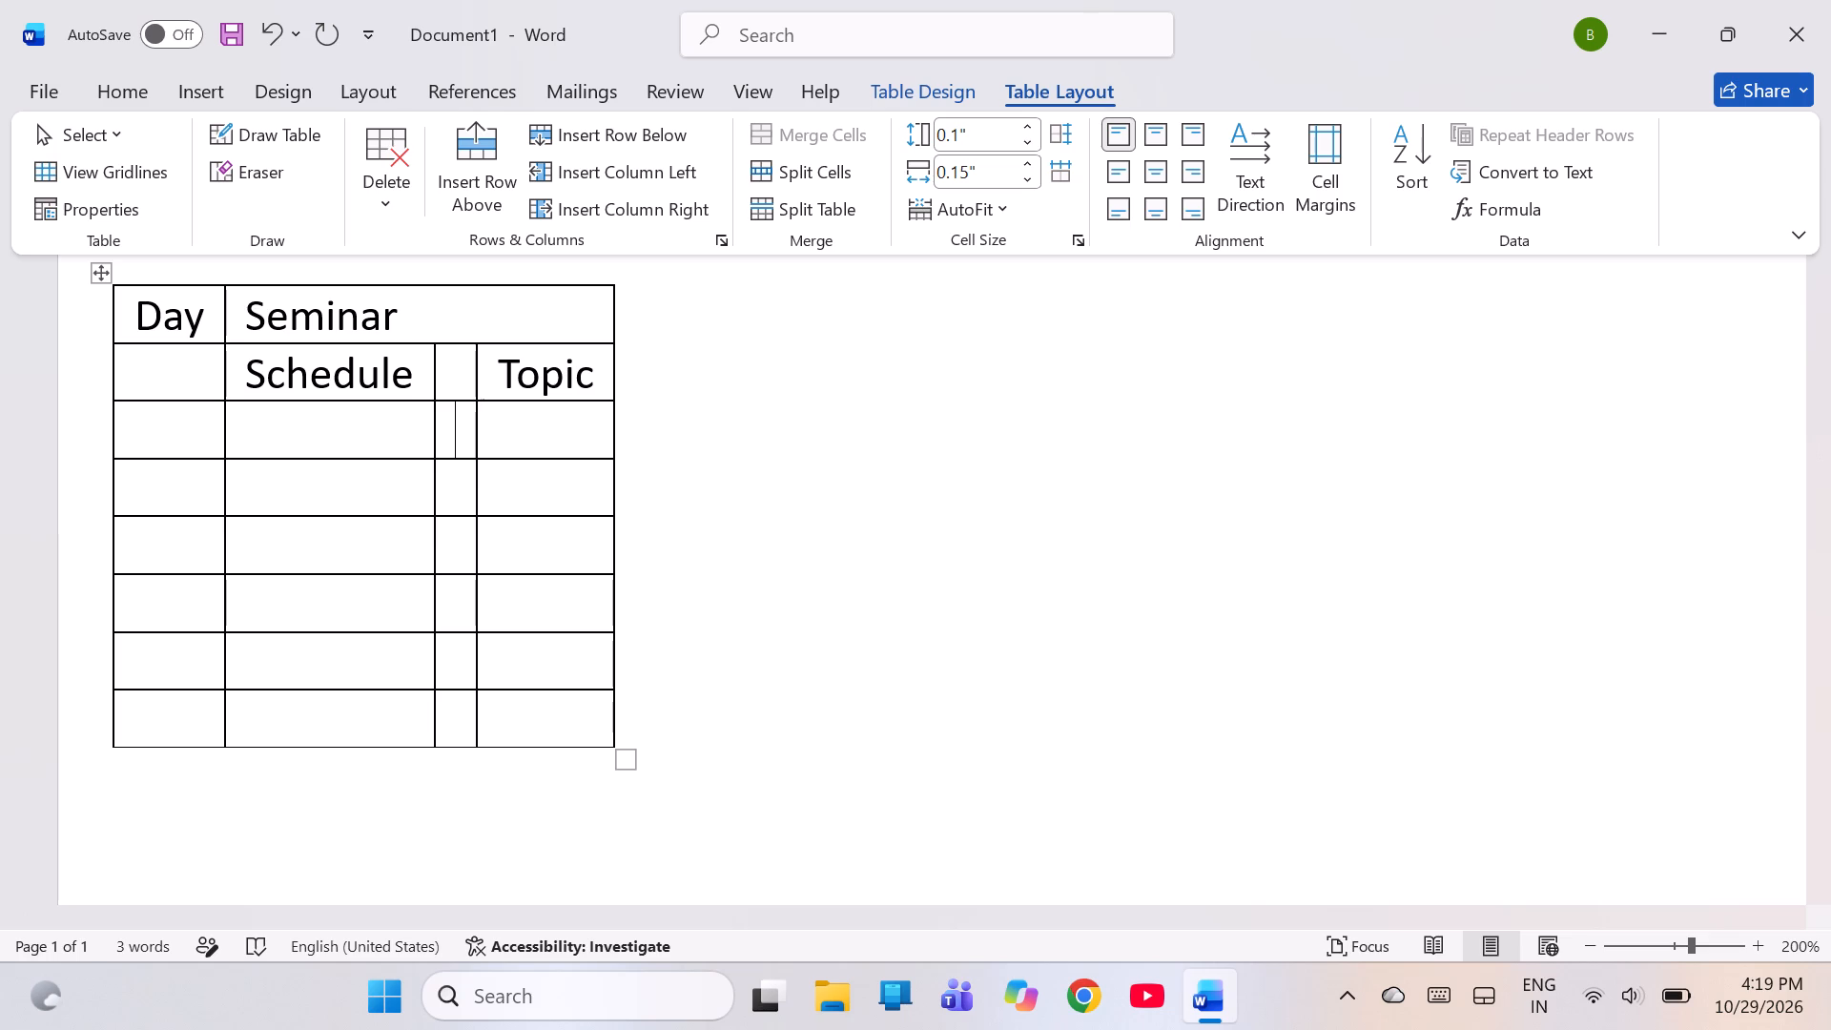
pyautogui.press('e')
pyautogui.press('BackSpace')
pyautogui.write('END')
pyautogui.press('BackSpace')
pyautogui.press('BackSpace')
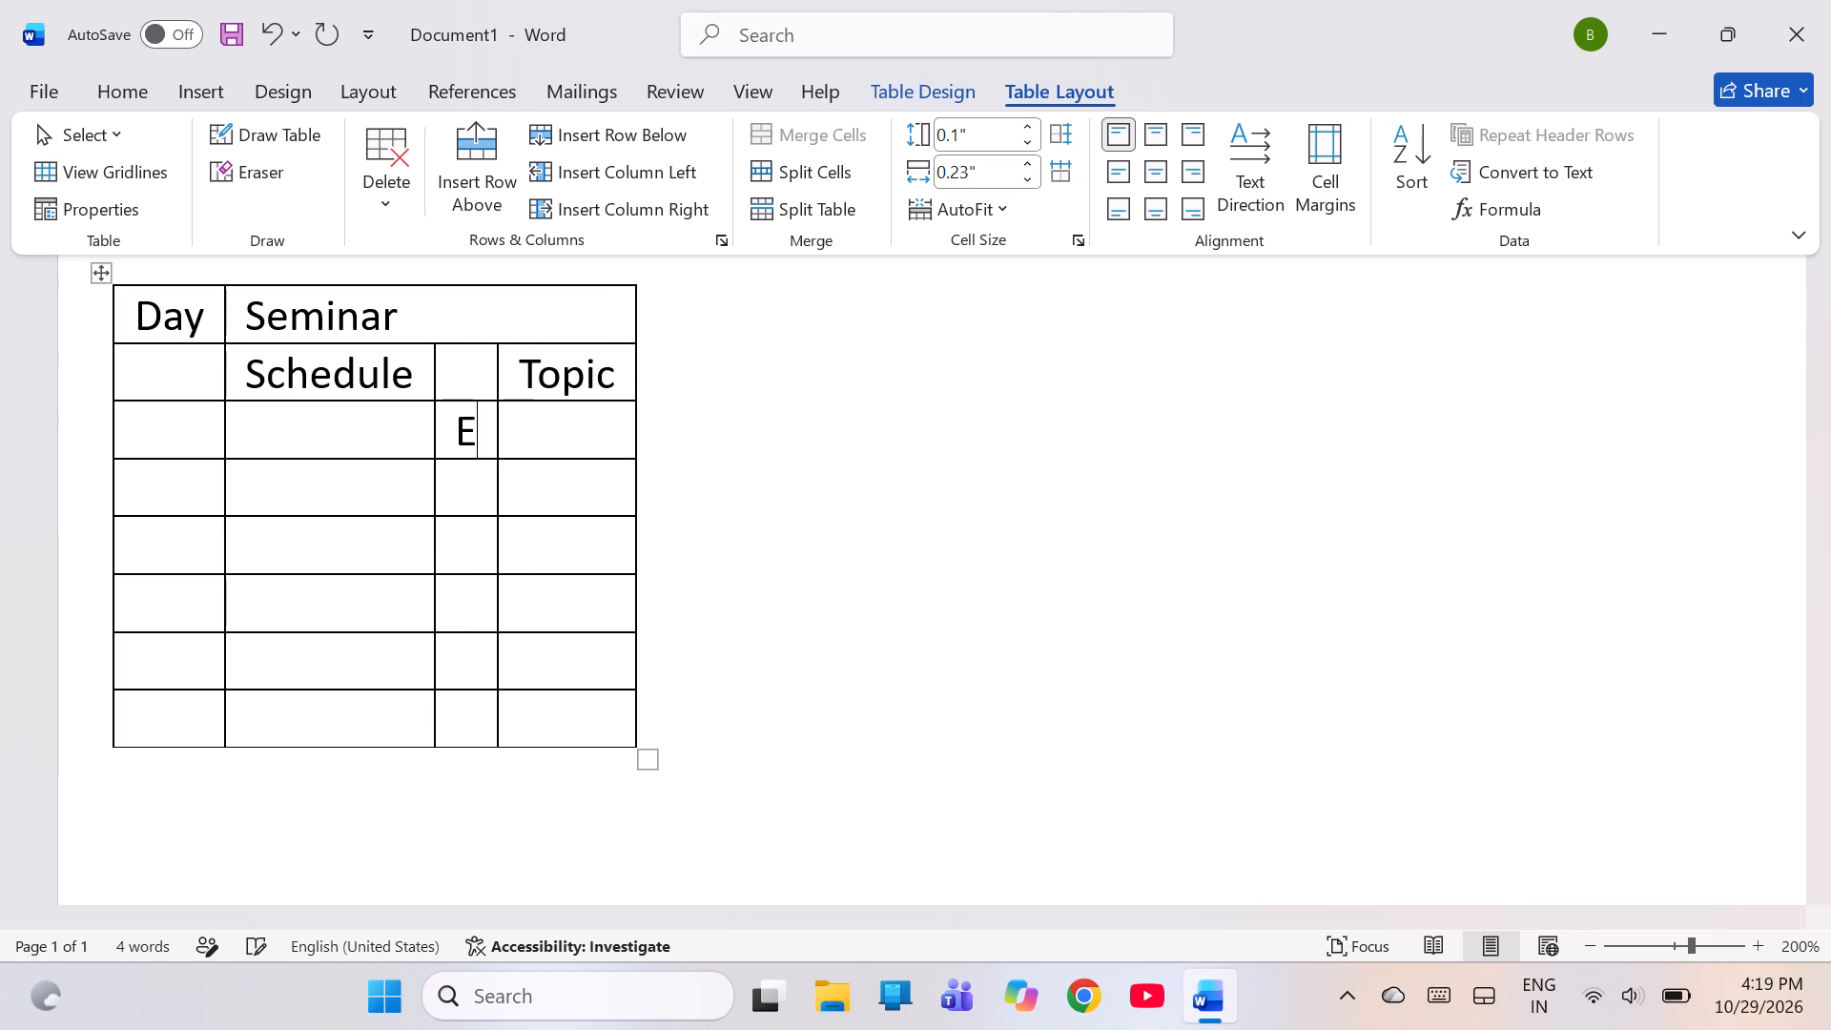
pyautogui.write('nd')
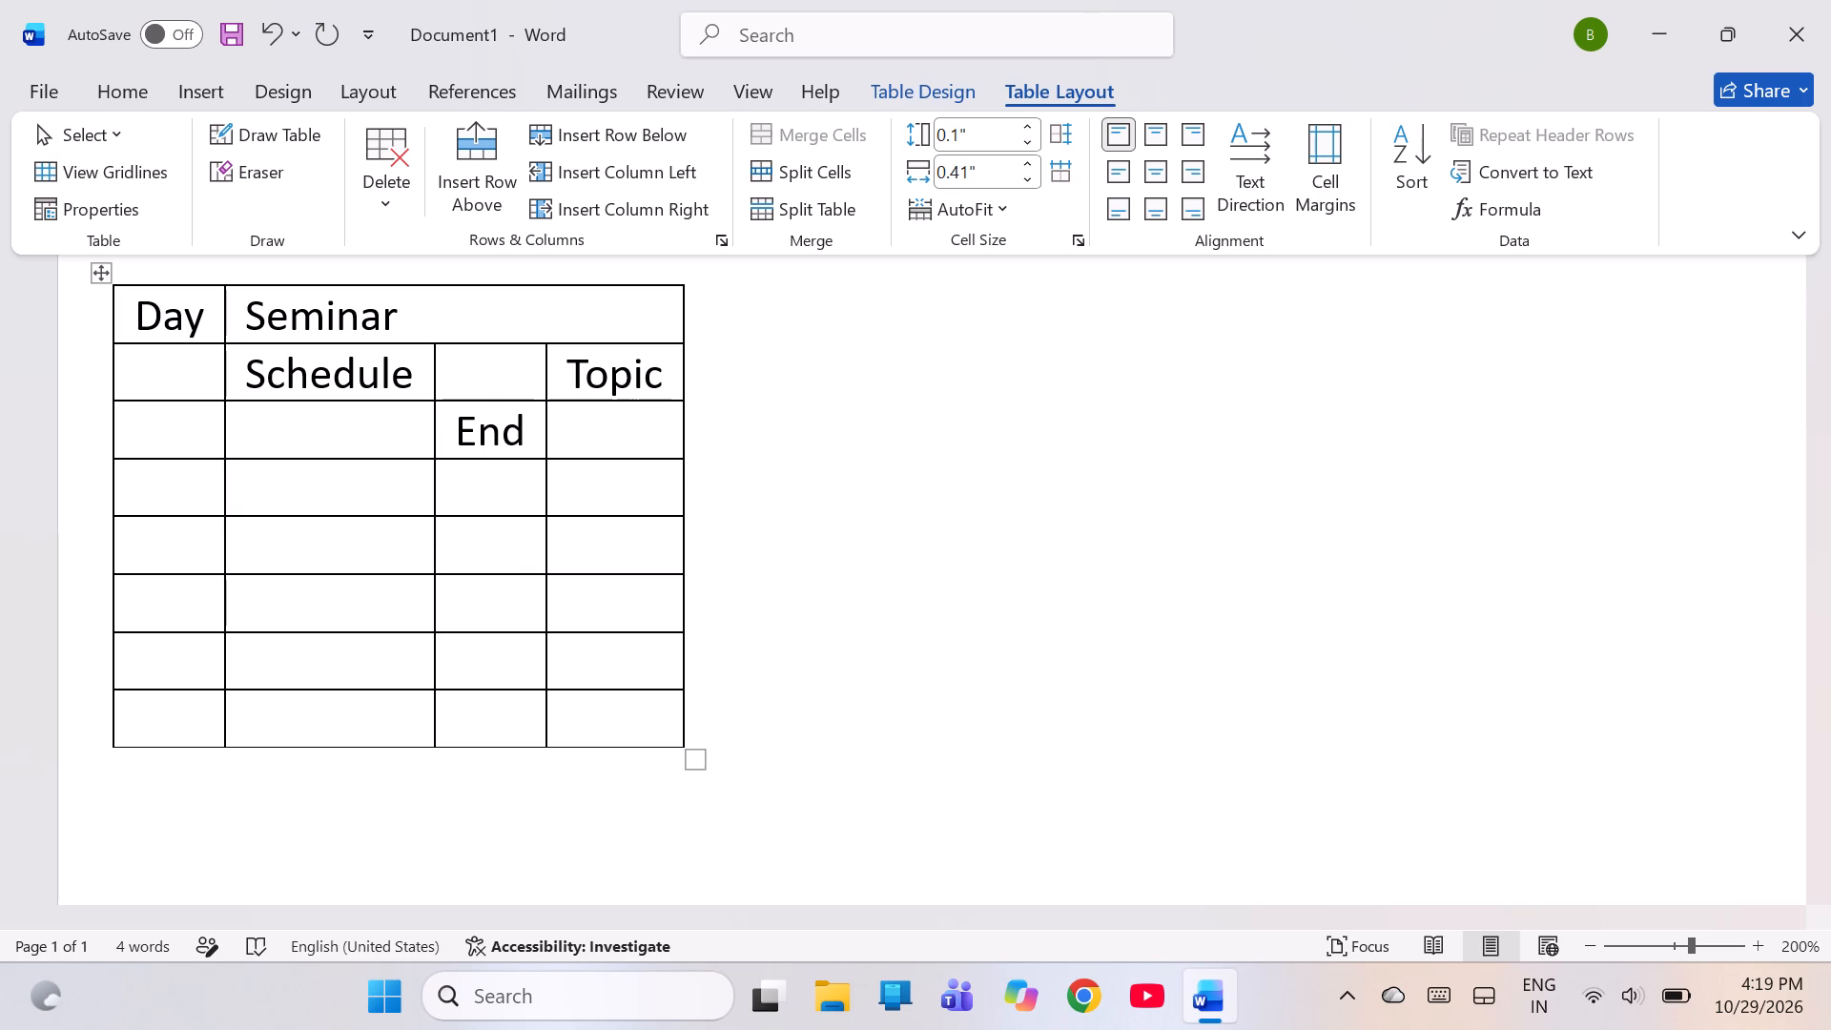
pyautogui.press('Left')
pyautogui.press('Left')
pyautogui.press('Left')
pyautogui.press('Left')
pyautogui.write('egin')
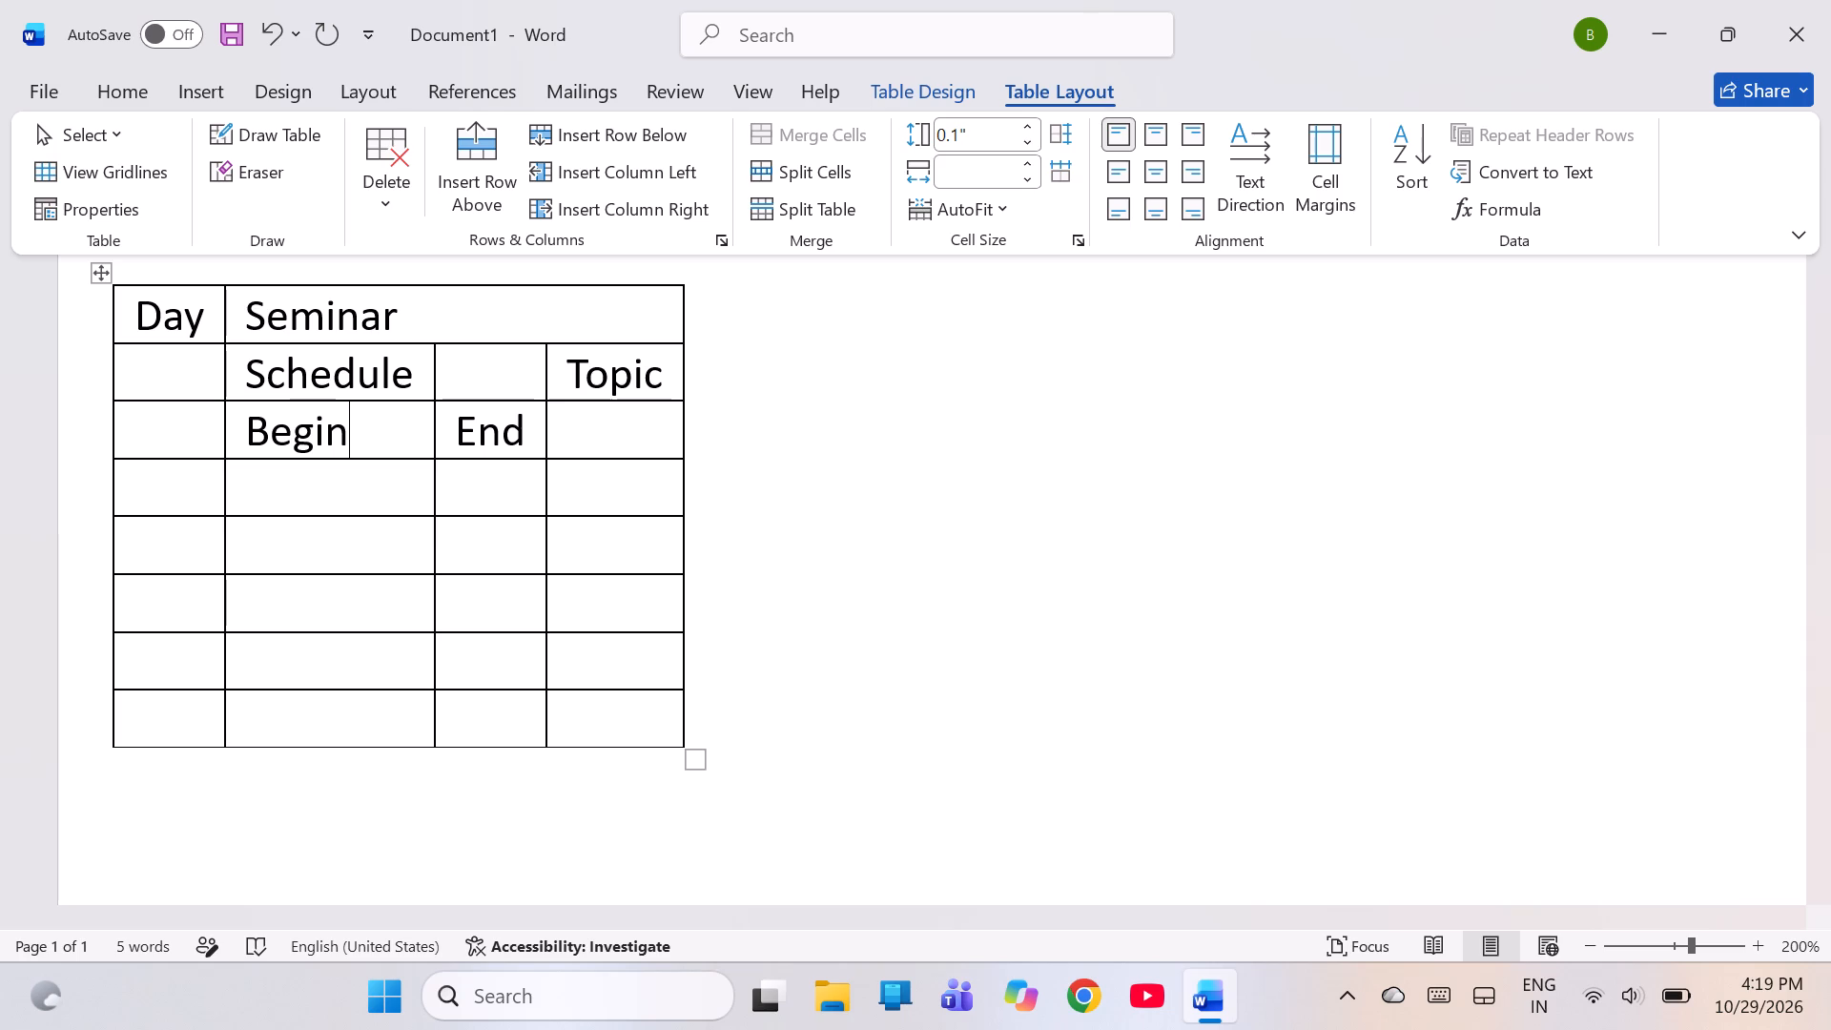
# Merge the Schedule cell with the empty cell beside it in the second row.
pyautogui.click(512, 377)
pyautogui.moveTo(512, 377); pyautogui.dragTo(401, 380)
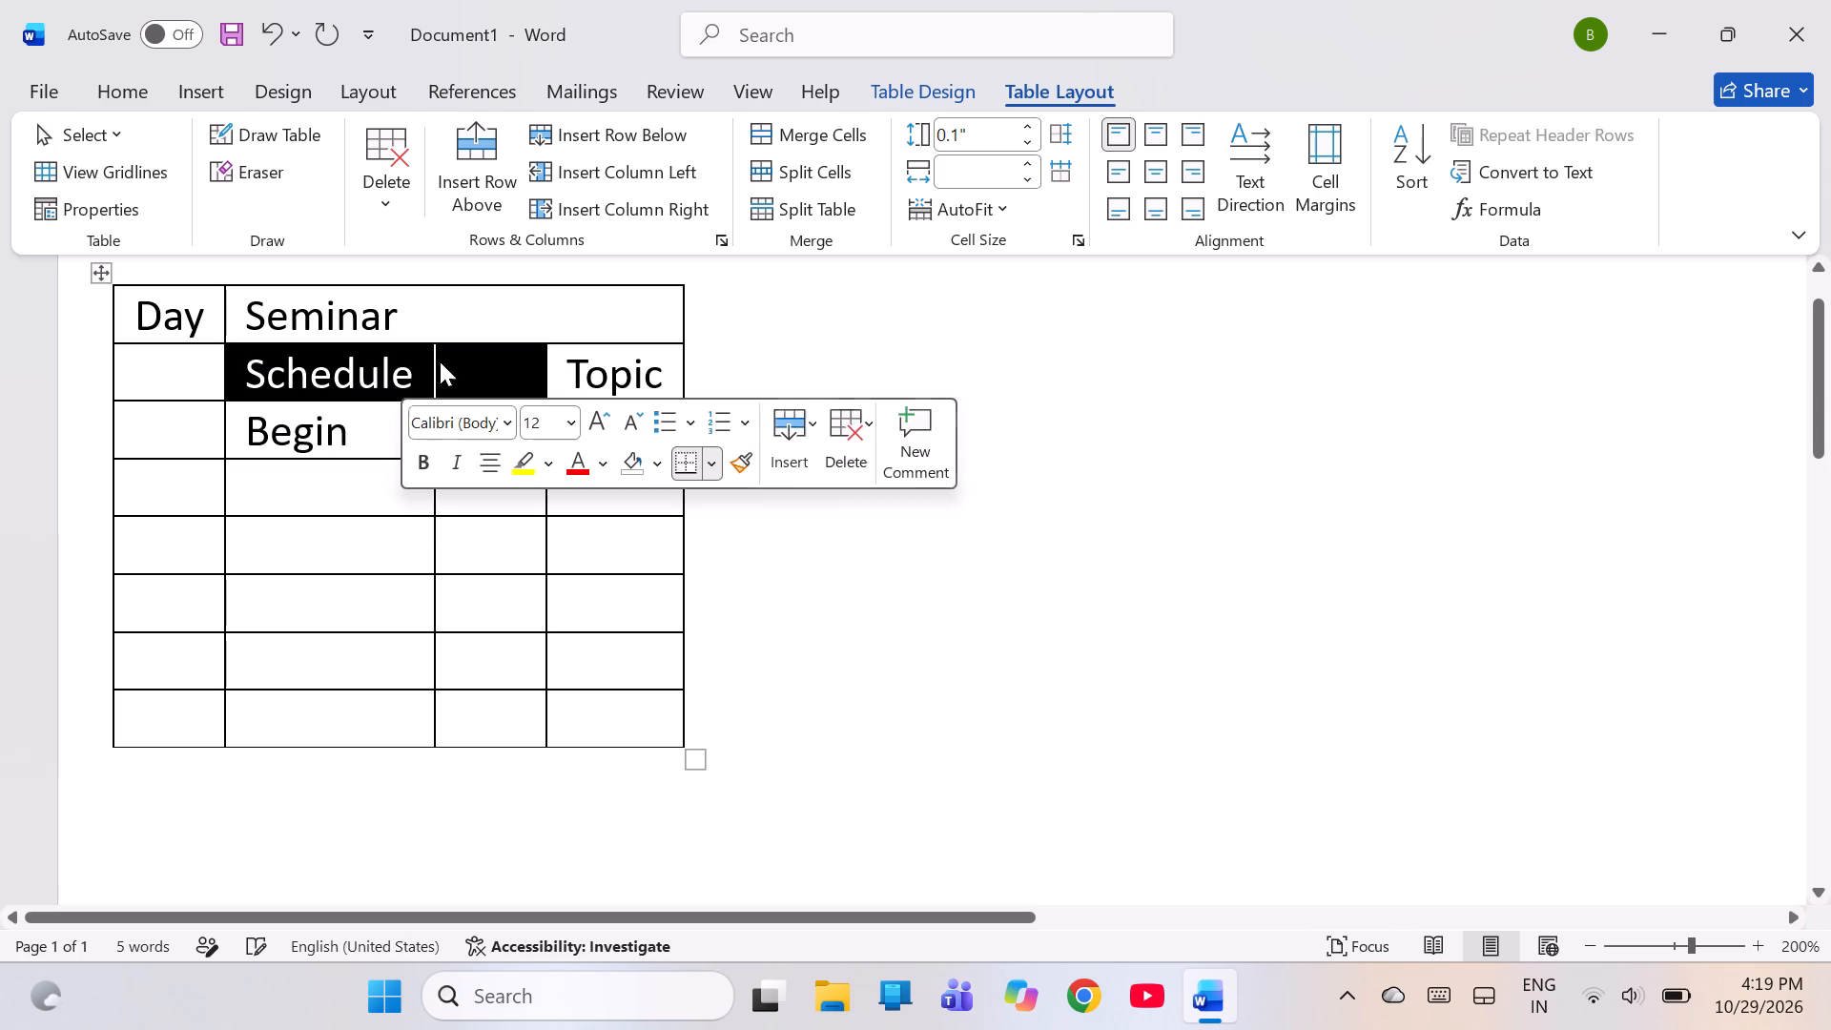
pyautogui.click(817, 134)
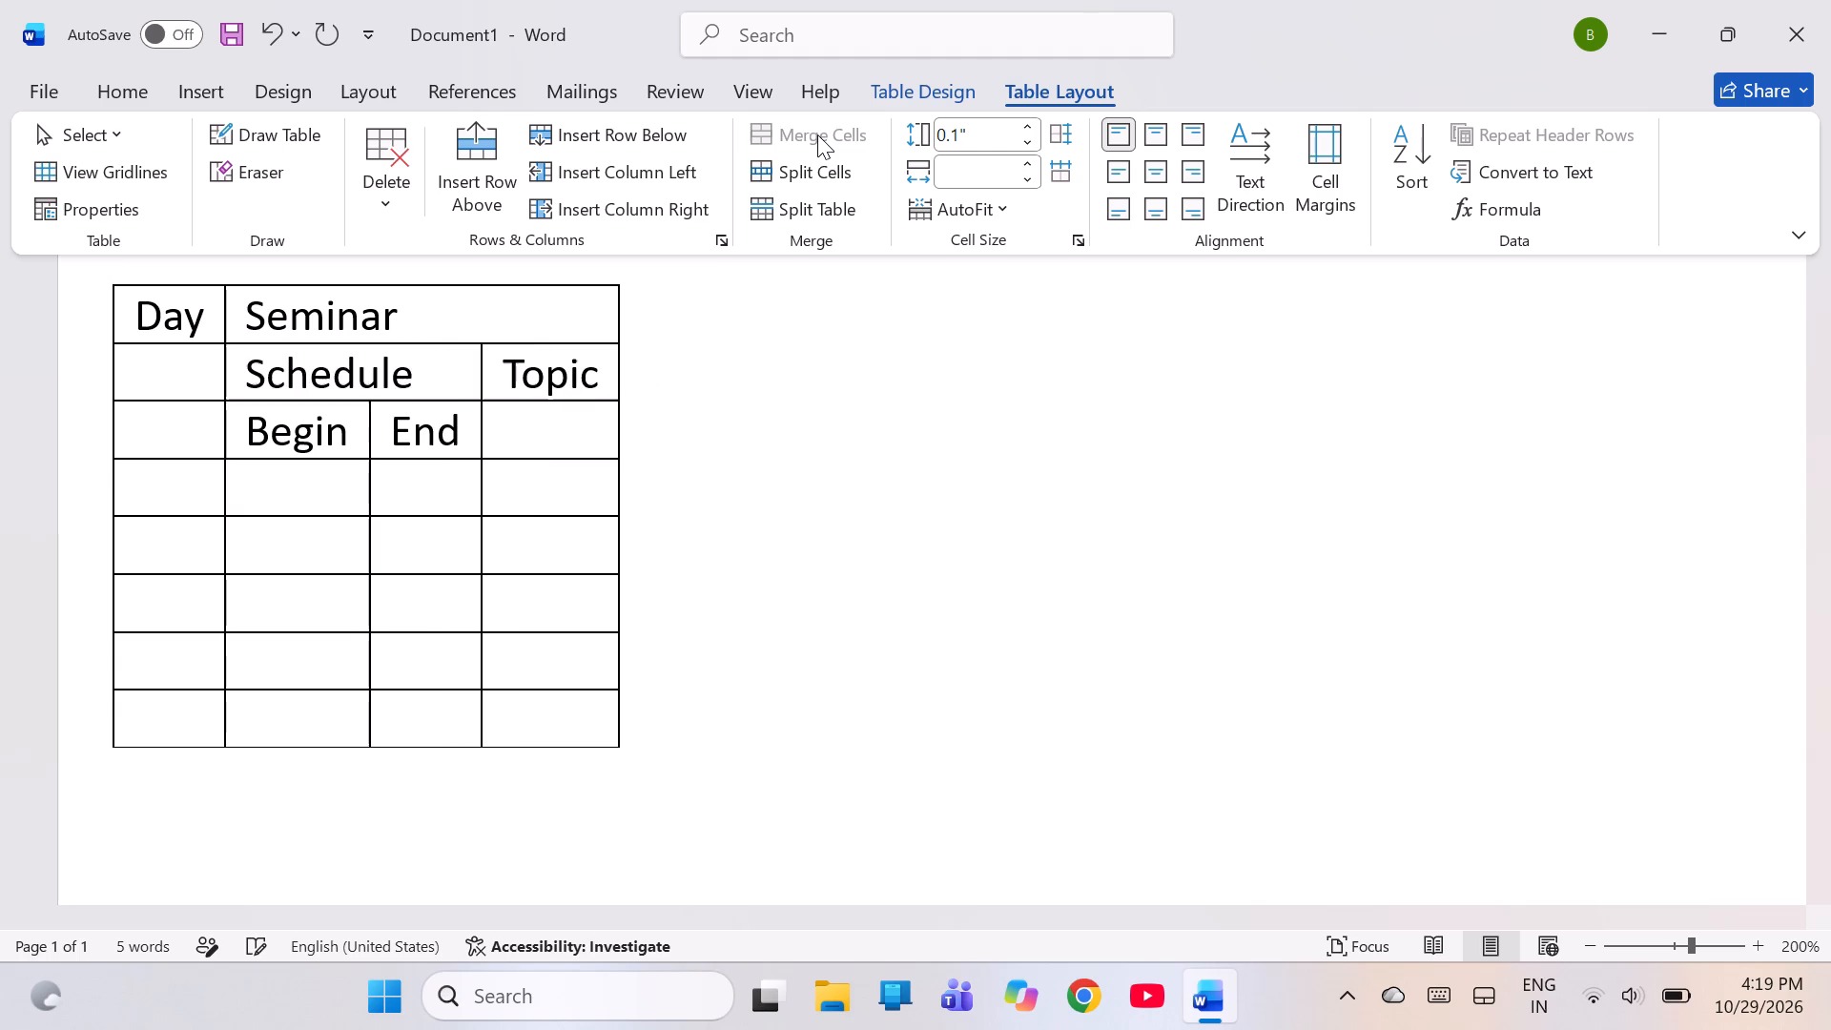
pyautogui.click(846, 366)
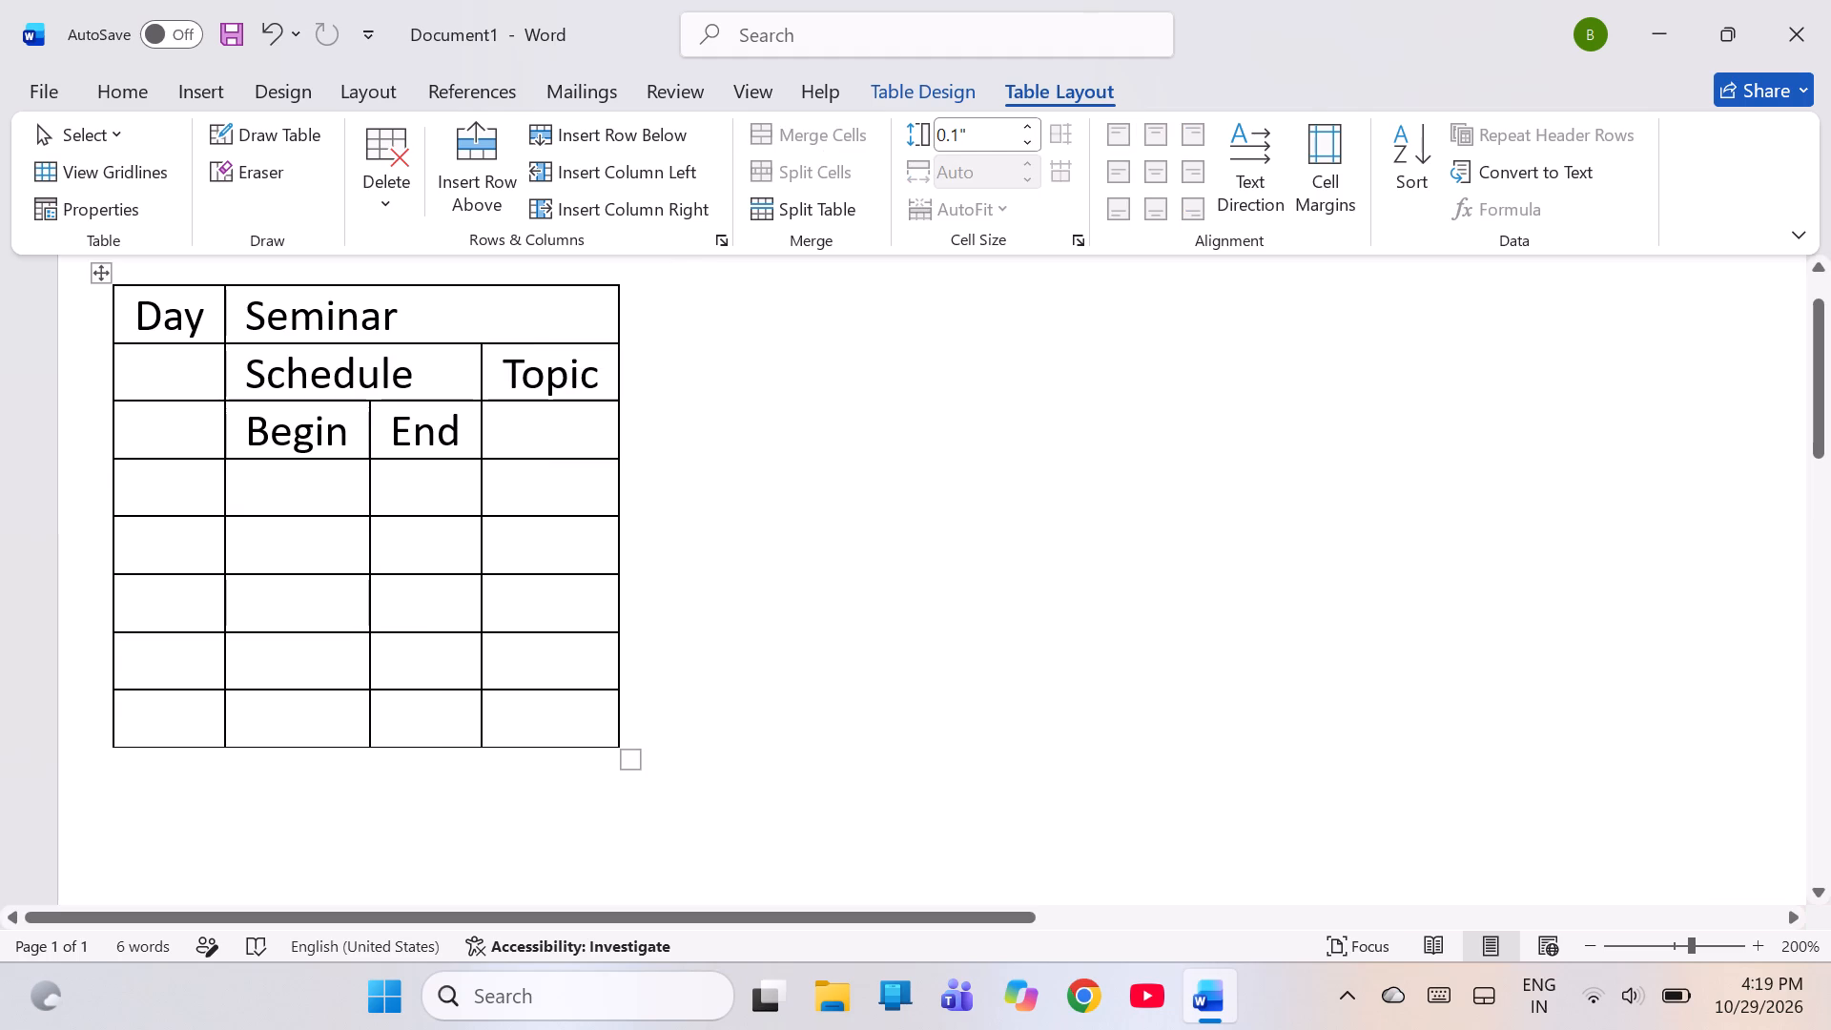
# Merge the Topic cell with the empty cell directly below it.
pyautogui.click(505, 398)
pyautogui.moveTo(505, 398); pyautogui.dragTo(497, 391)
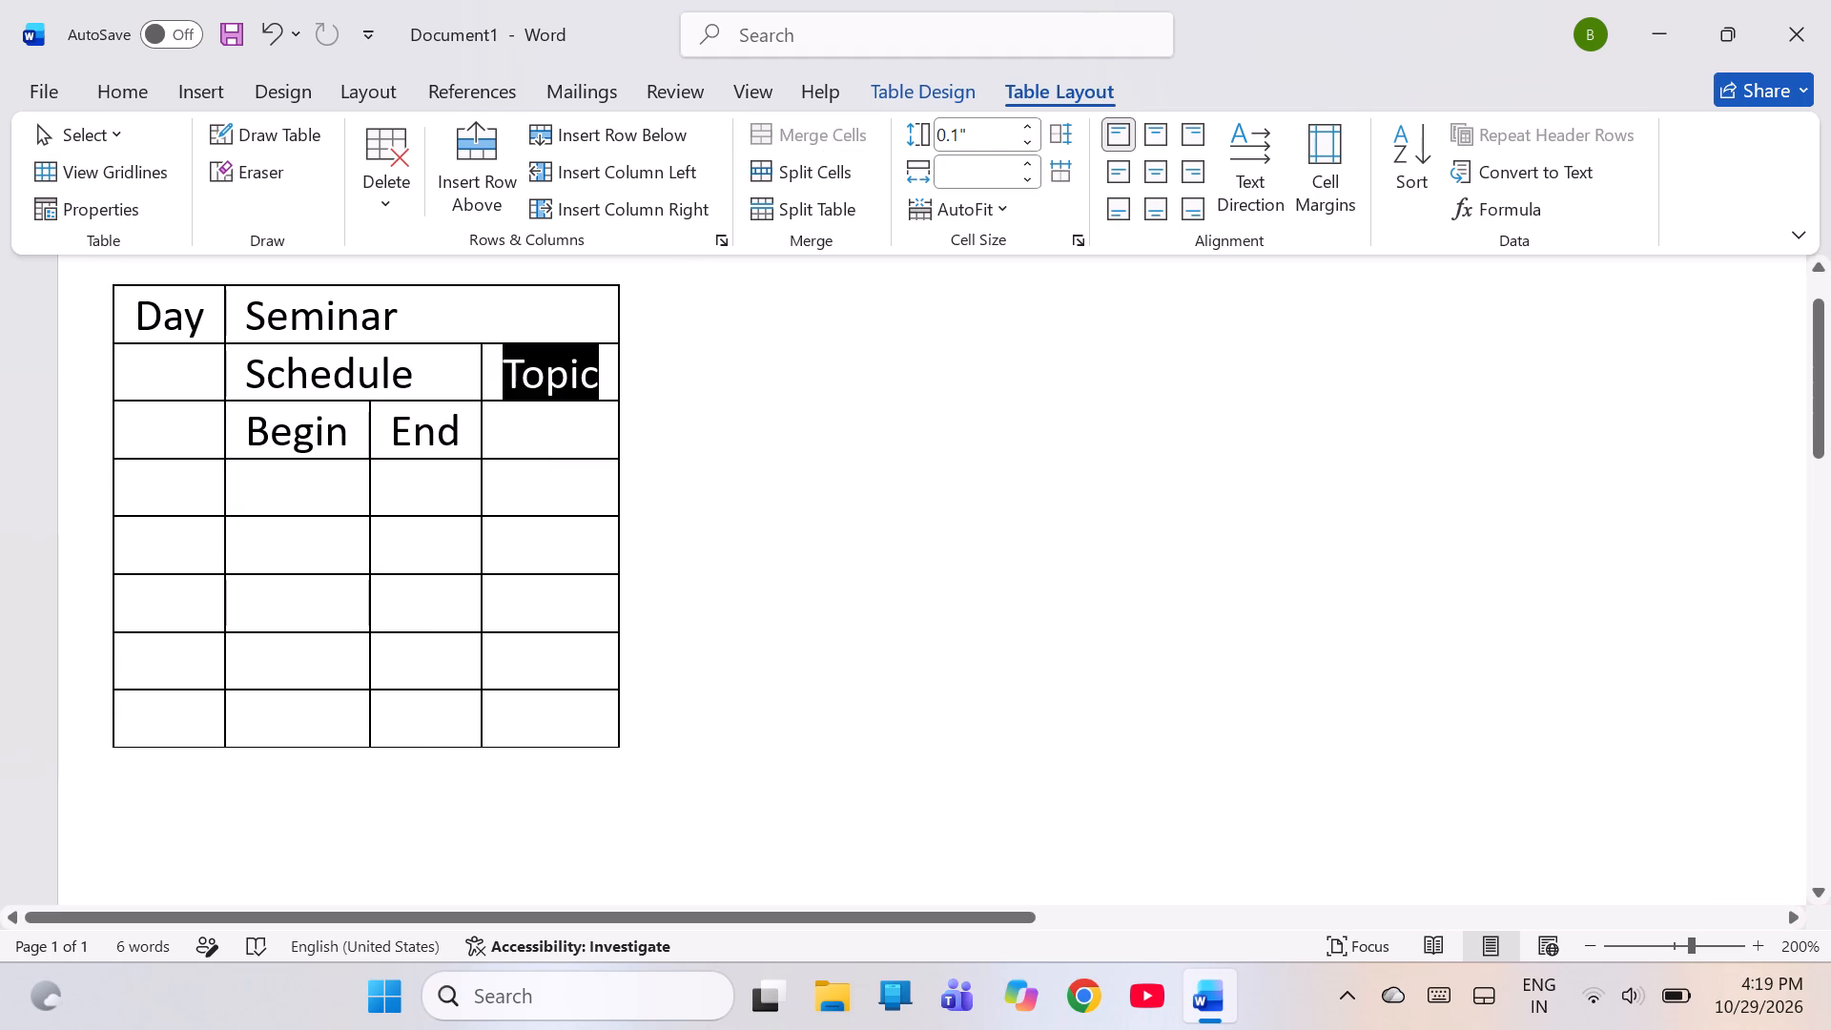
pyautogui.moveTo(497, 391); pyautogui.dragTo(497, 429)
pyautogui.click(859, 134)
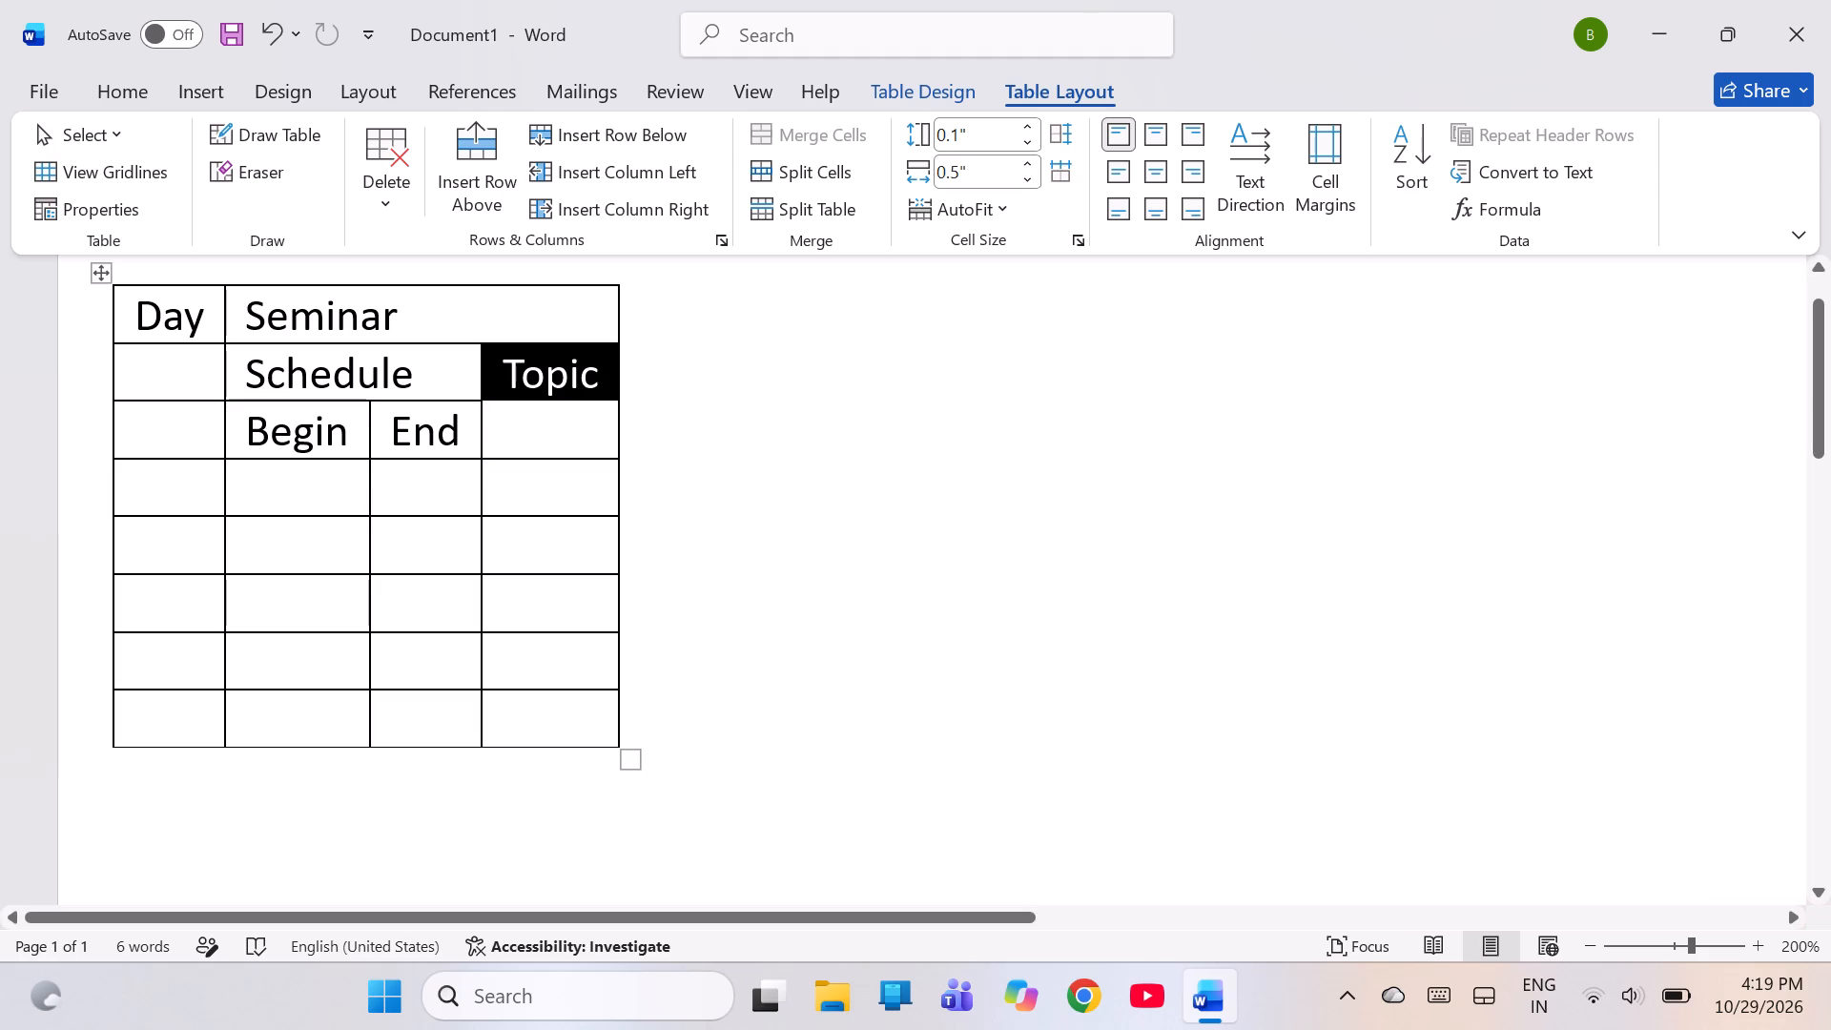
# Merge the Day cell with the two empty cells below it in the first column.
pyautogui.moveTo(149, 334); pyautogui.dragTo(149, 364)
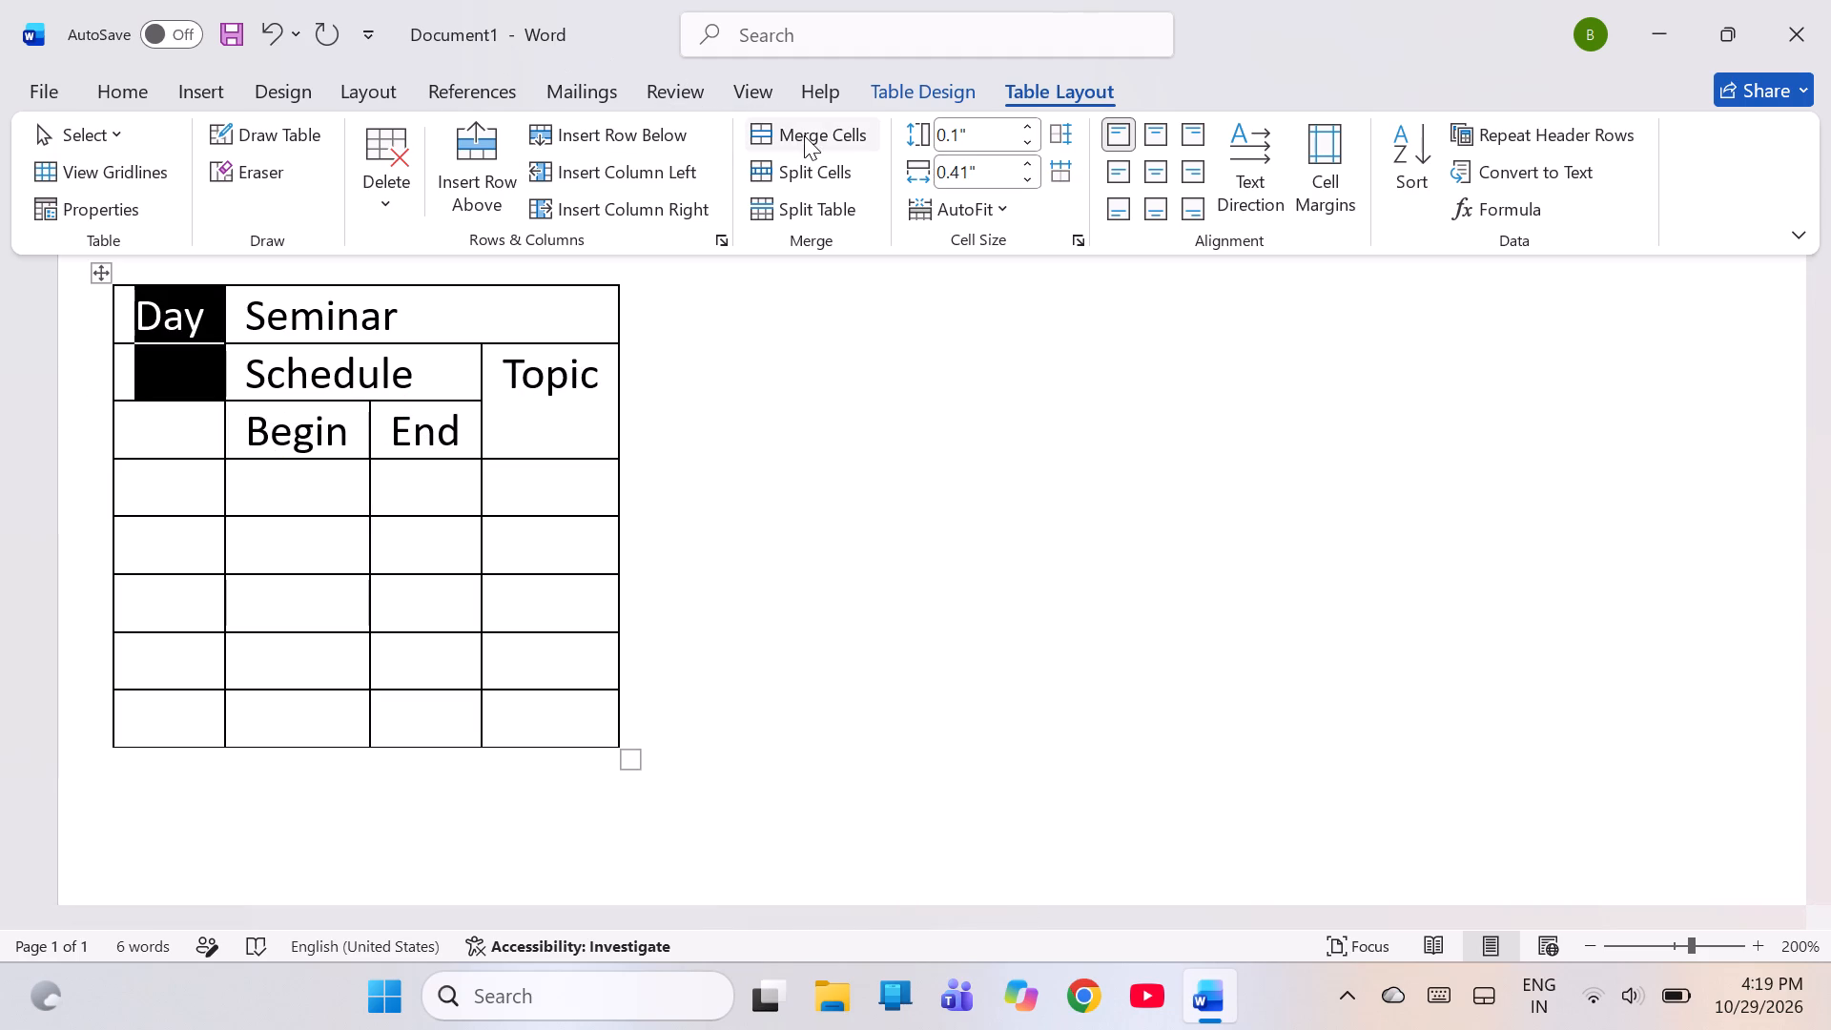
pyautogui.click(804, 135)
pyautogui.click(825, 342)
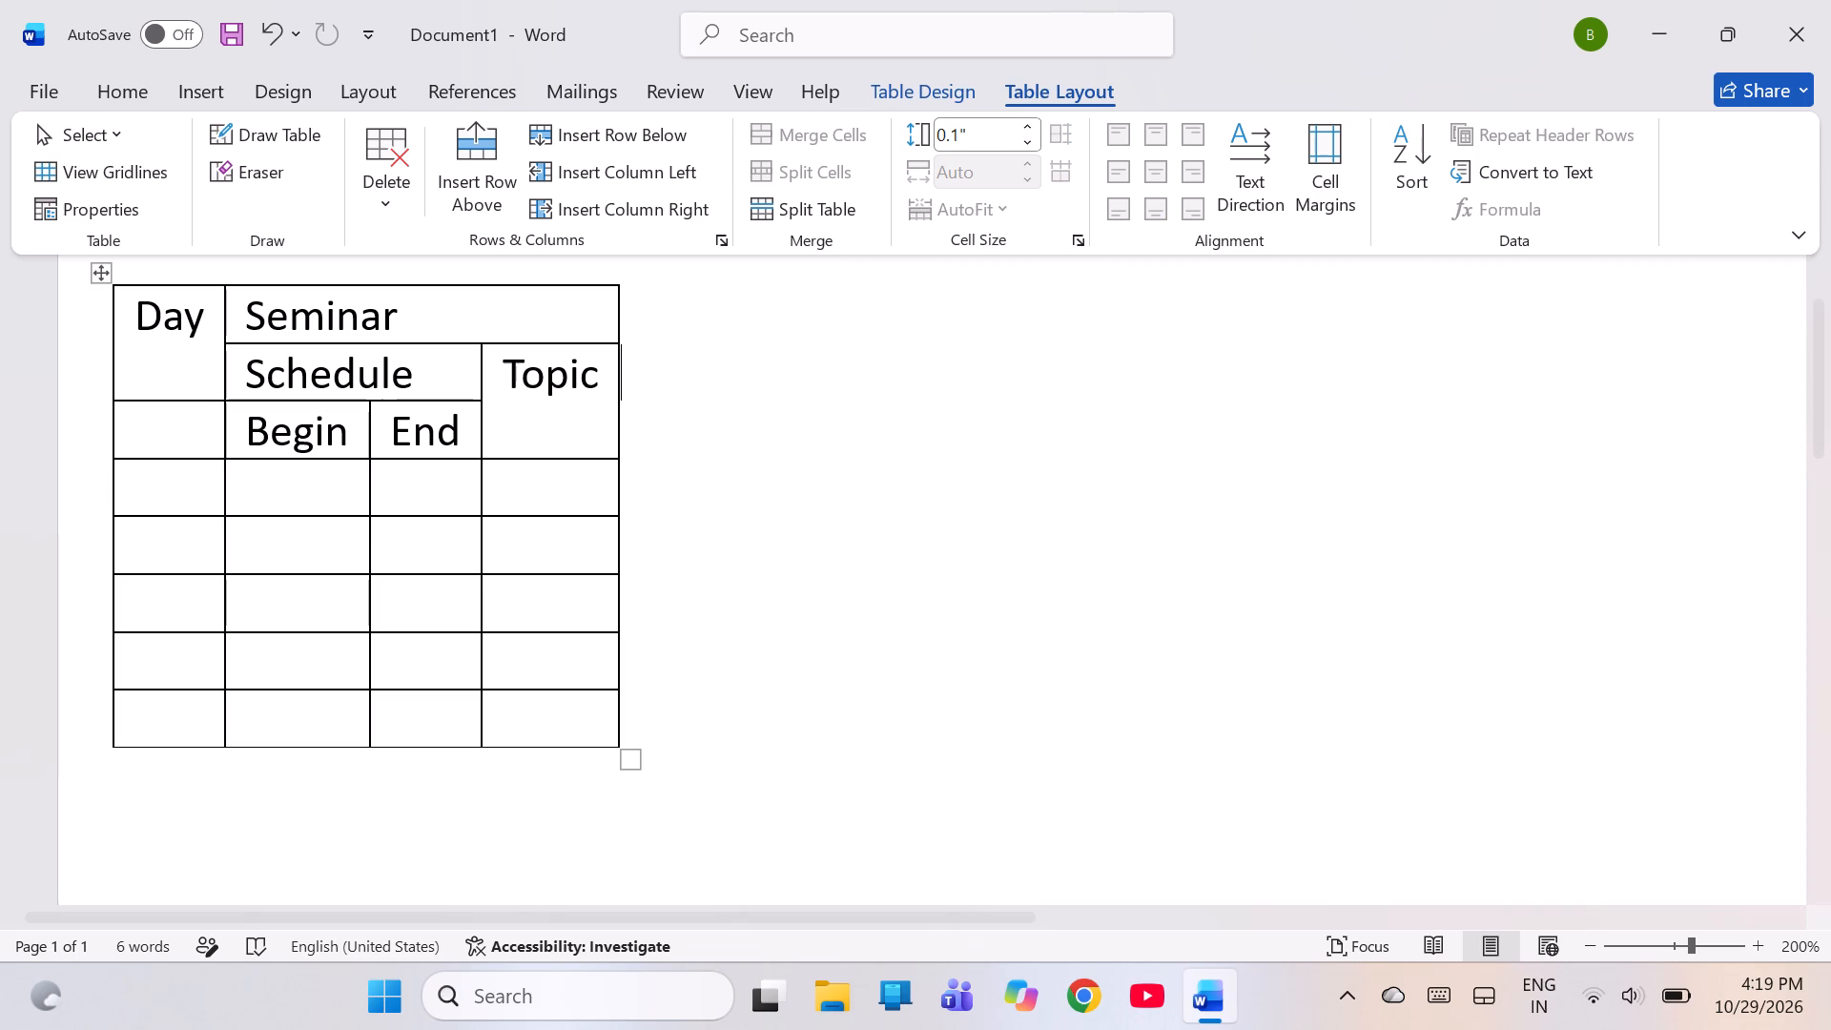
pyautogui.click(214, 377)
pyautogui.moveTo(214, 377); pyautogui.dragTo(194, 422)
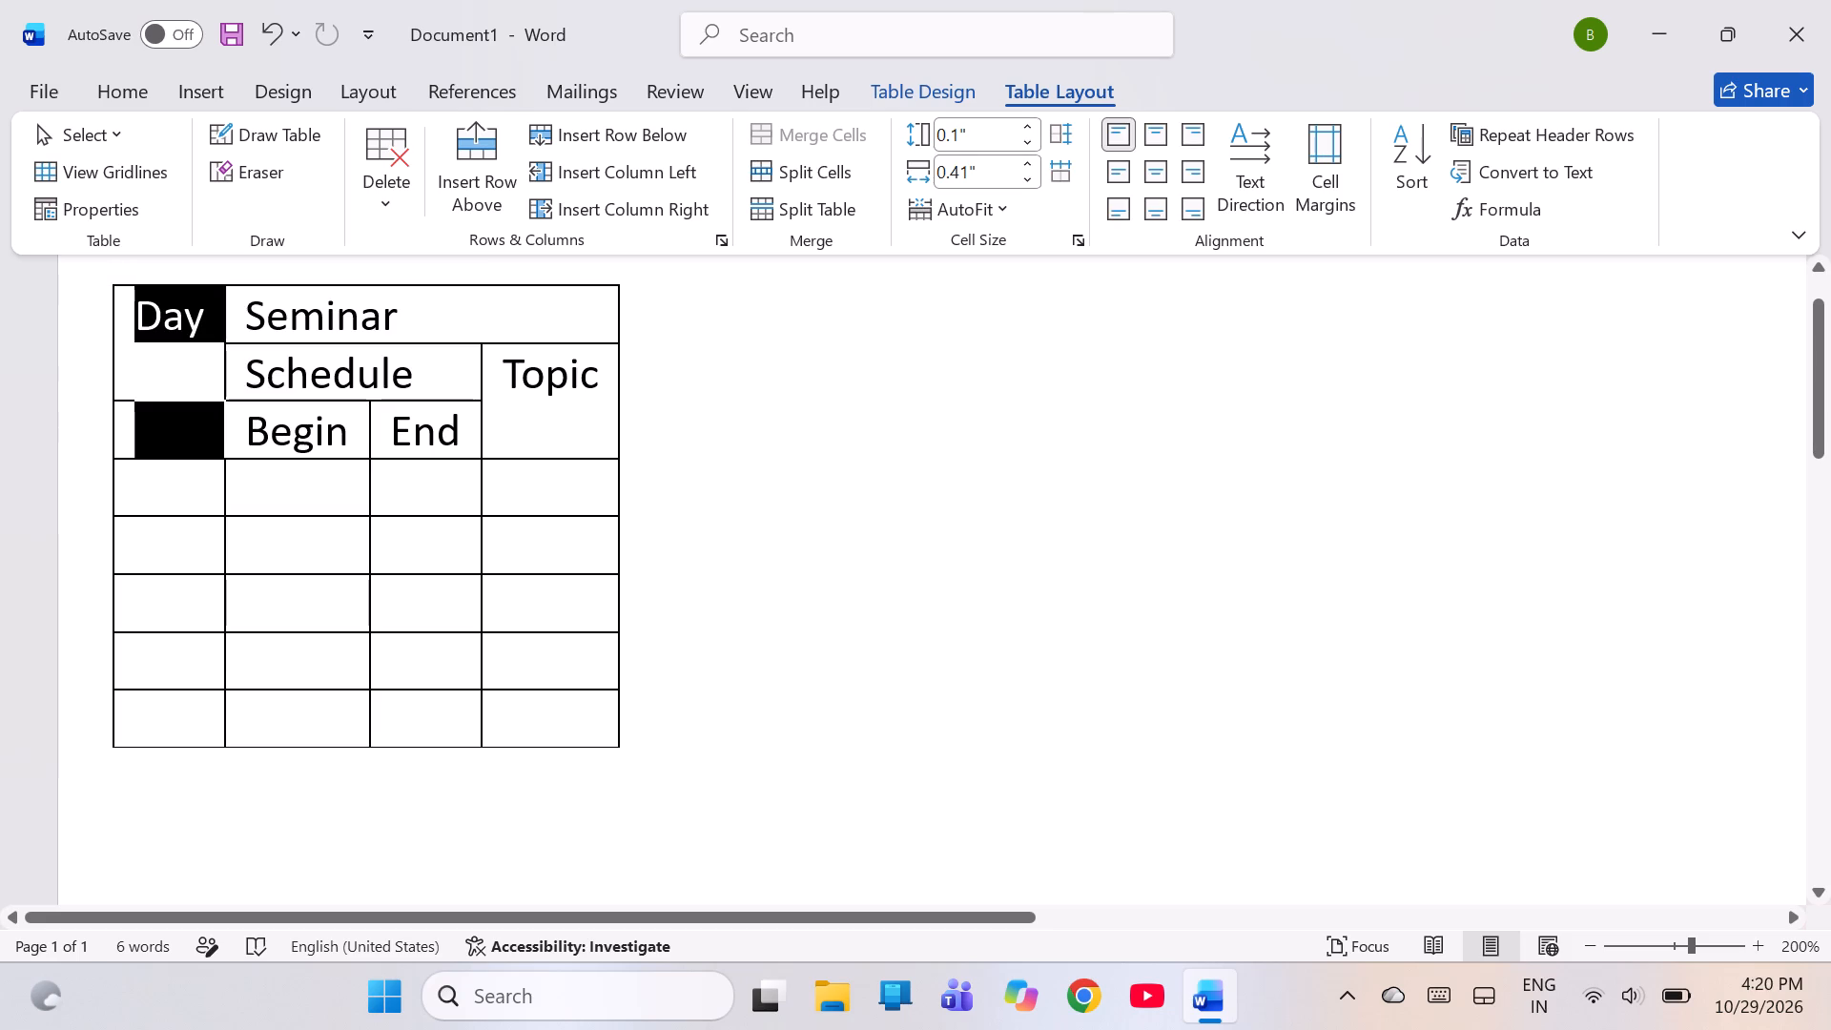
pyautogui.moveTo(194, 422); pyautogui.dragTo(180, 416)
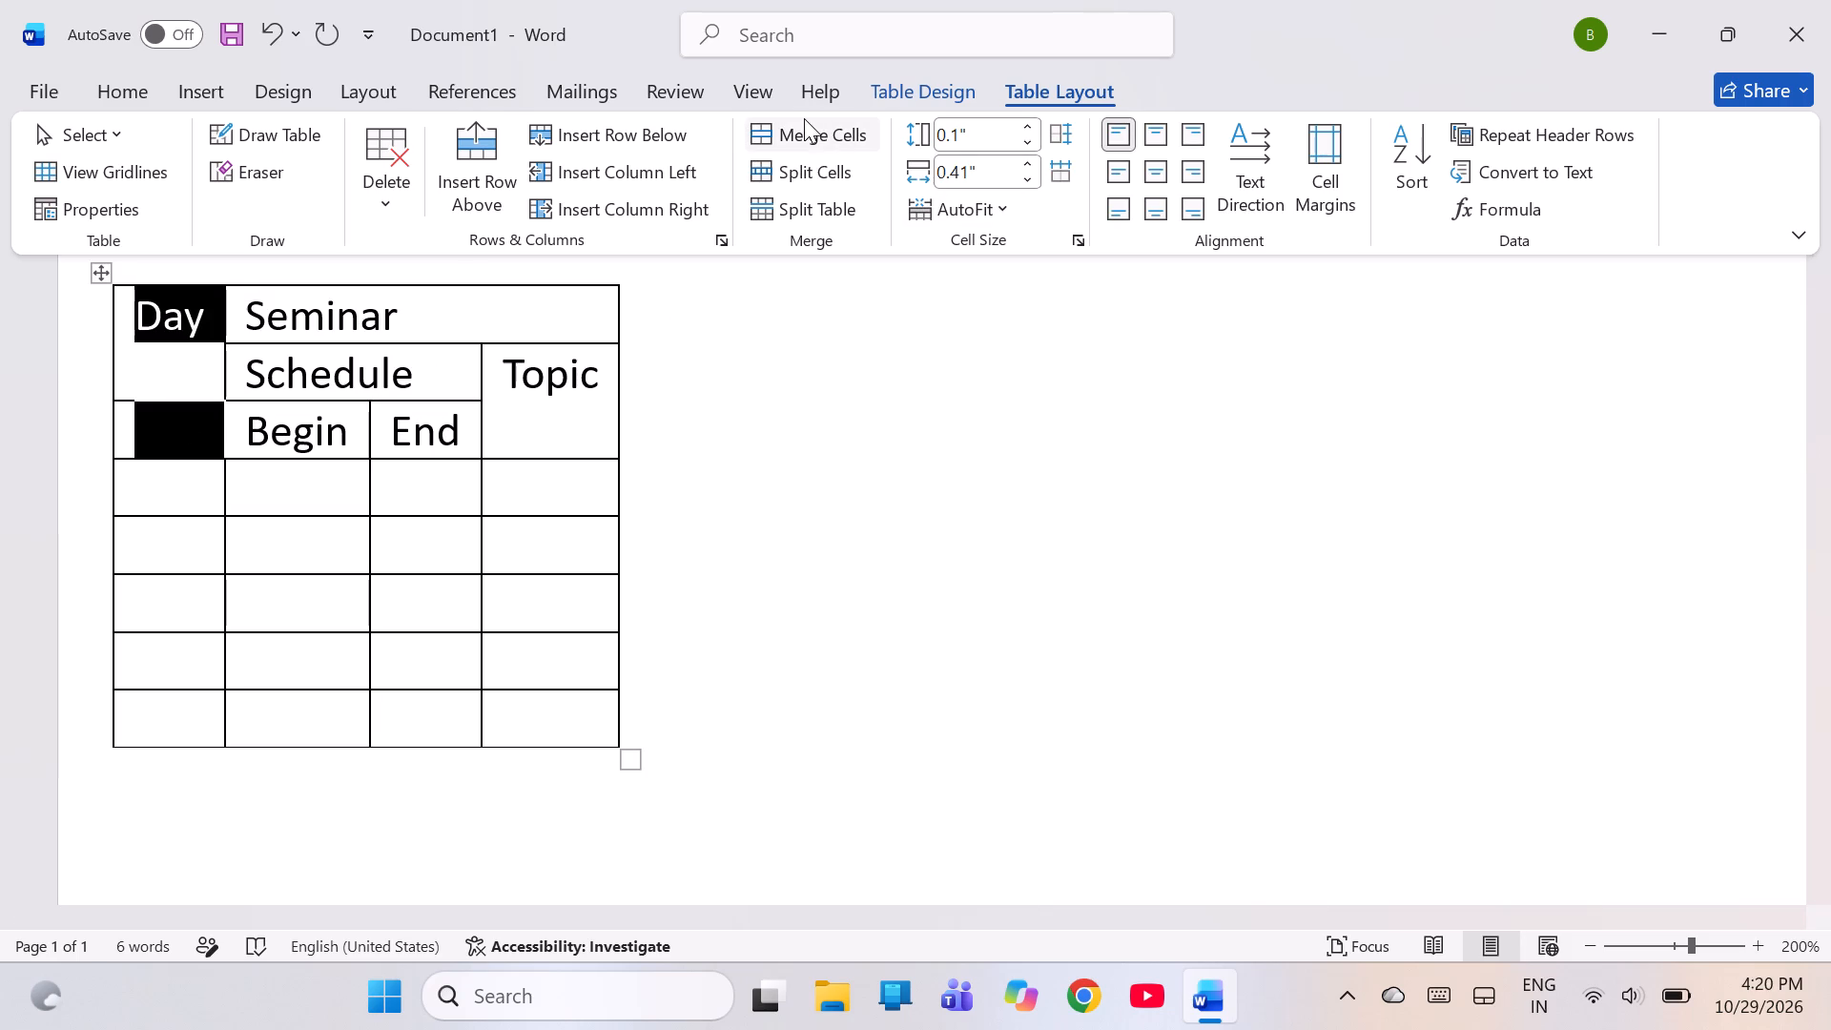
pyautogui.click(804, 118)
pyautogui.click(960, 375)
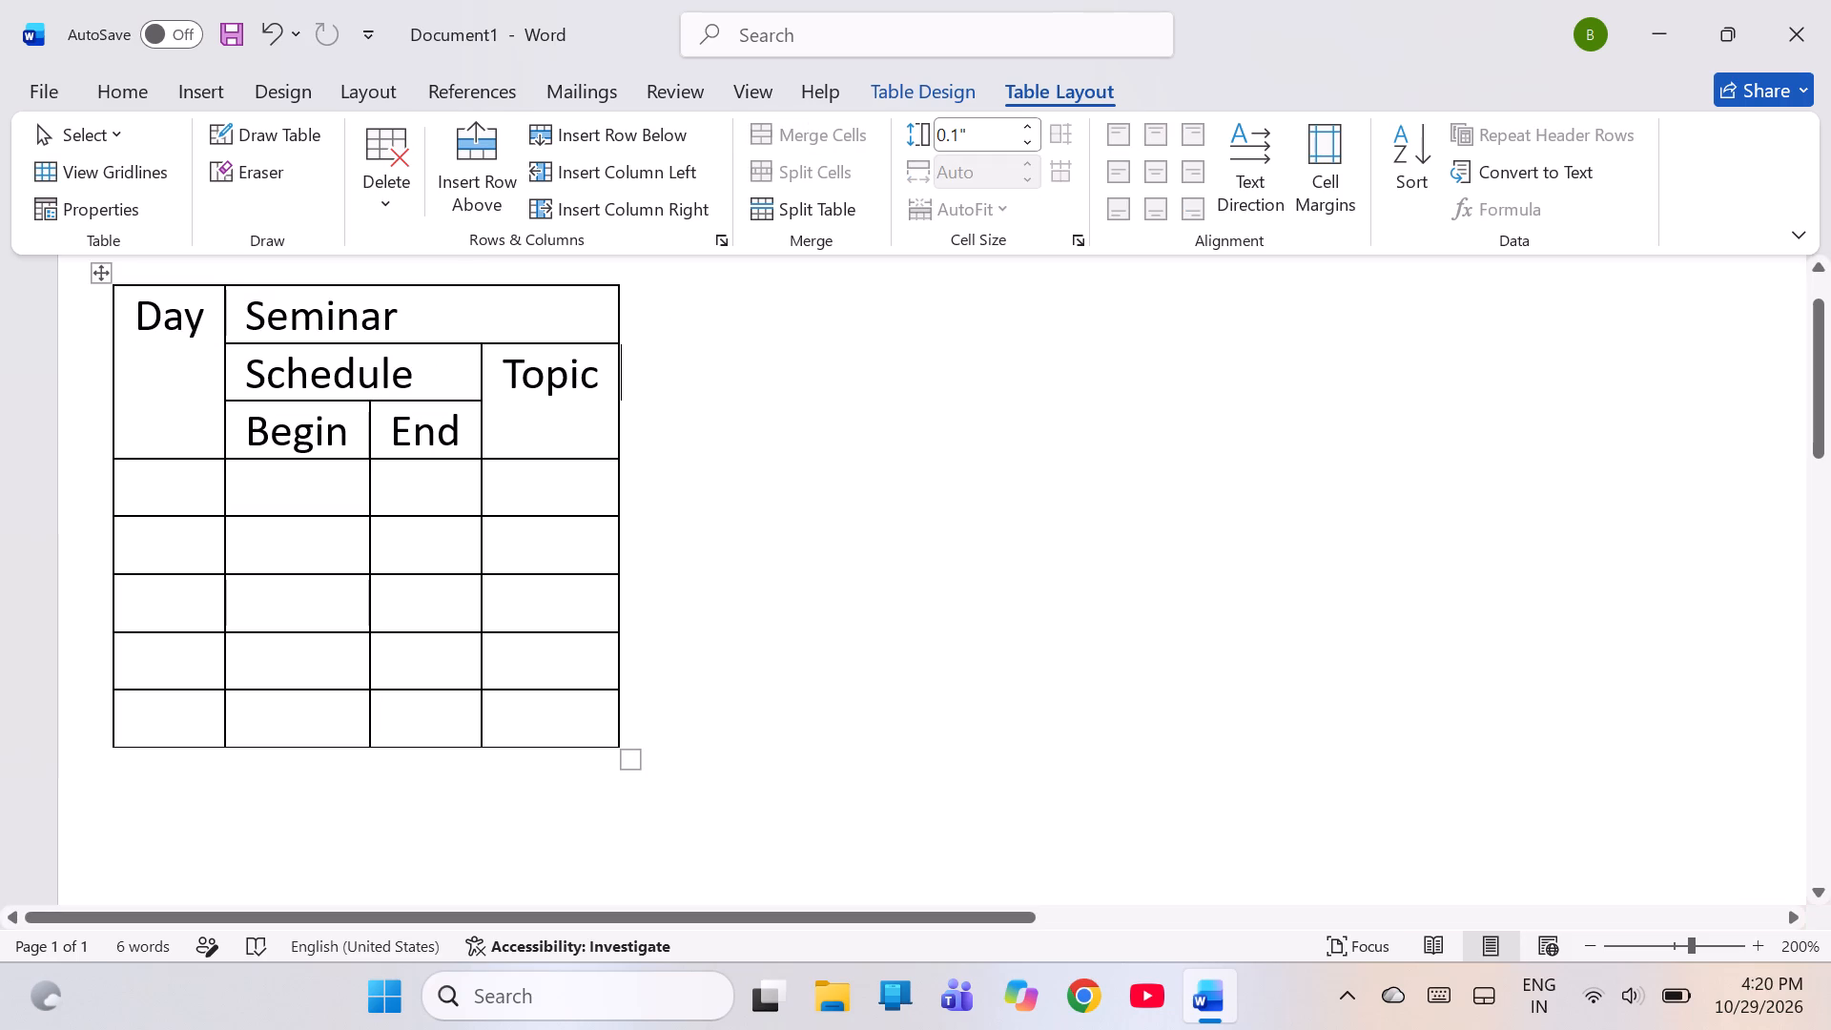
# Centre the text horizontally and vertically in all header cells: Day, Seminar, Schedule, Begin, End and Topic.
pyautogui.doubleClick(202, 343)
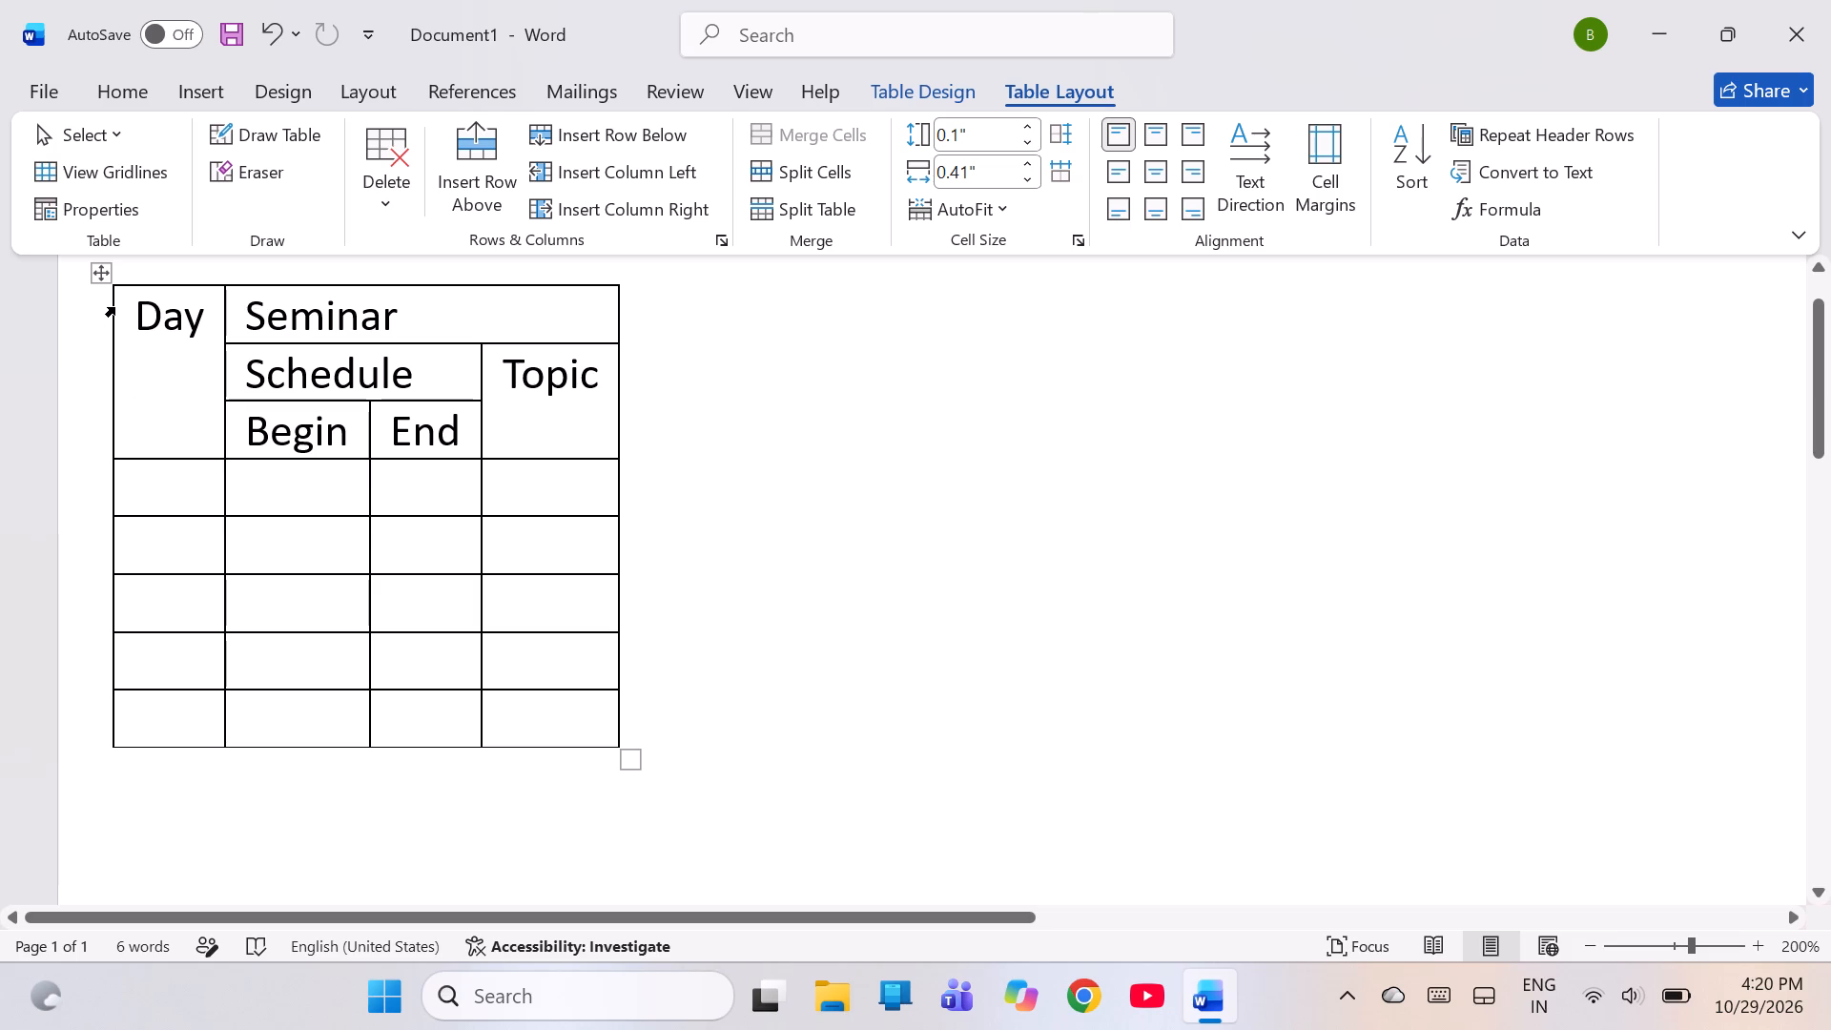
pyautogui.moveTo(114, 307); pyautogui.dragTo(180, 348)
pyautogui.click(180, 348)
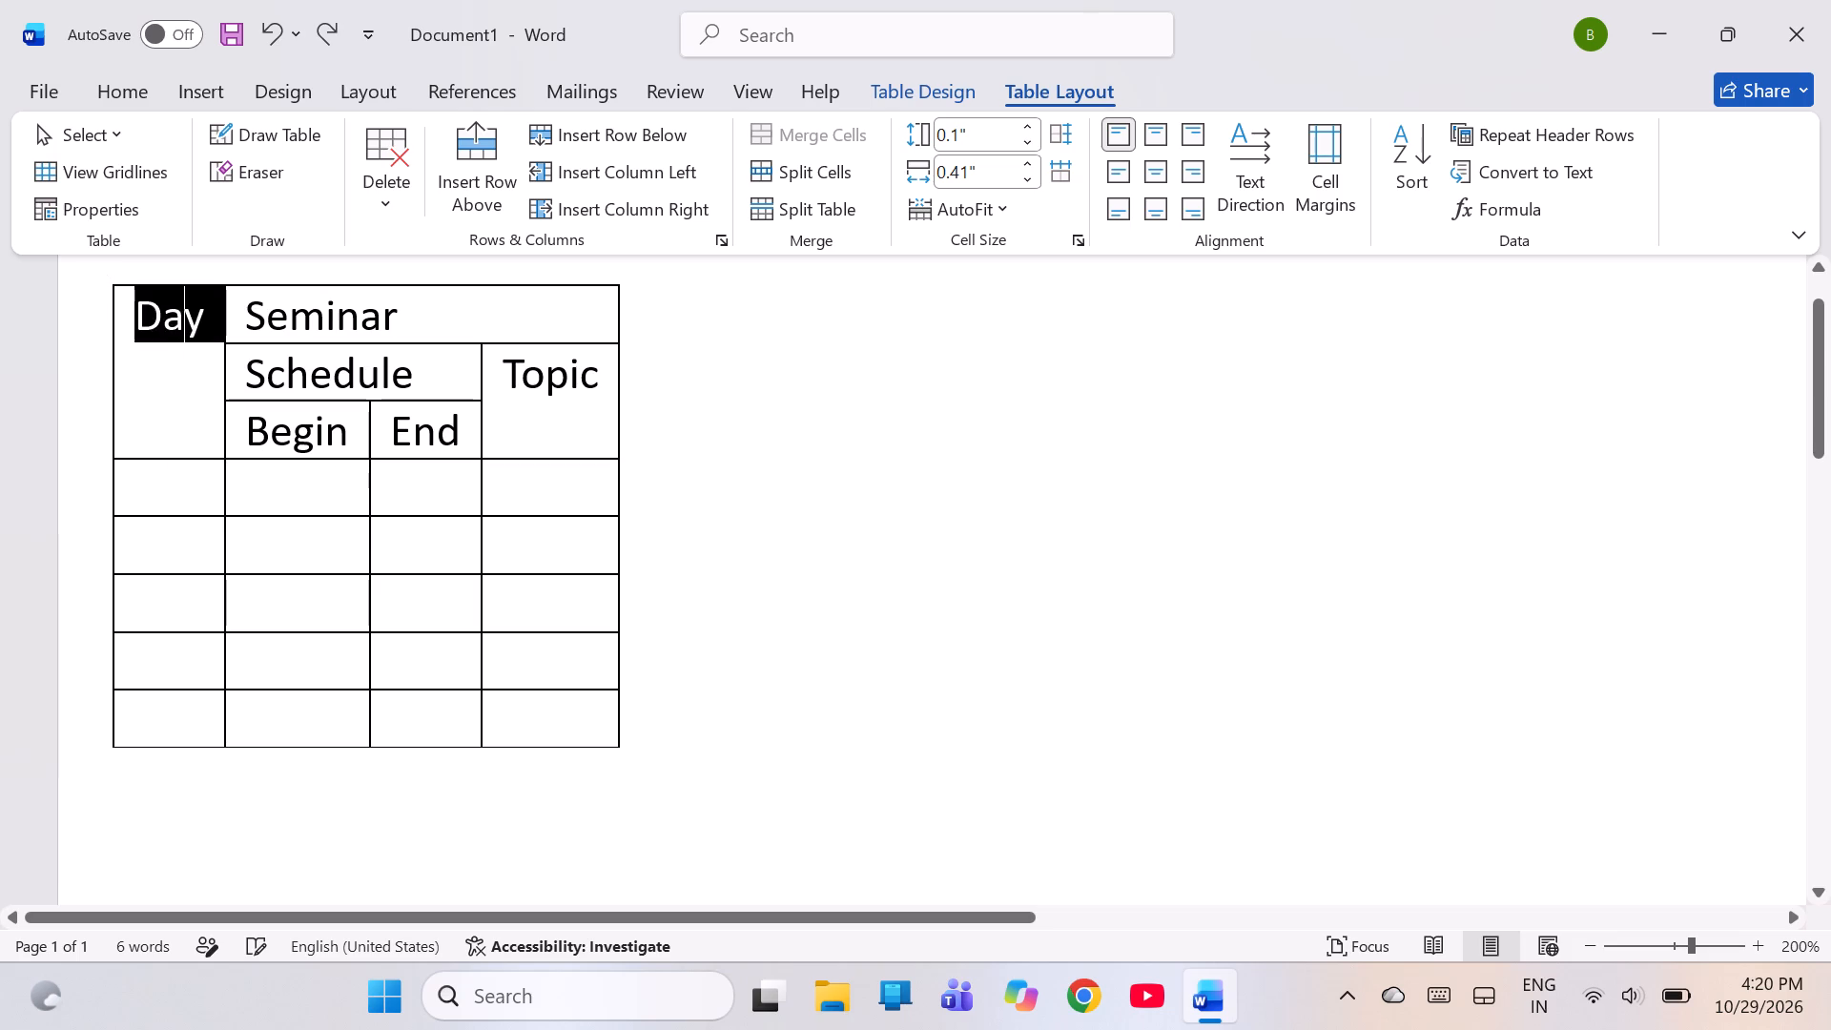
pyautogui.moveTo(170, 350); pyautogui.dragTo(381, 390)
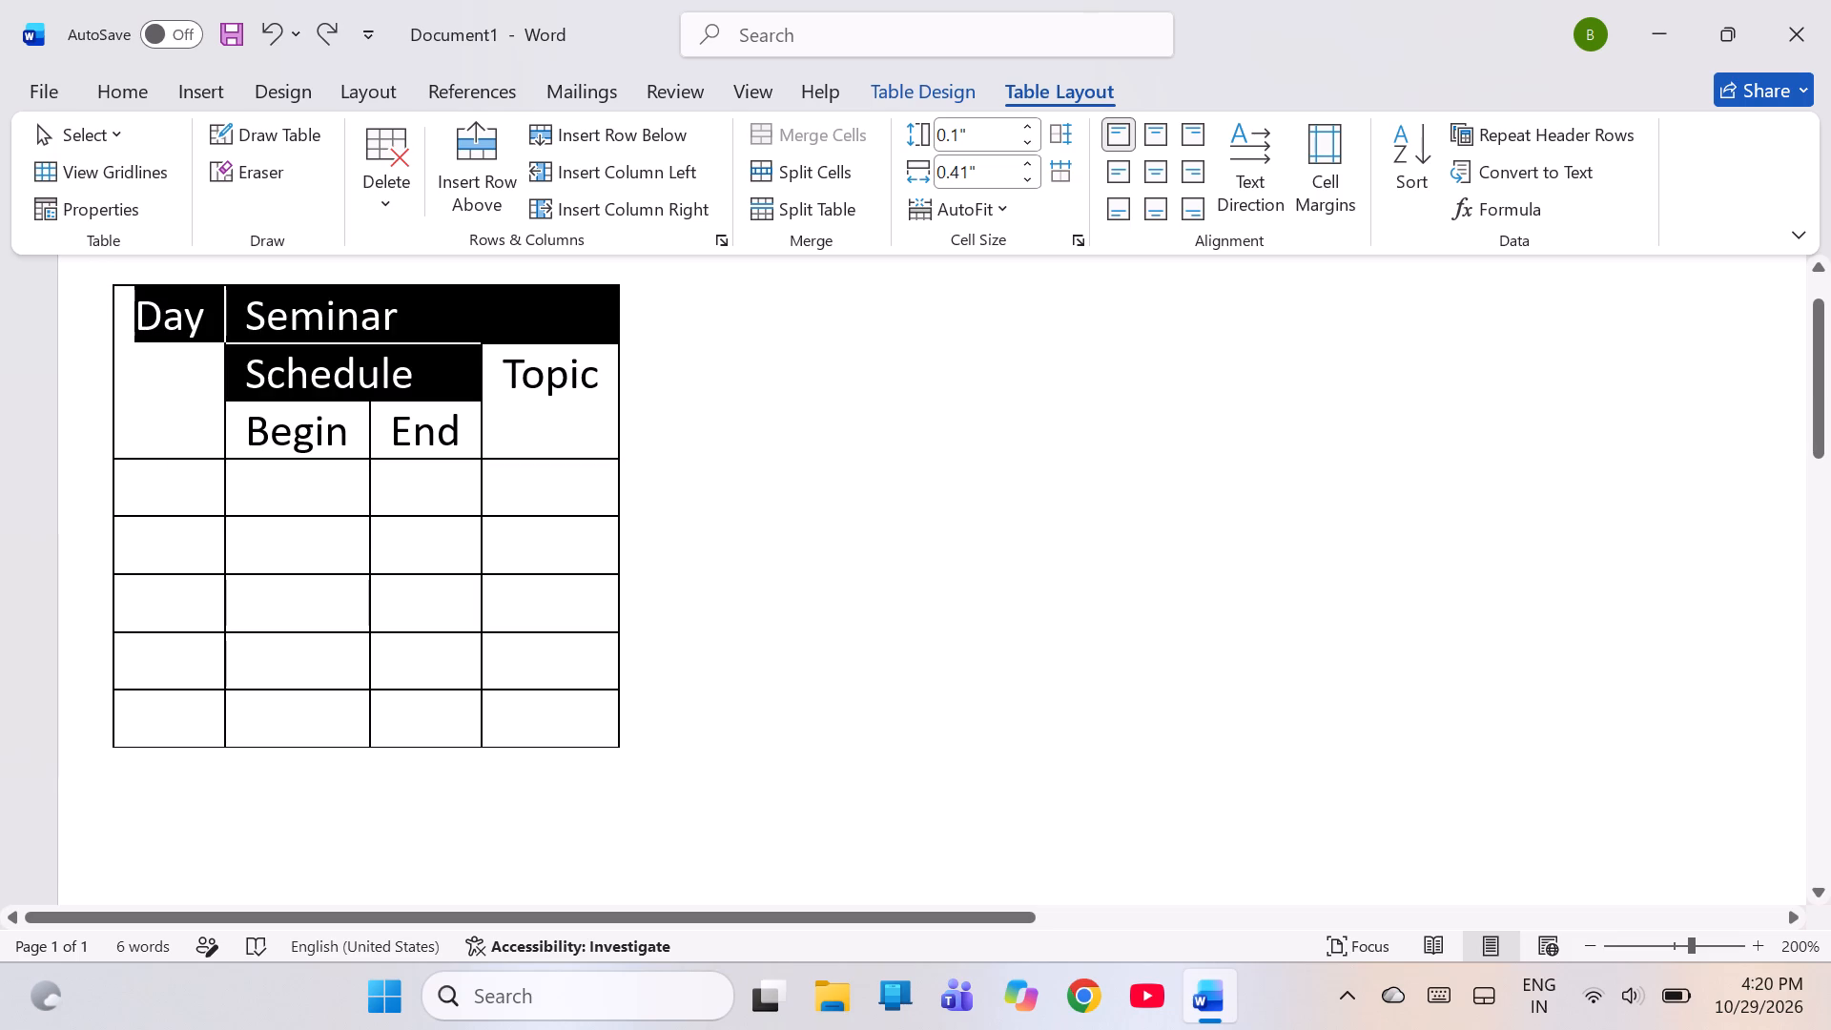
pyautogui.moveTo(381, 390); pyautogui.dragTo(496, 432)
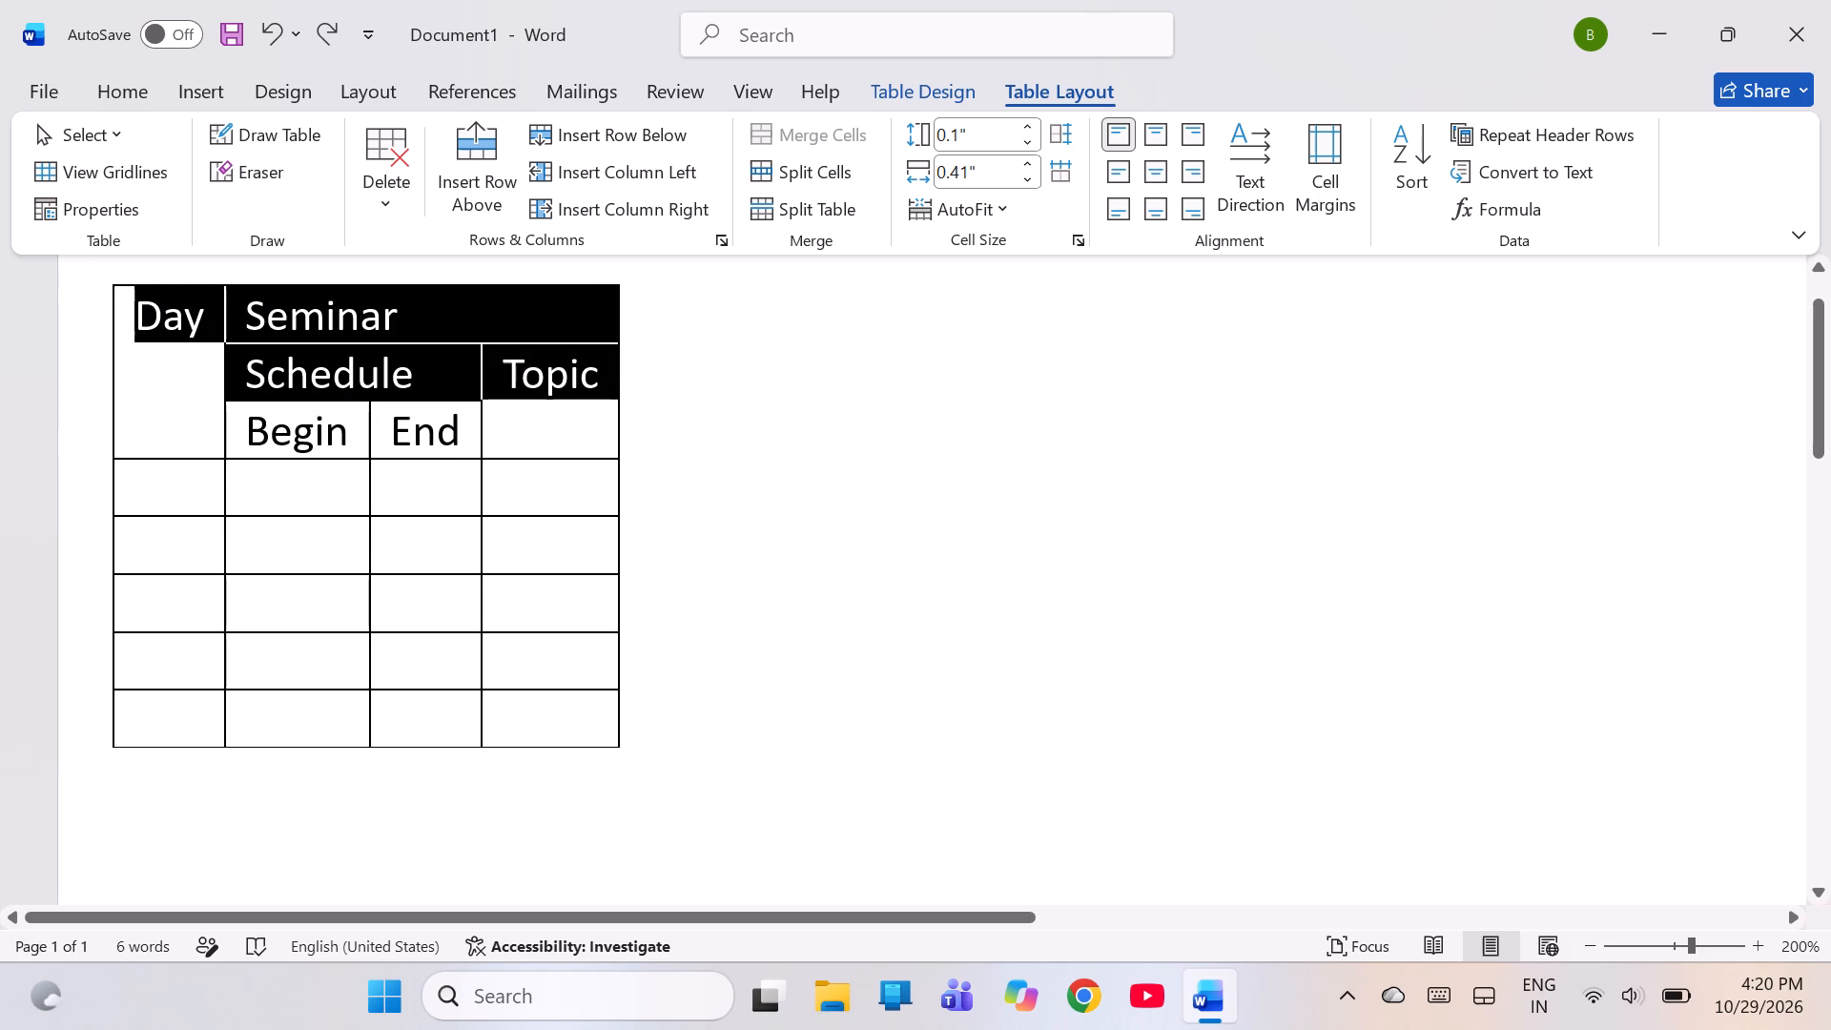
pyautogui.moveTo(496, 432); pyautogui.dragTo(465, 432)
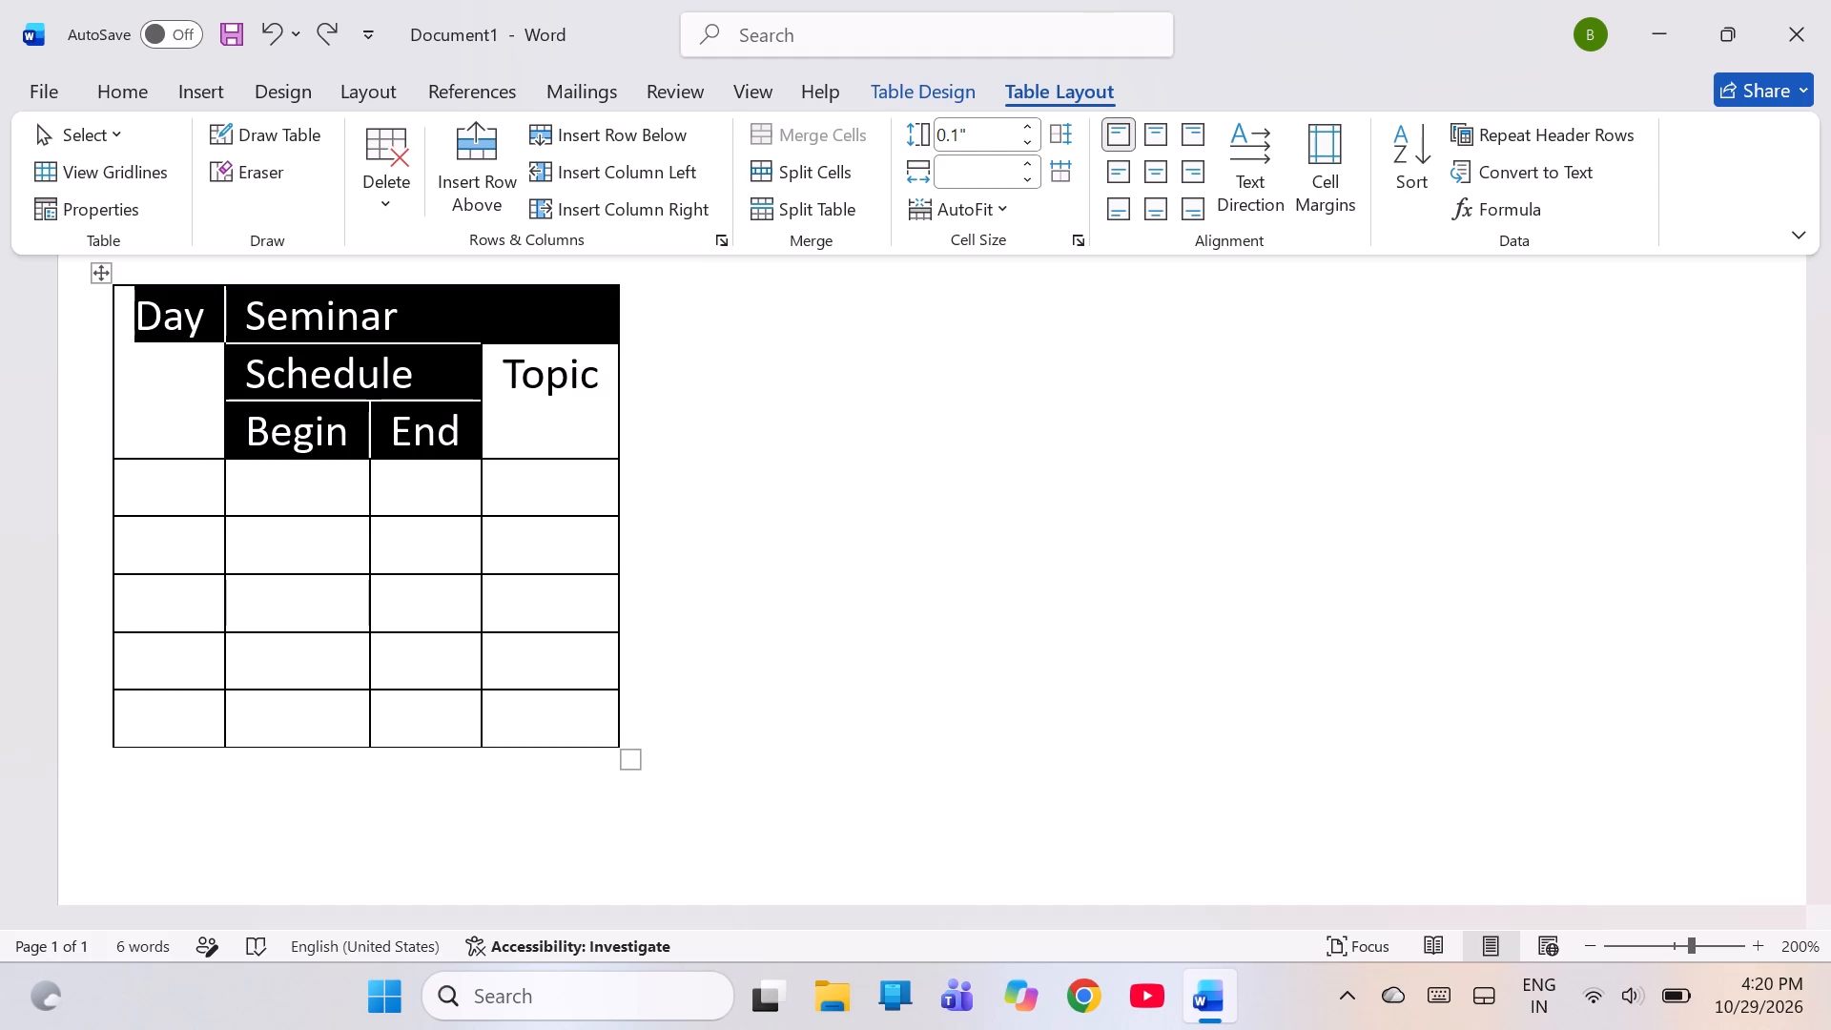
pyautogui.click(1161, 166)
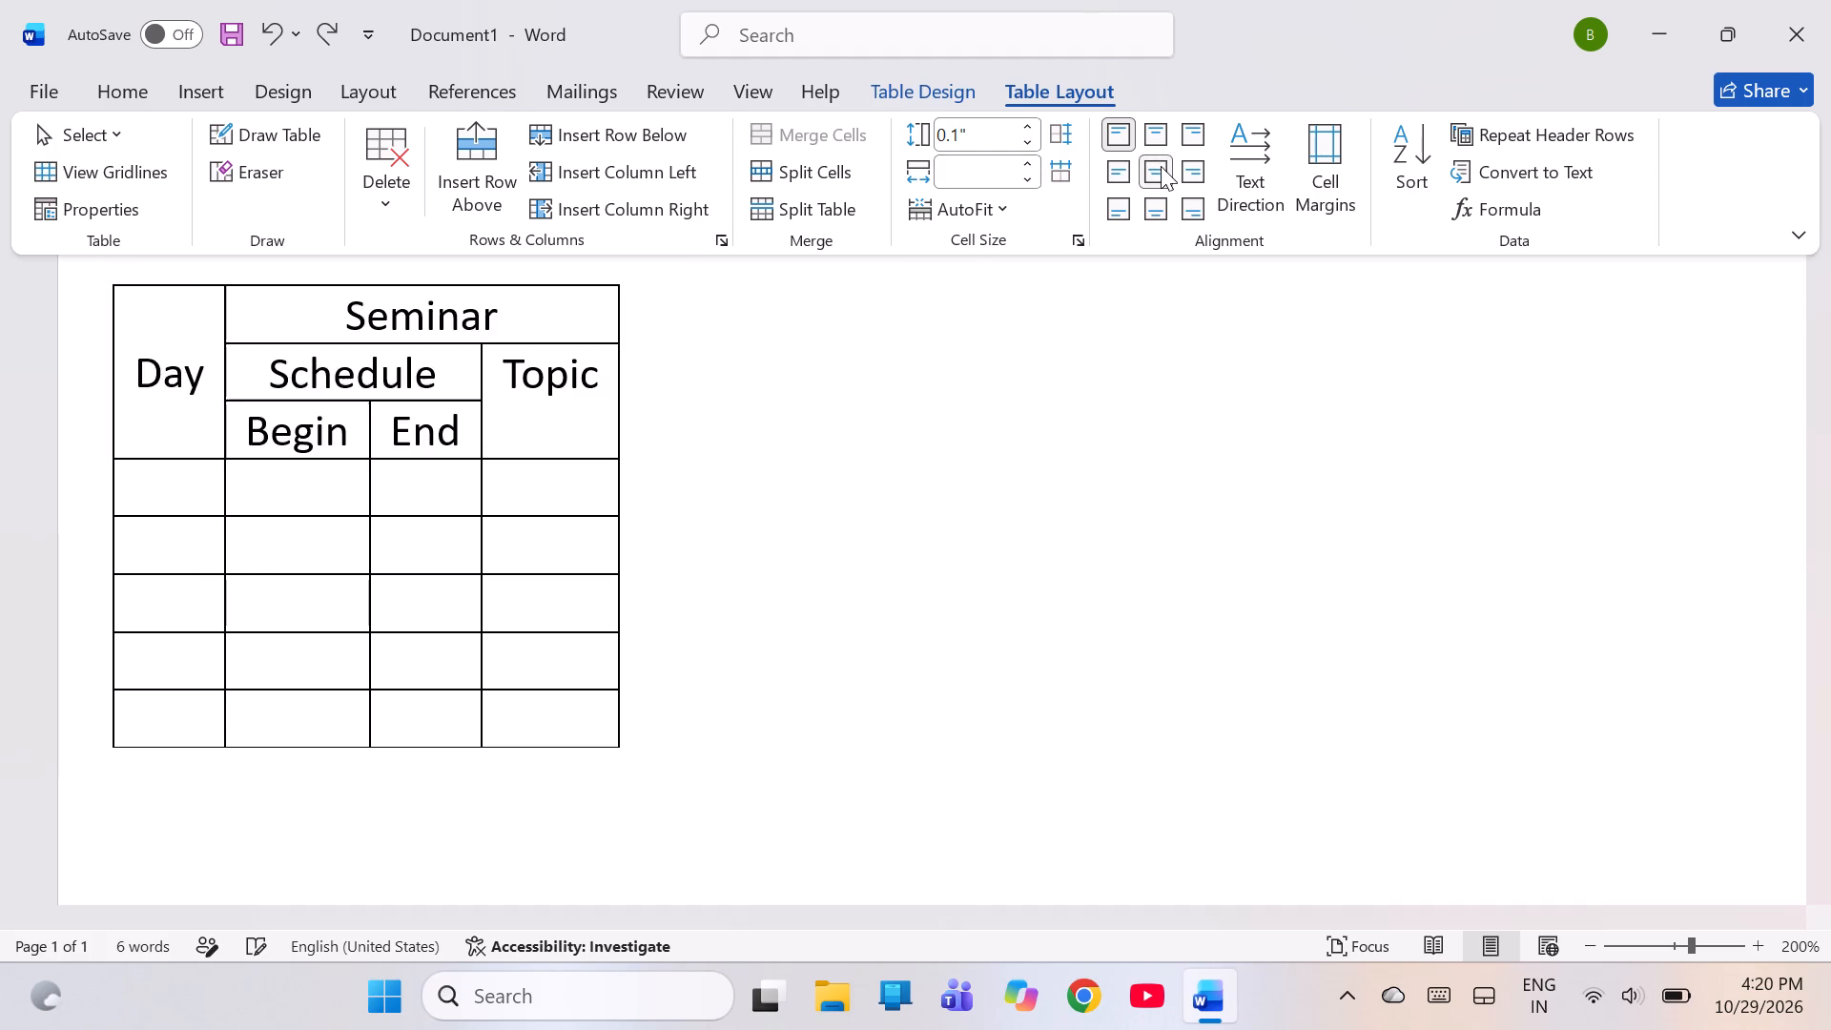
pyautogui.click(854, 338)
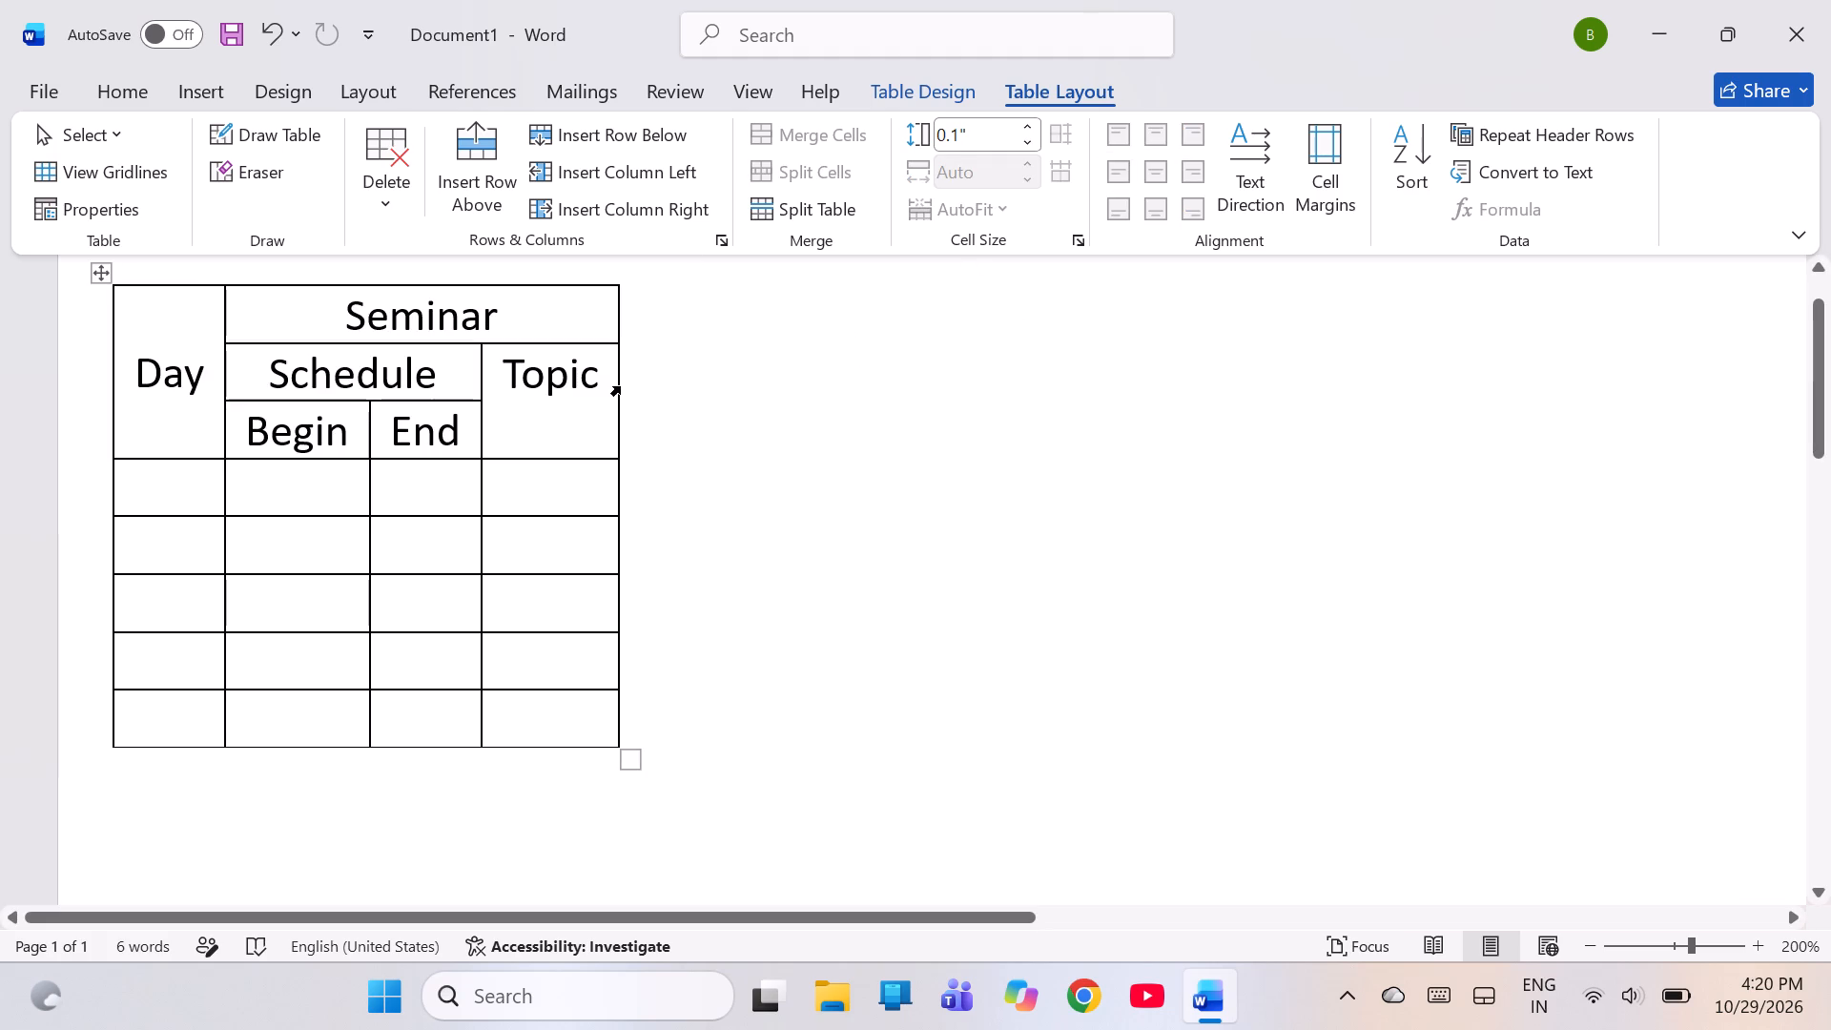
pyautogui.doubleClick(580, 396)
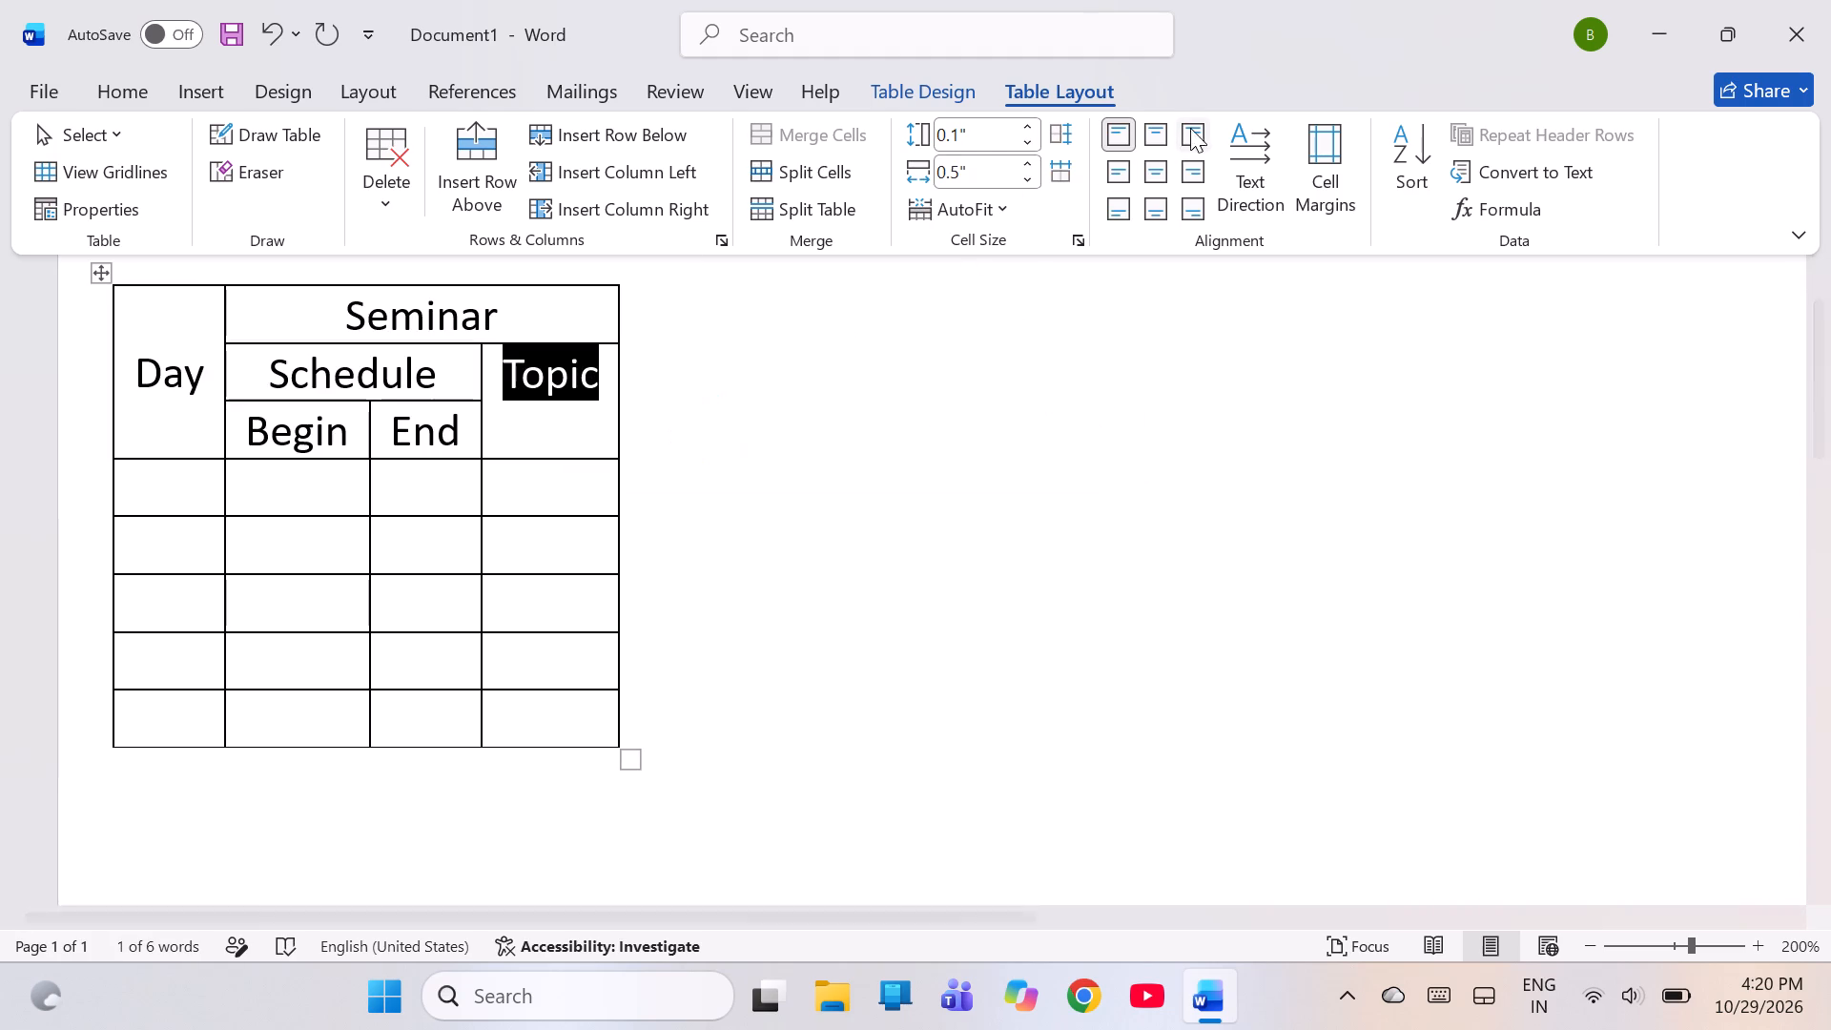
pyautogui.click(1147, 177)
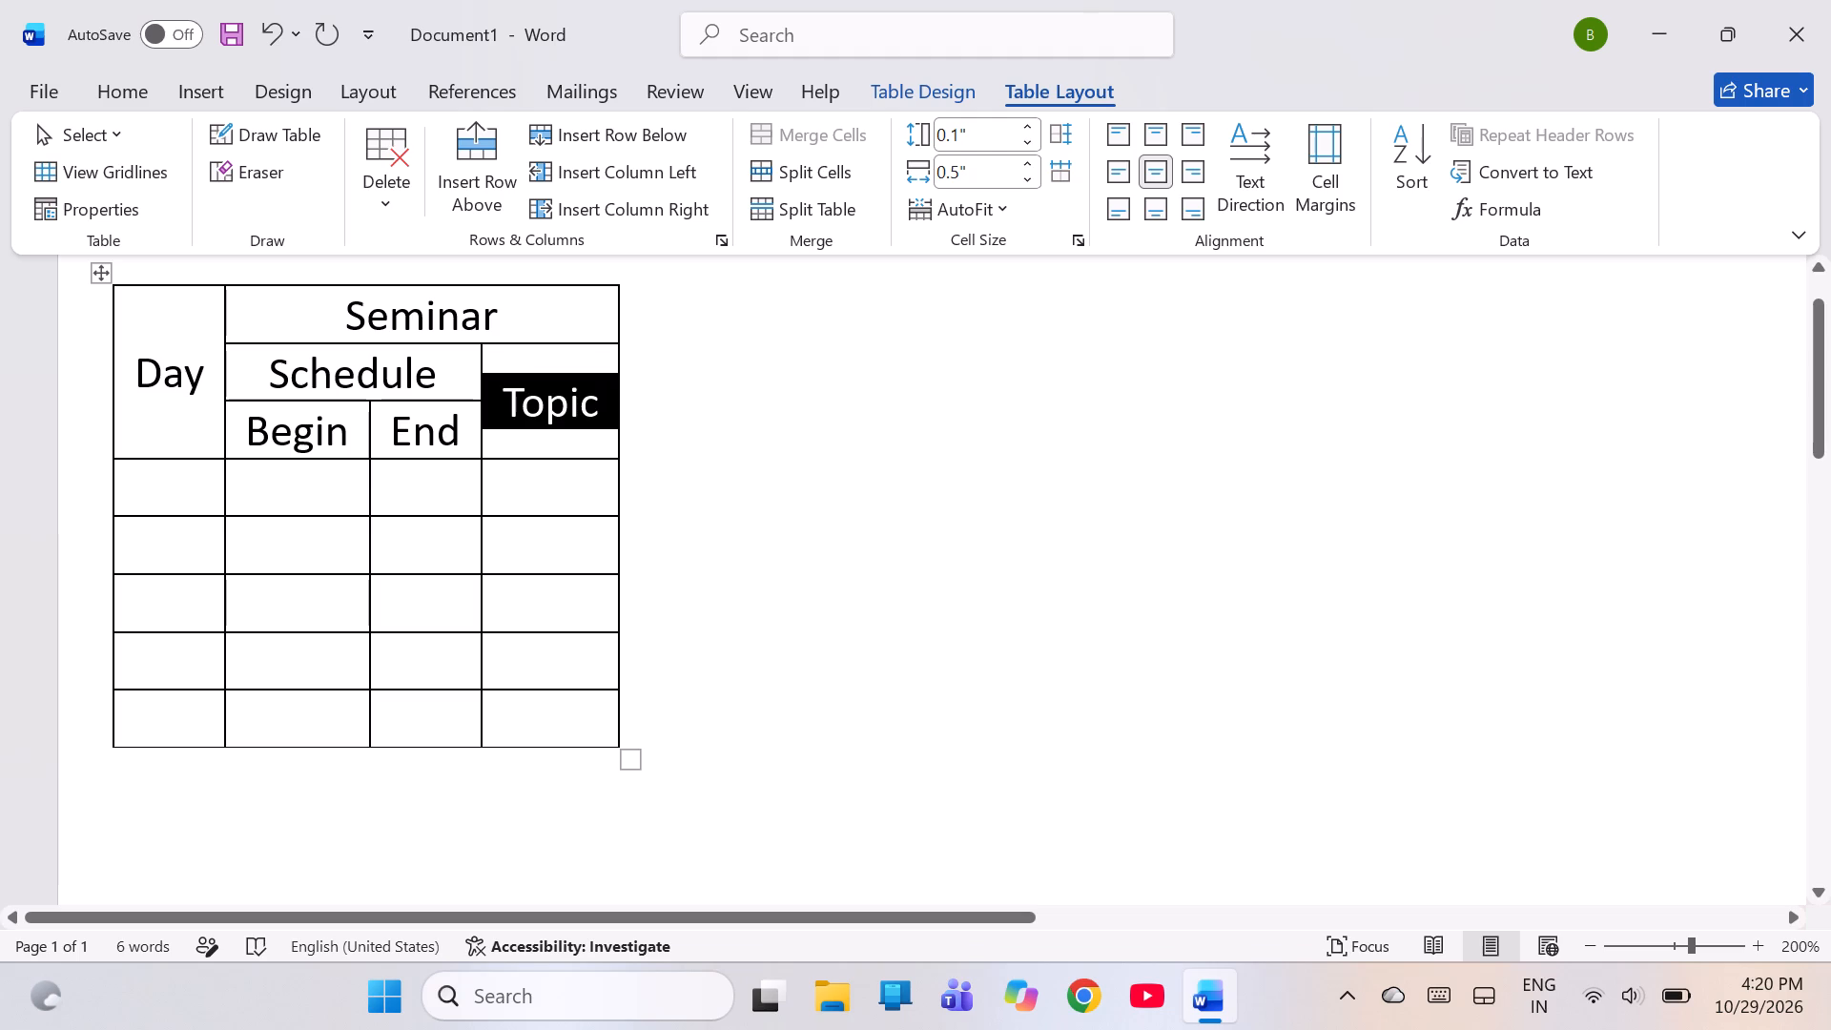
pyautogui.click(1115, 478)
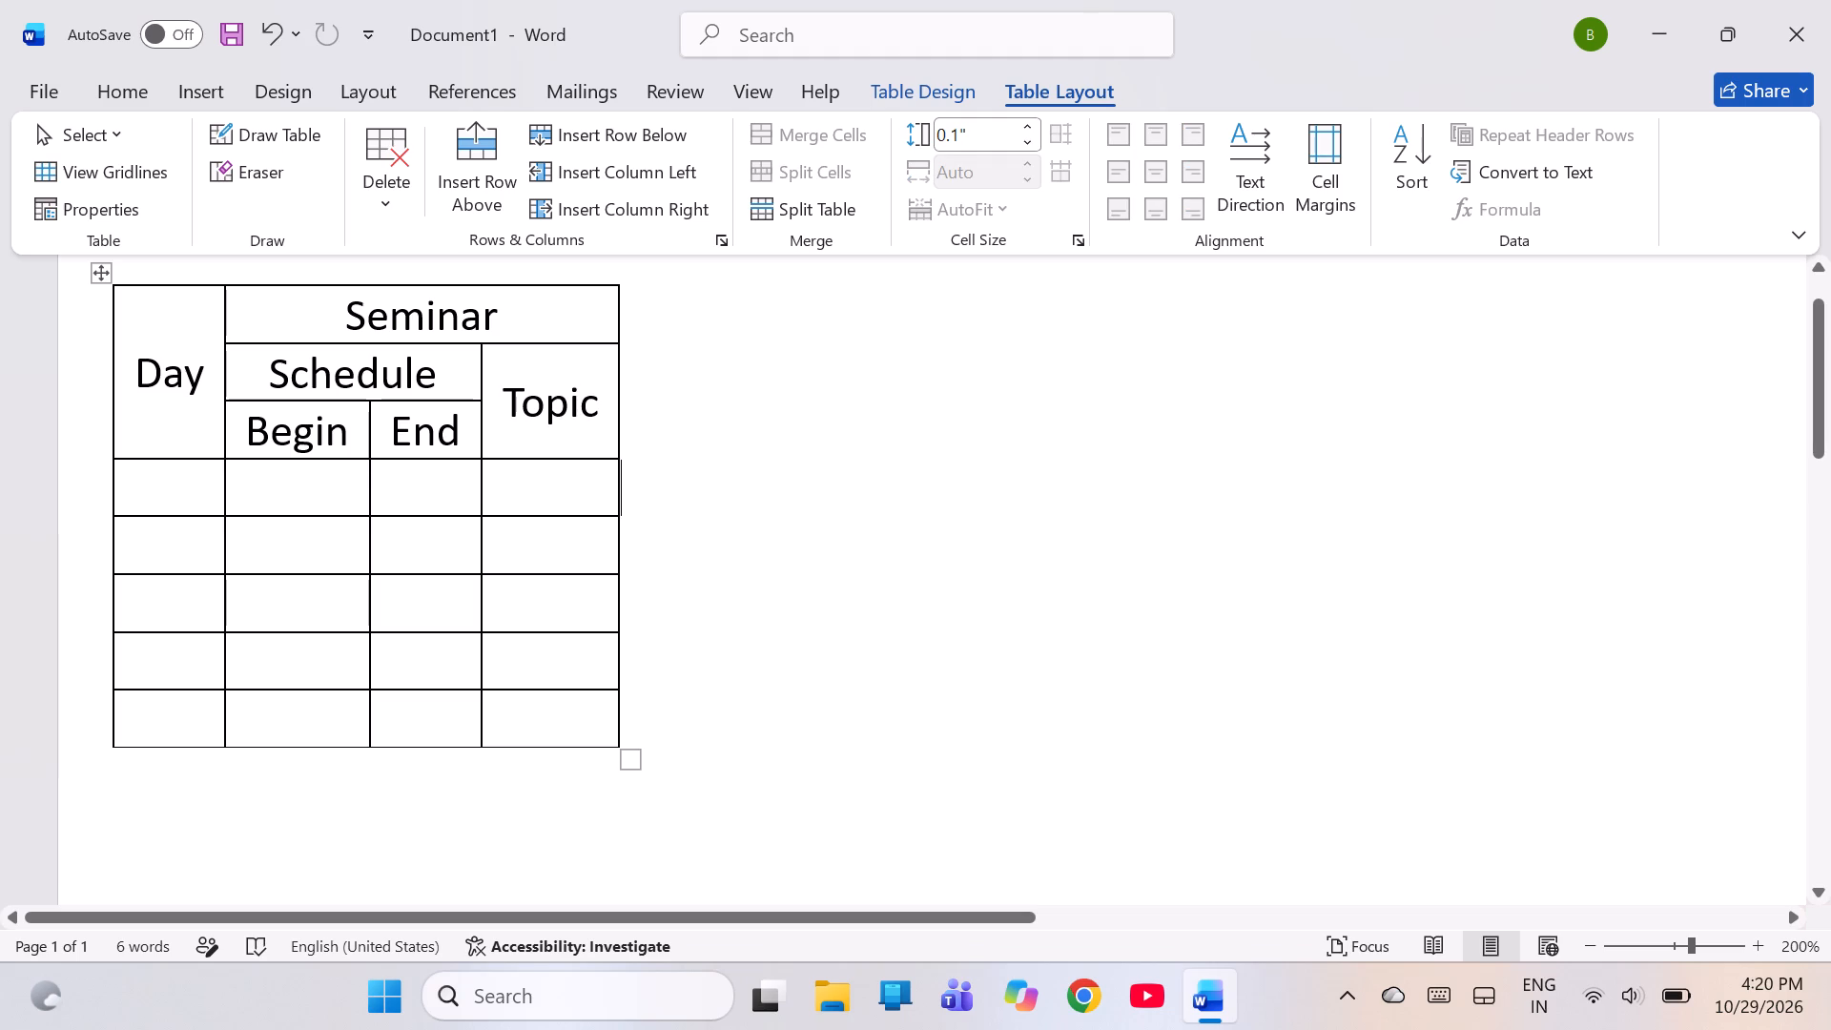
# Format the Day, Seminar, Schedule, Begin and End header text as bold Times New Roman.
pyautogui.moveTo(213, 345); pyautogui.dragTo(577, 409)
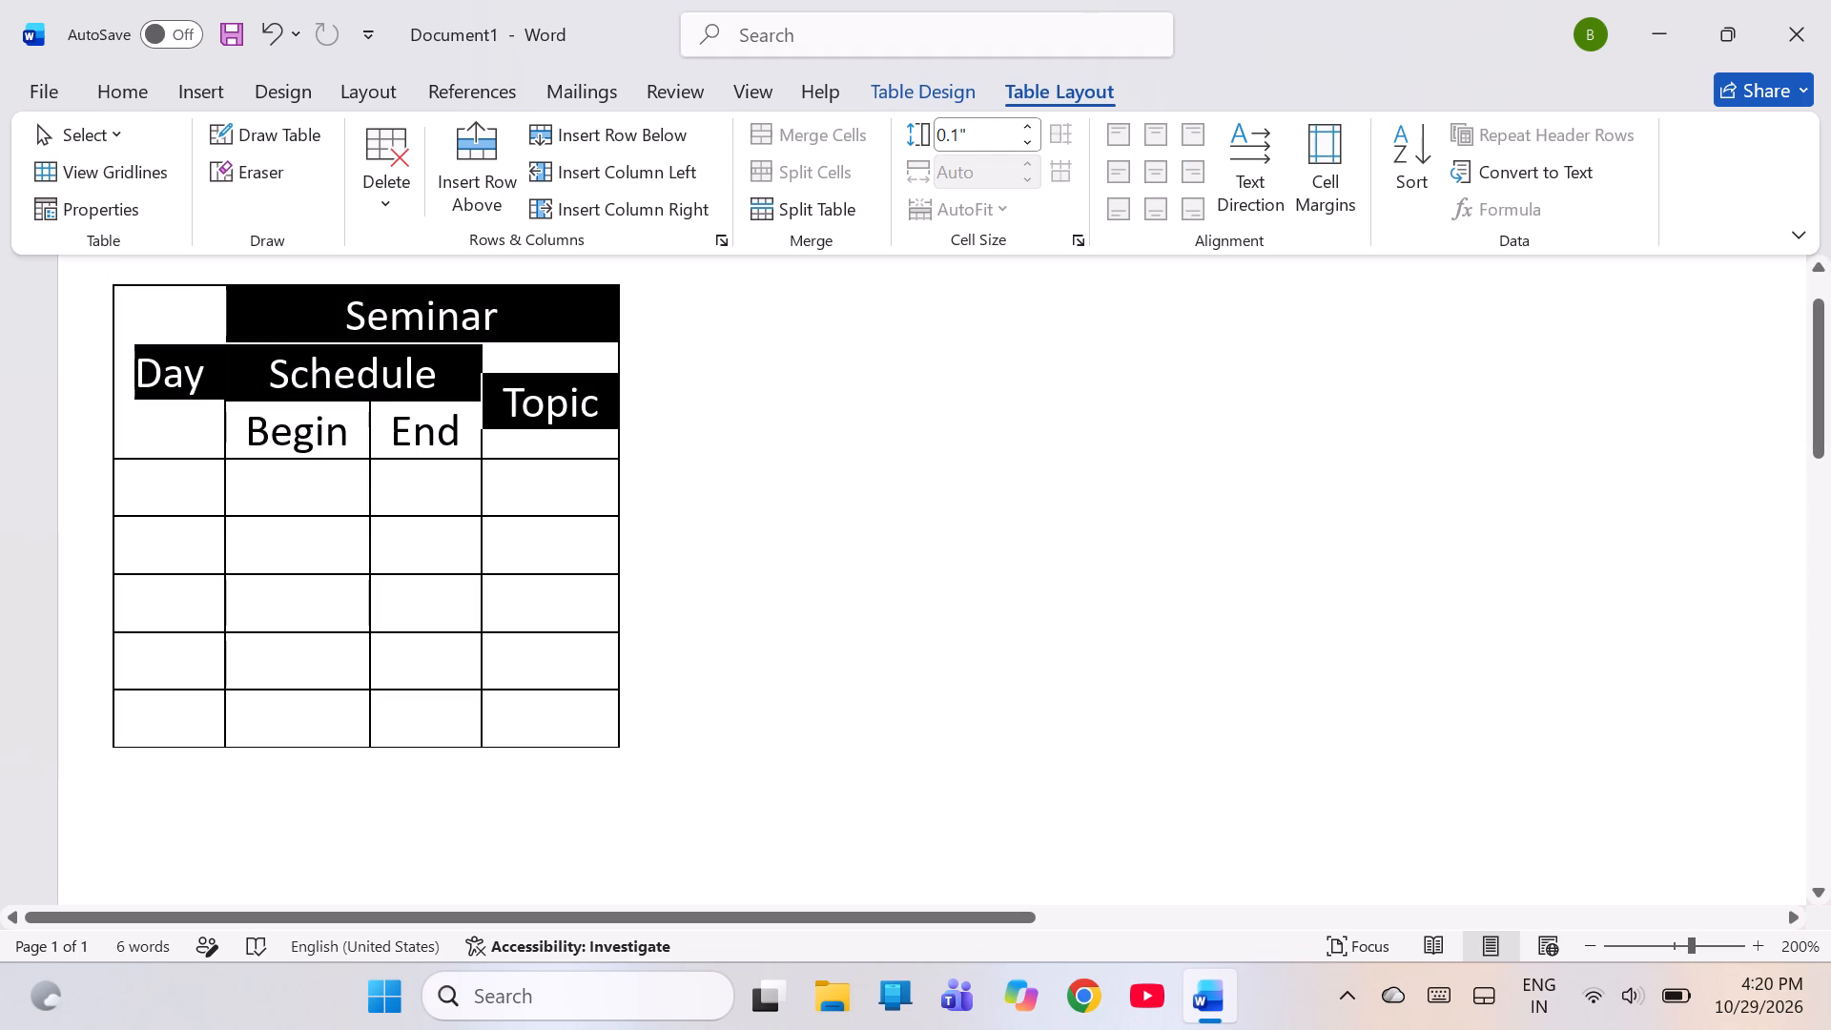
pyautogui.moveTo(577, 409); pyautogui.dragTo(483, 427)
pyautogui.moveTo(483, 427); pyautogui.dragTo(487, 431)
pyautogui.moveTo(487, 431); pyautogui.dragTo(476, 432)
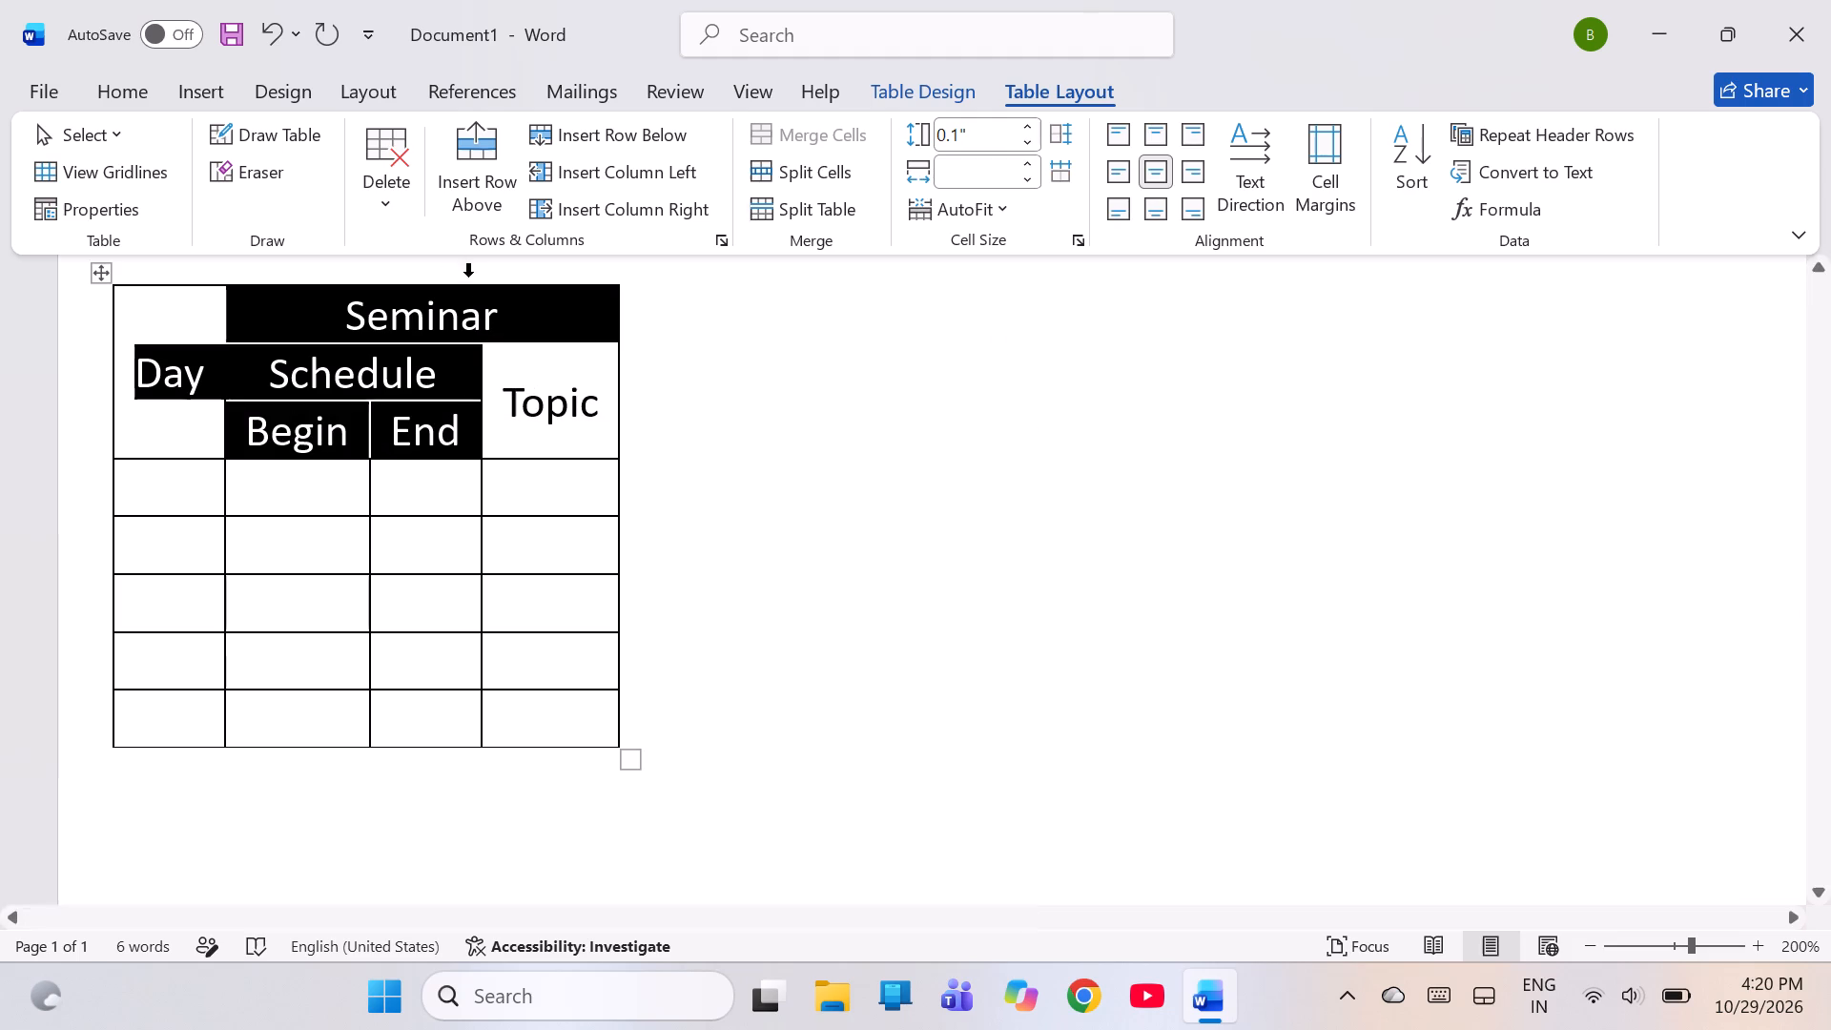
pyautogui.click(196, 83)
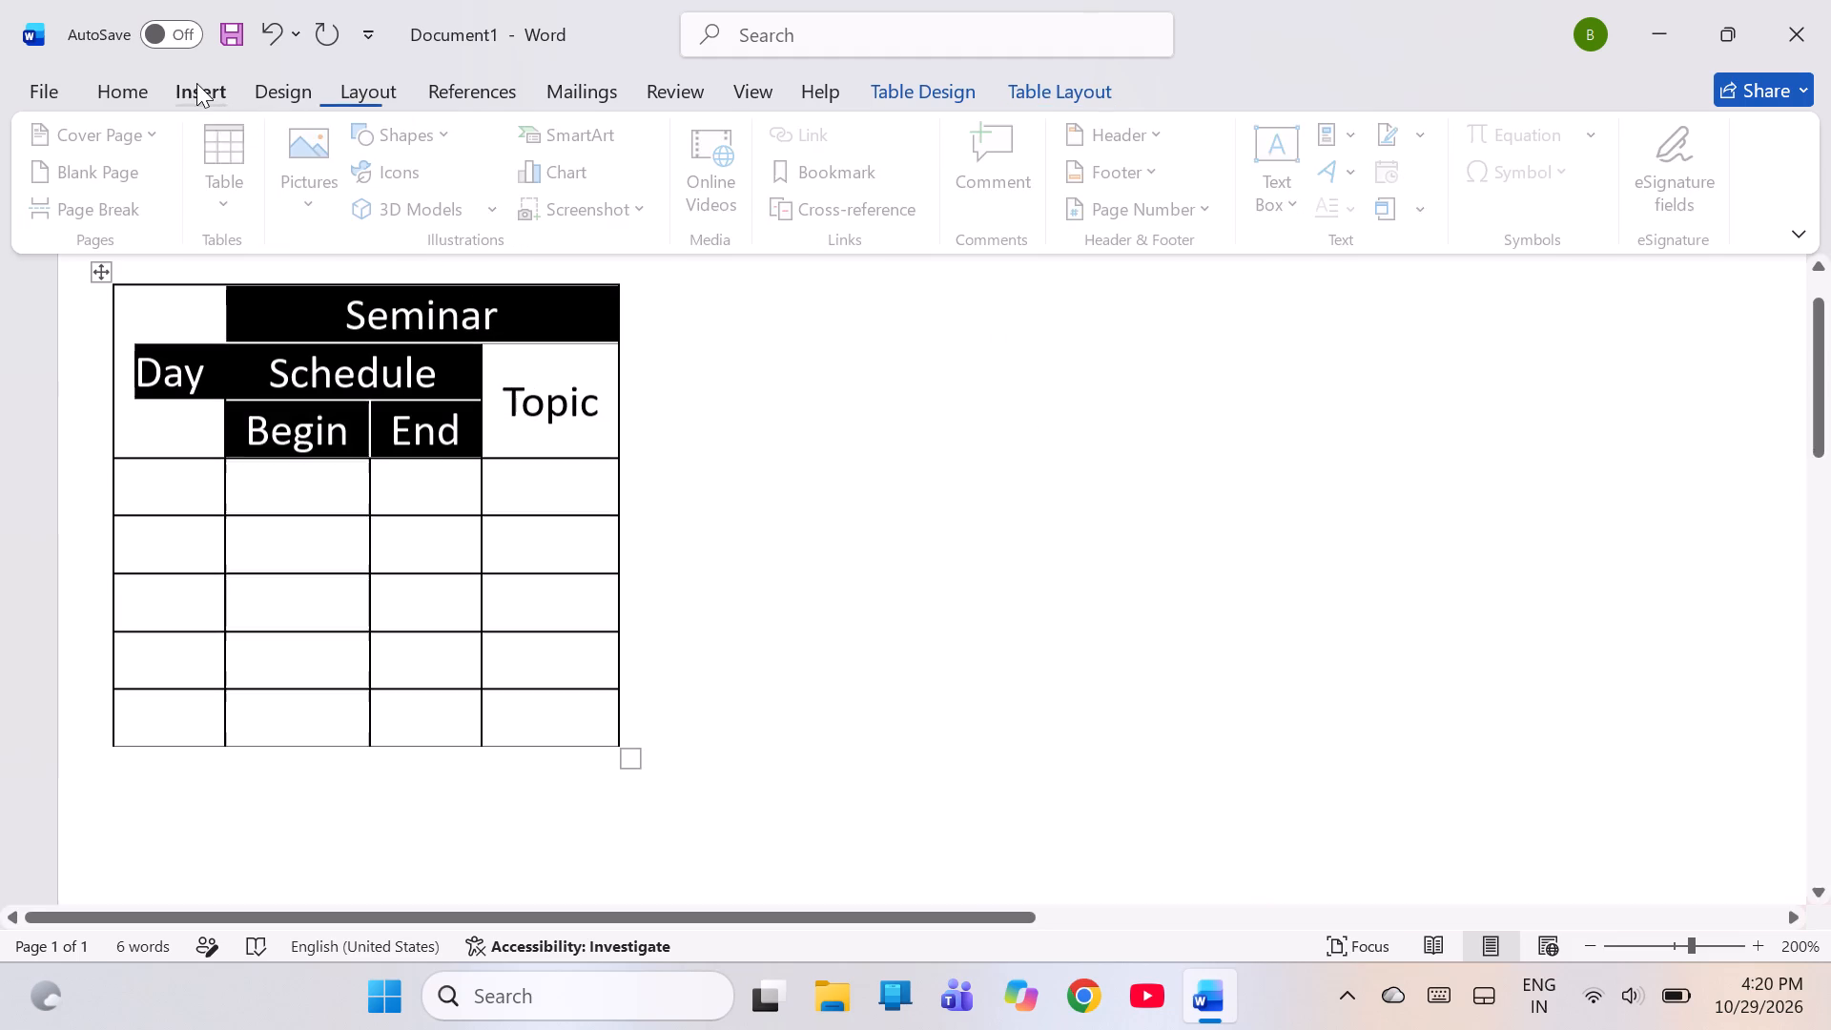
pyautogui.click(140, 86)
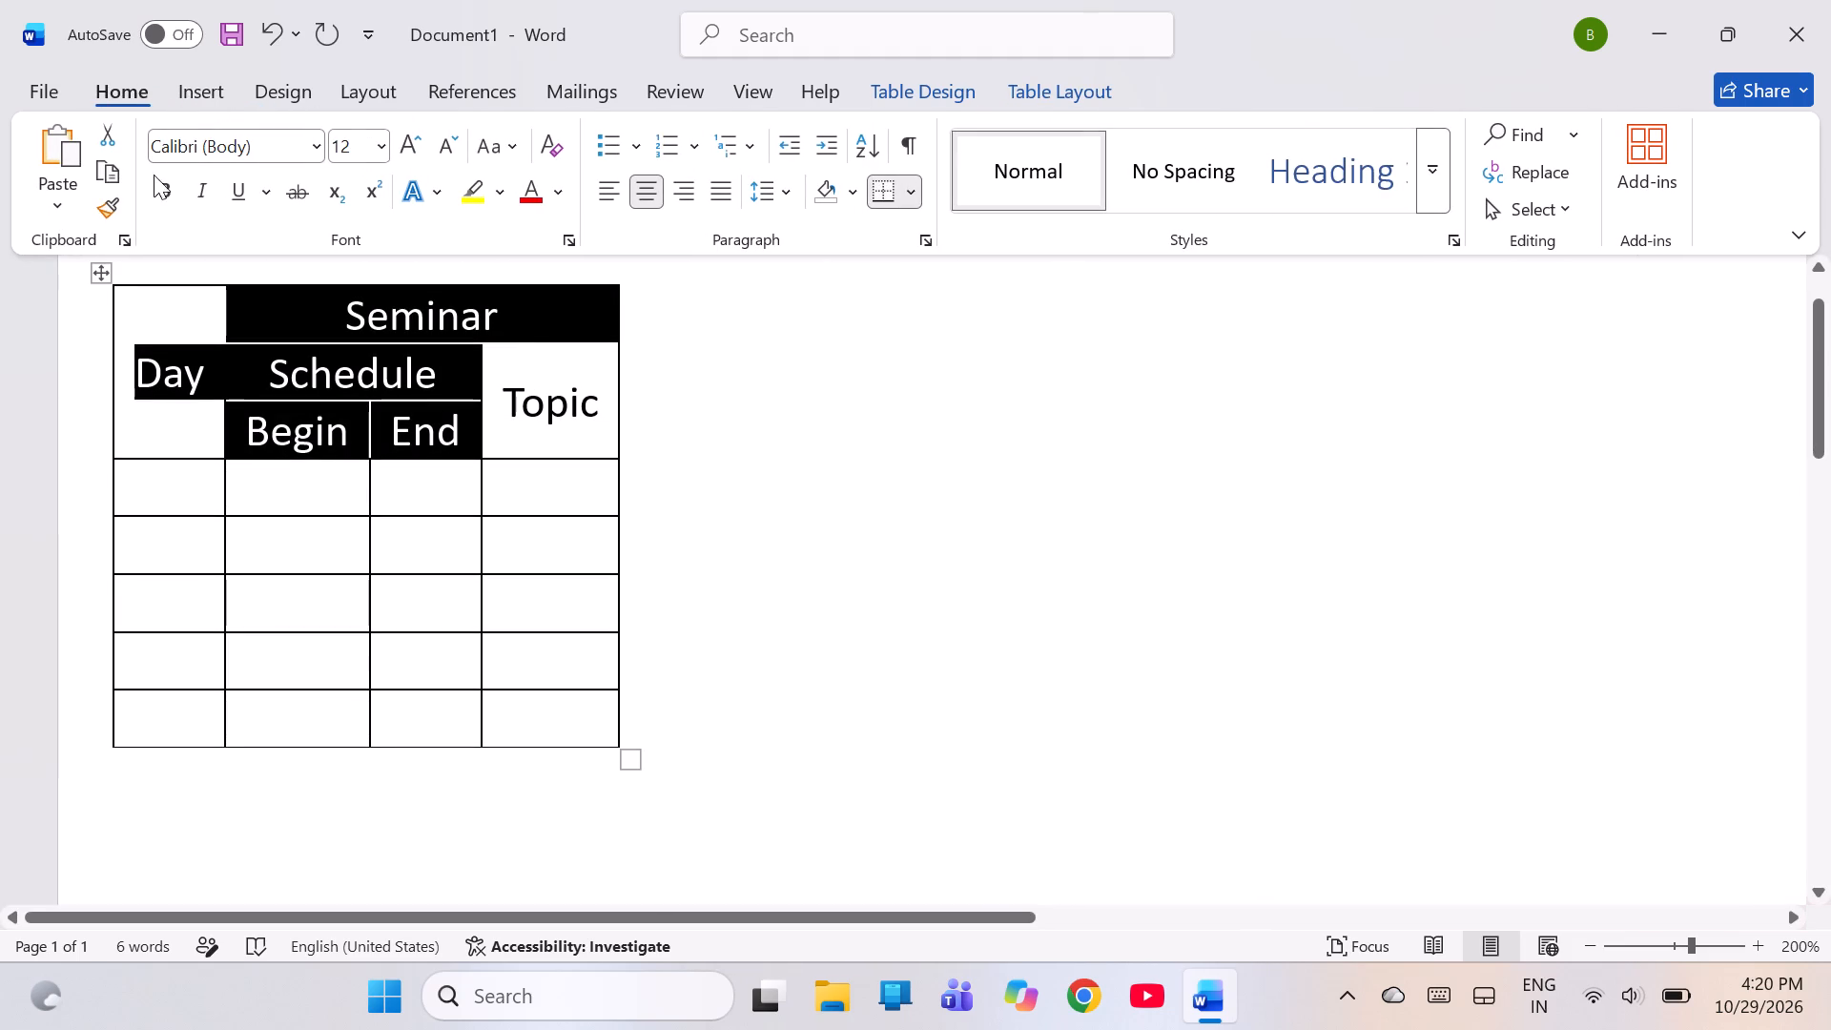
pyautogui.click(324, 157)
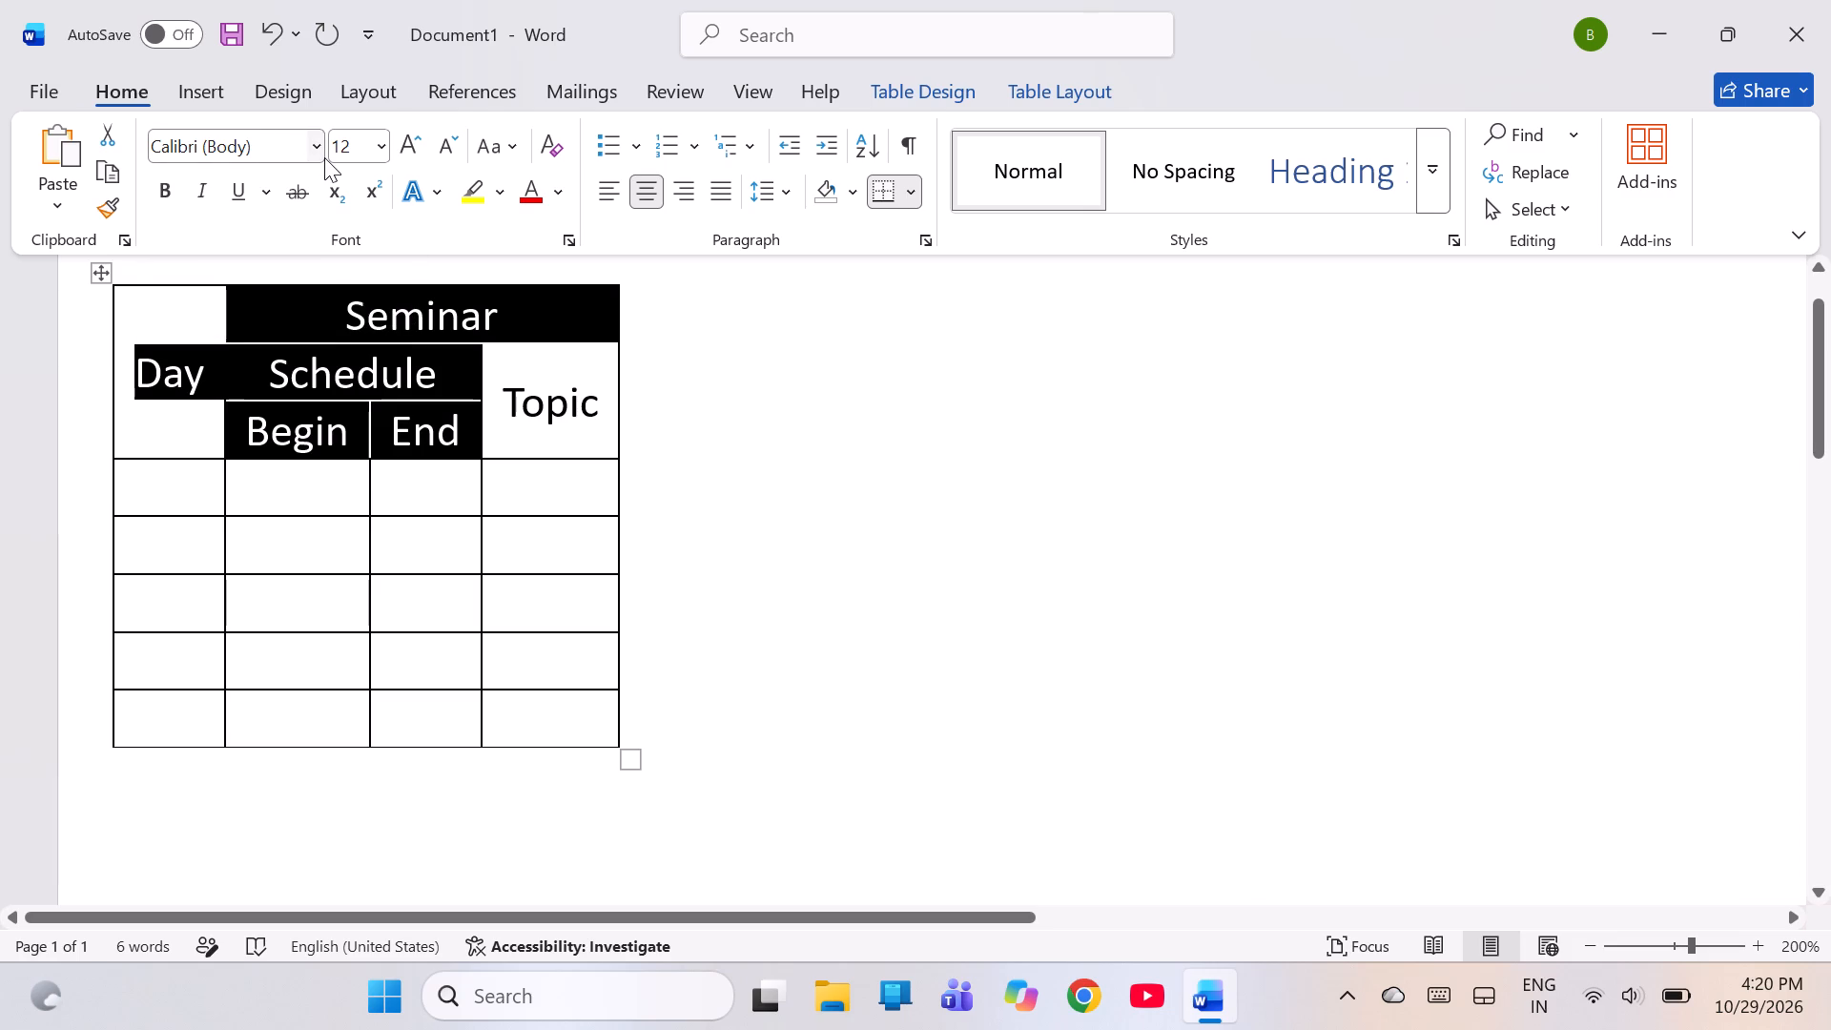
pyautogui.click(322, 150)
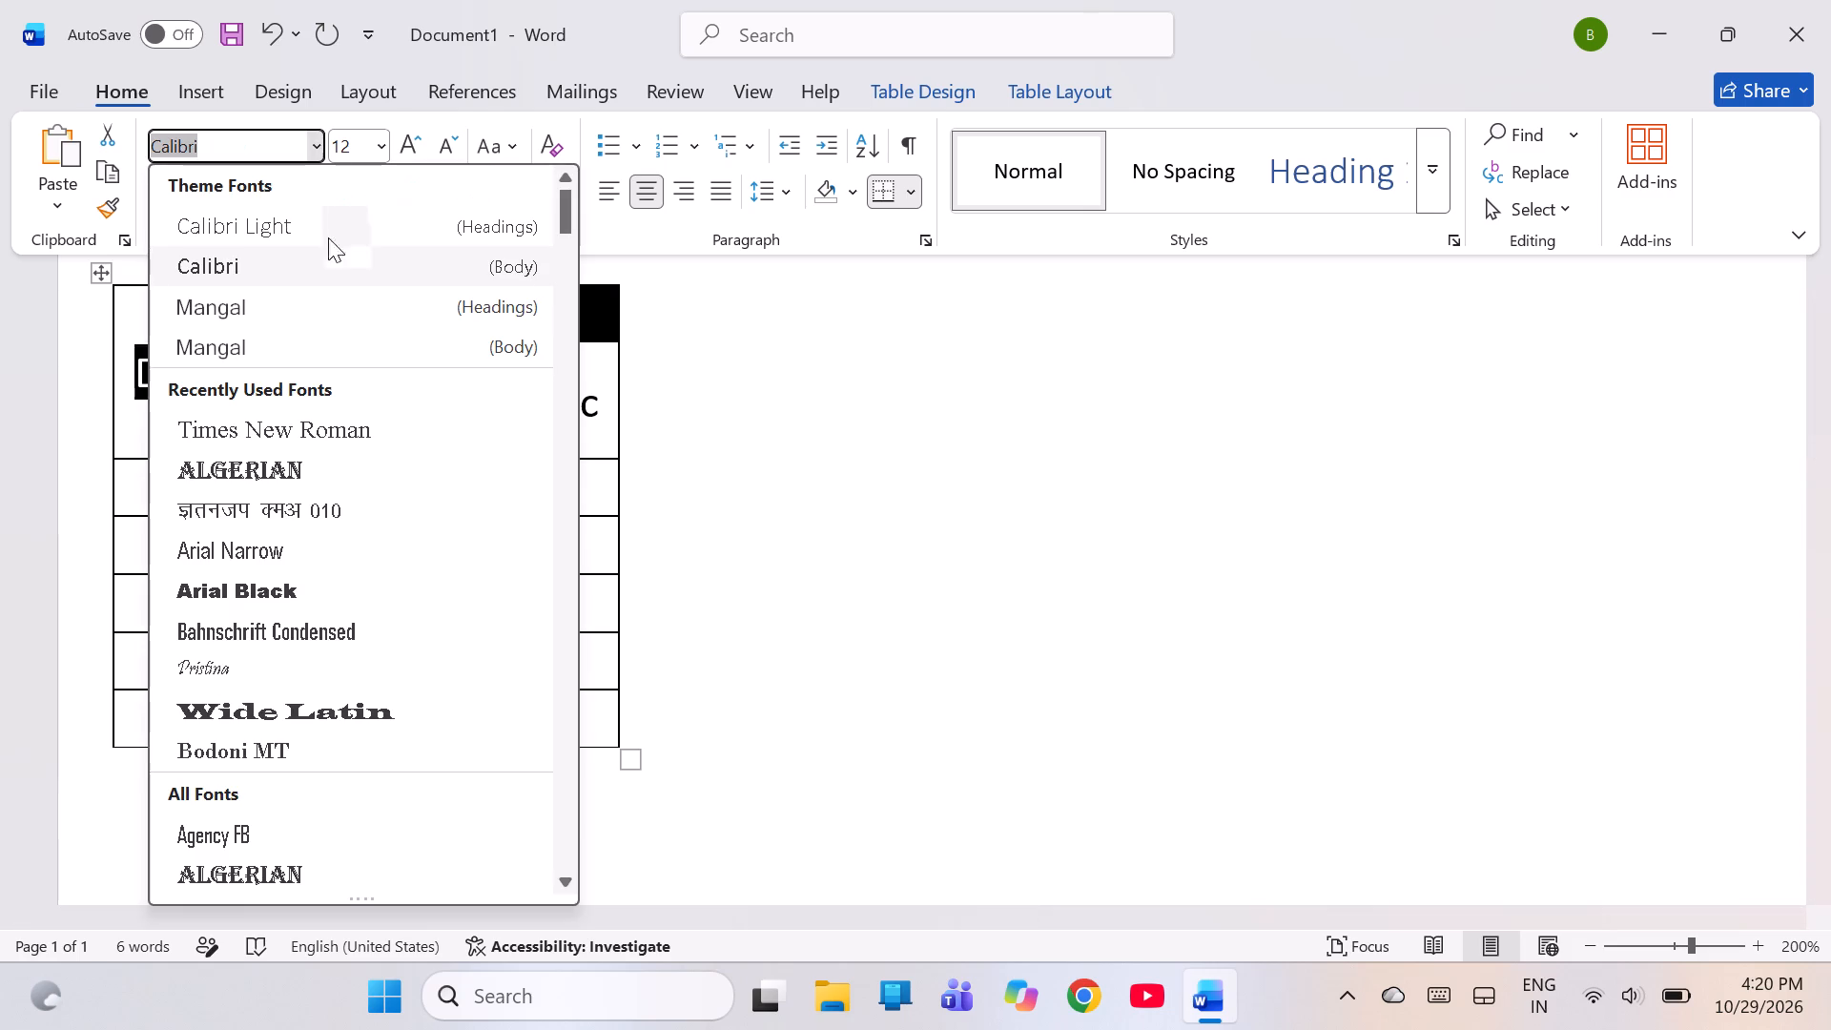
pyautogui.click(316, 423)
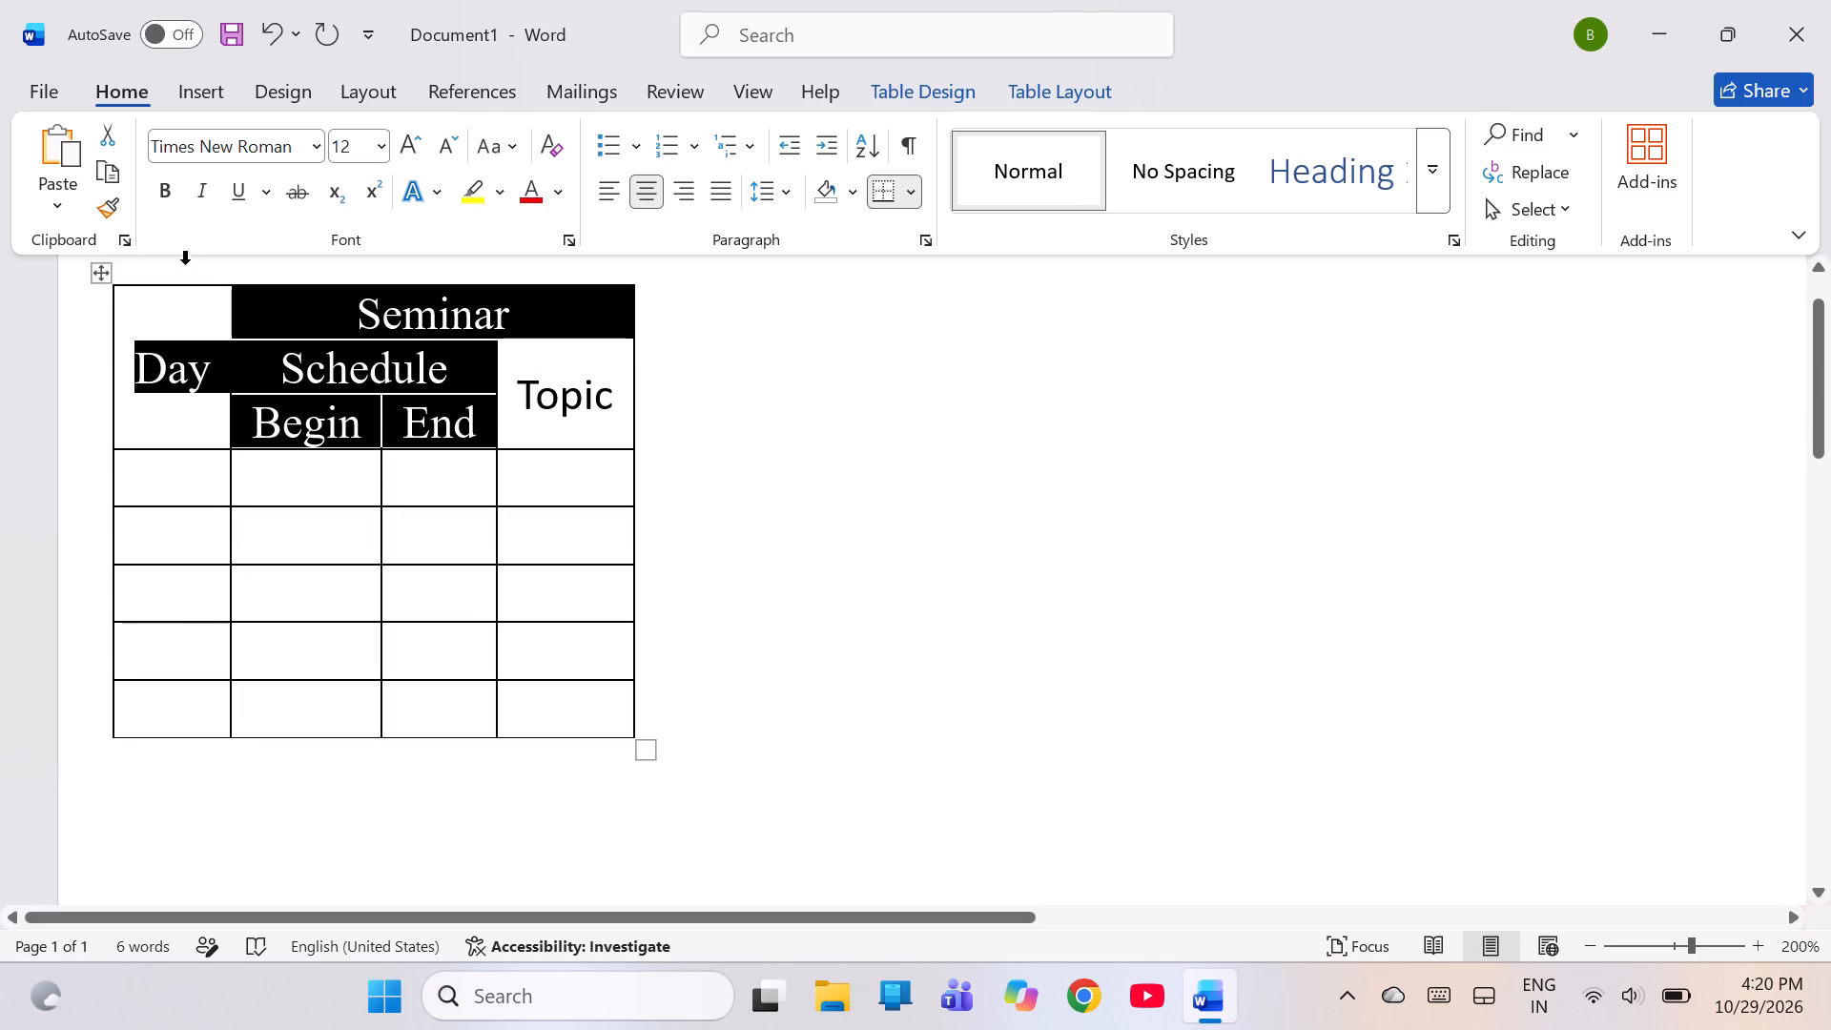
pyautogui.click(157, 182)
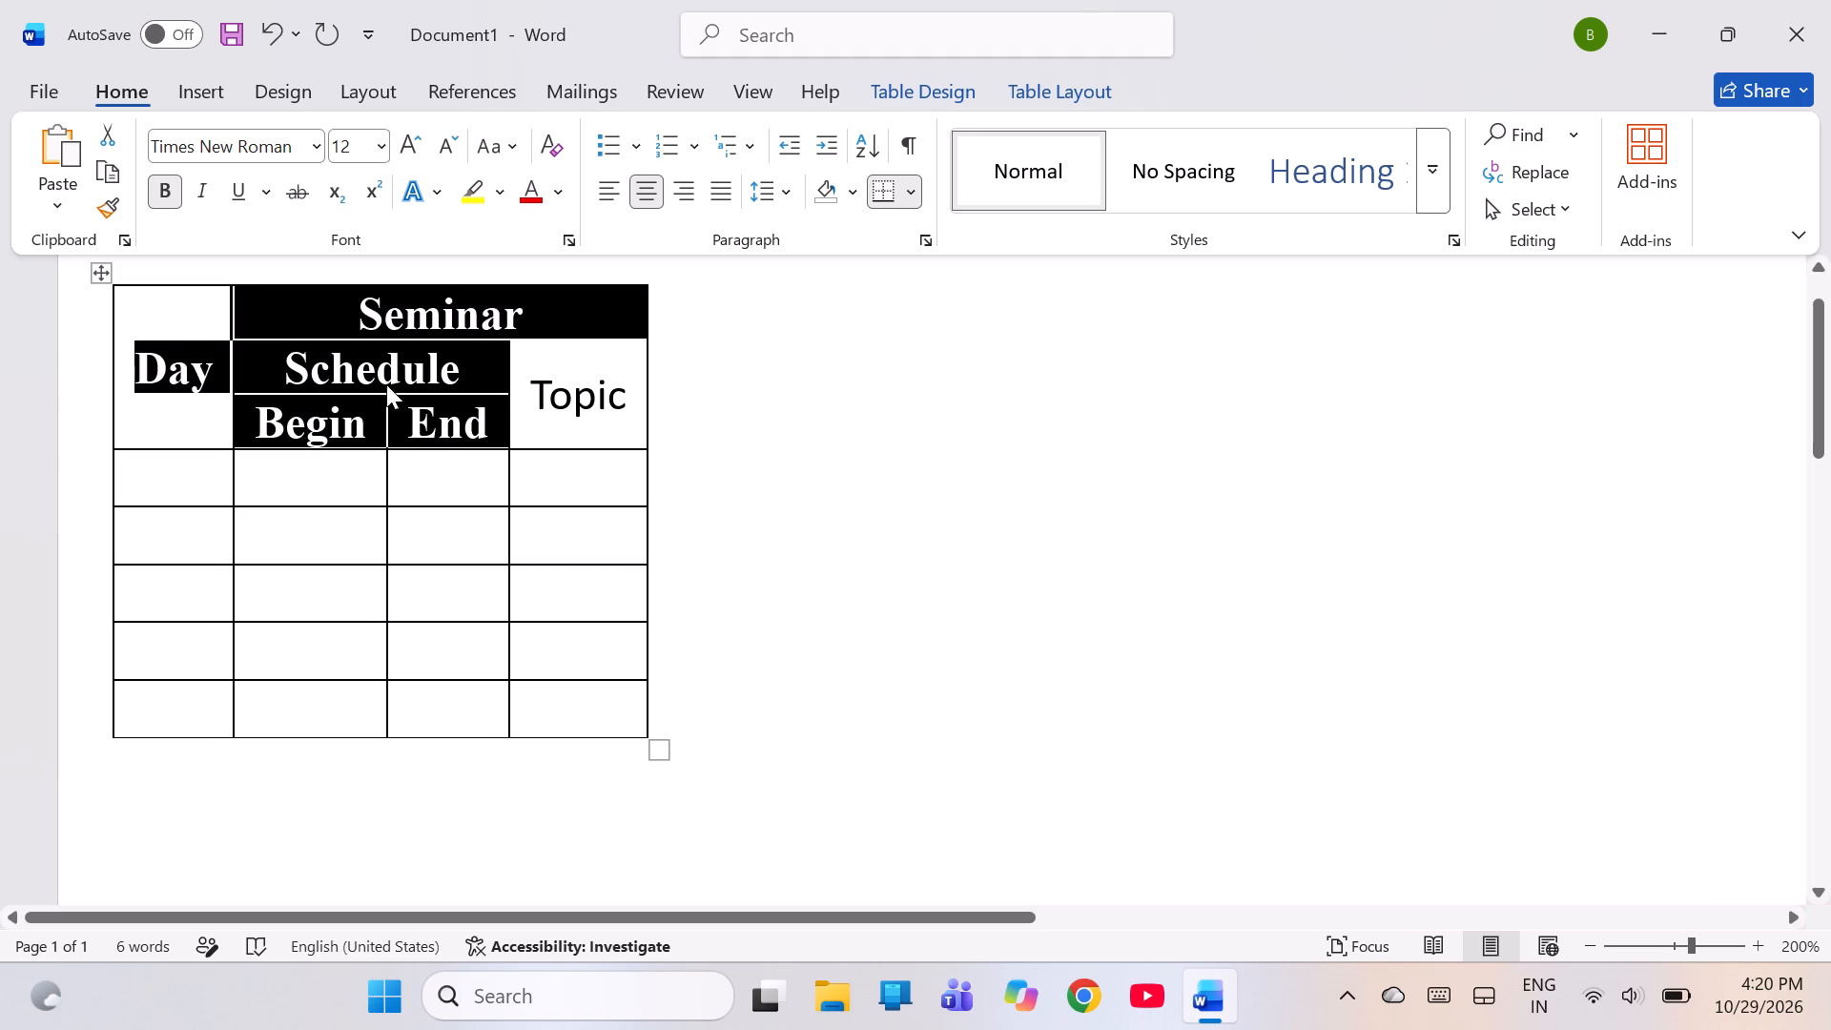
# Set the Topic header's font to Times New Roman and make both the Schedule and Topic headers bold.
pyautogui.click(521, 395)
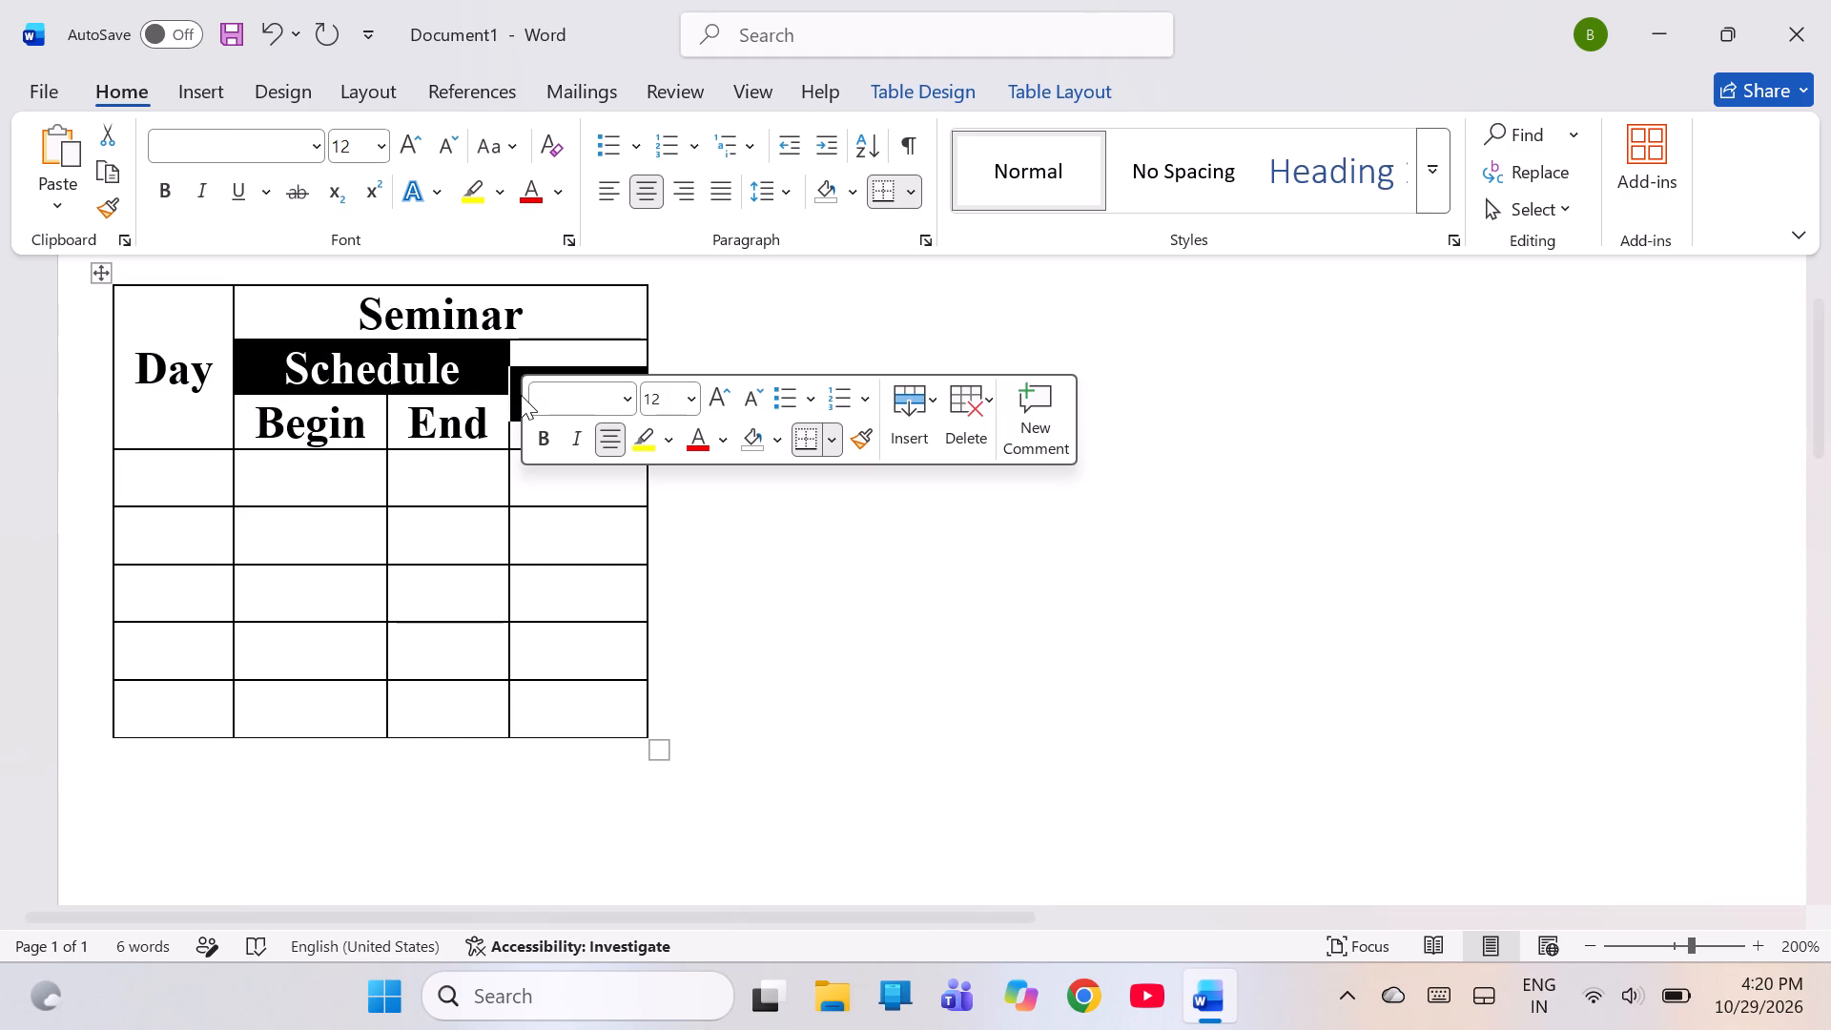
pyautogui.click(631, 412)
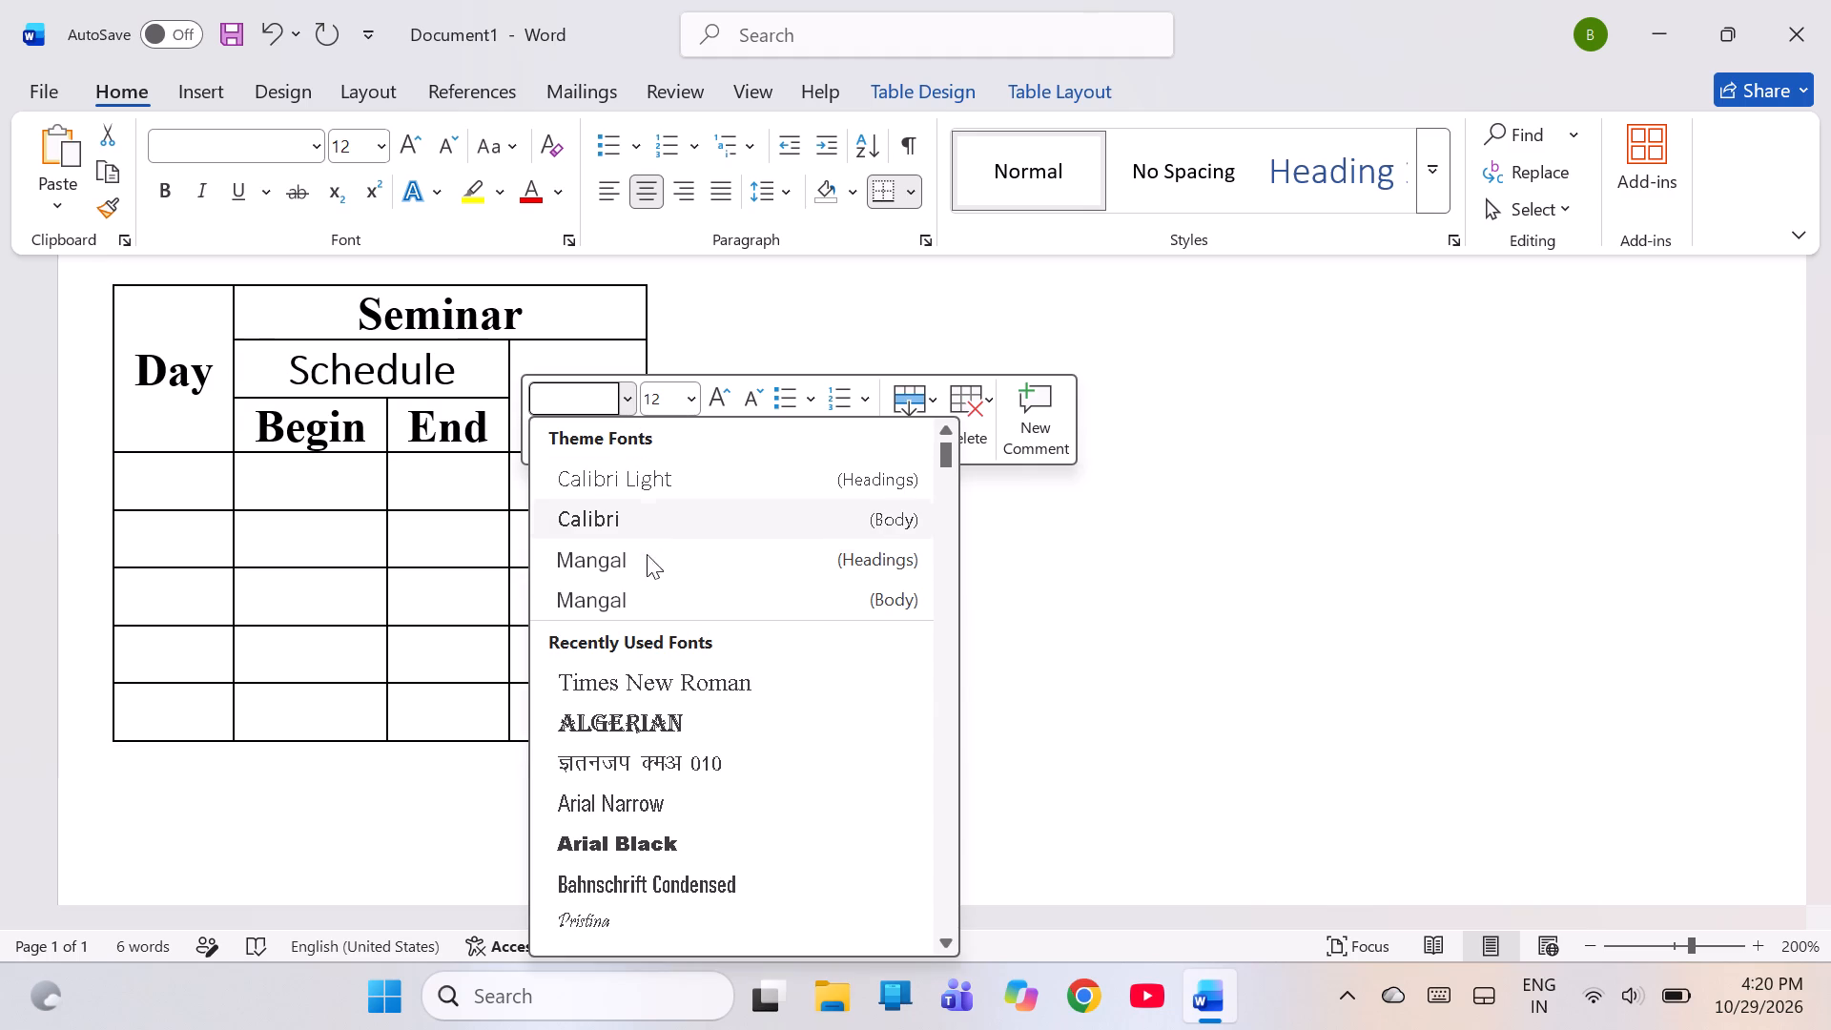
pyautogui.click(652, 688)
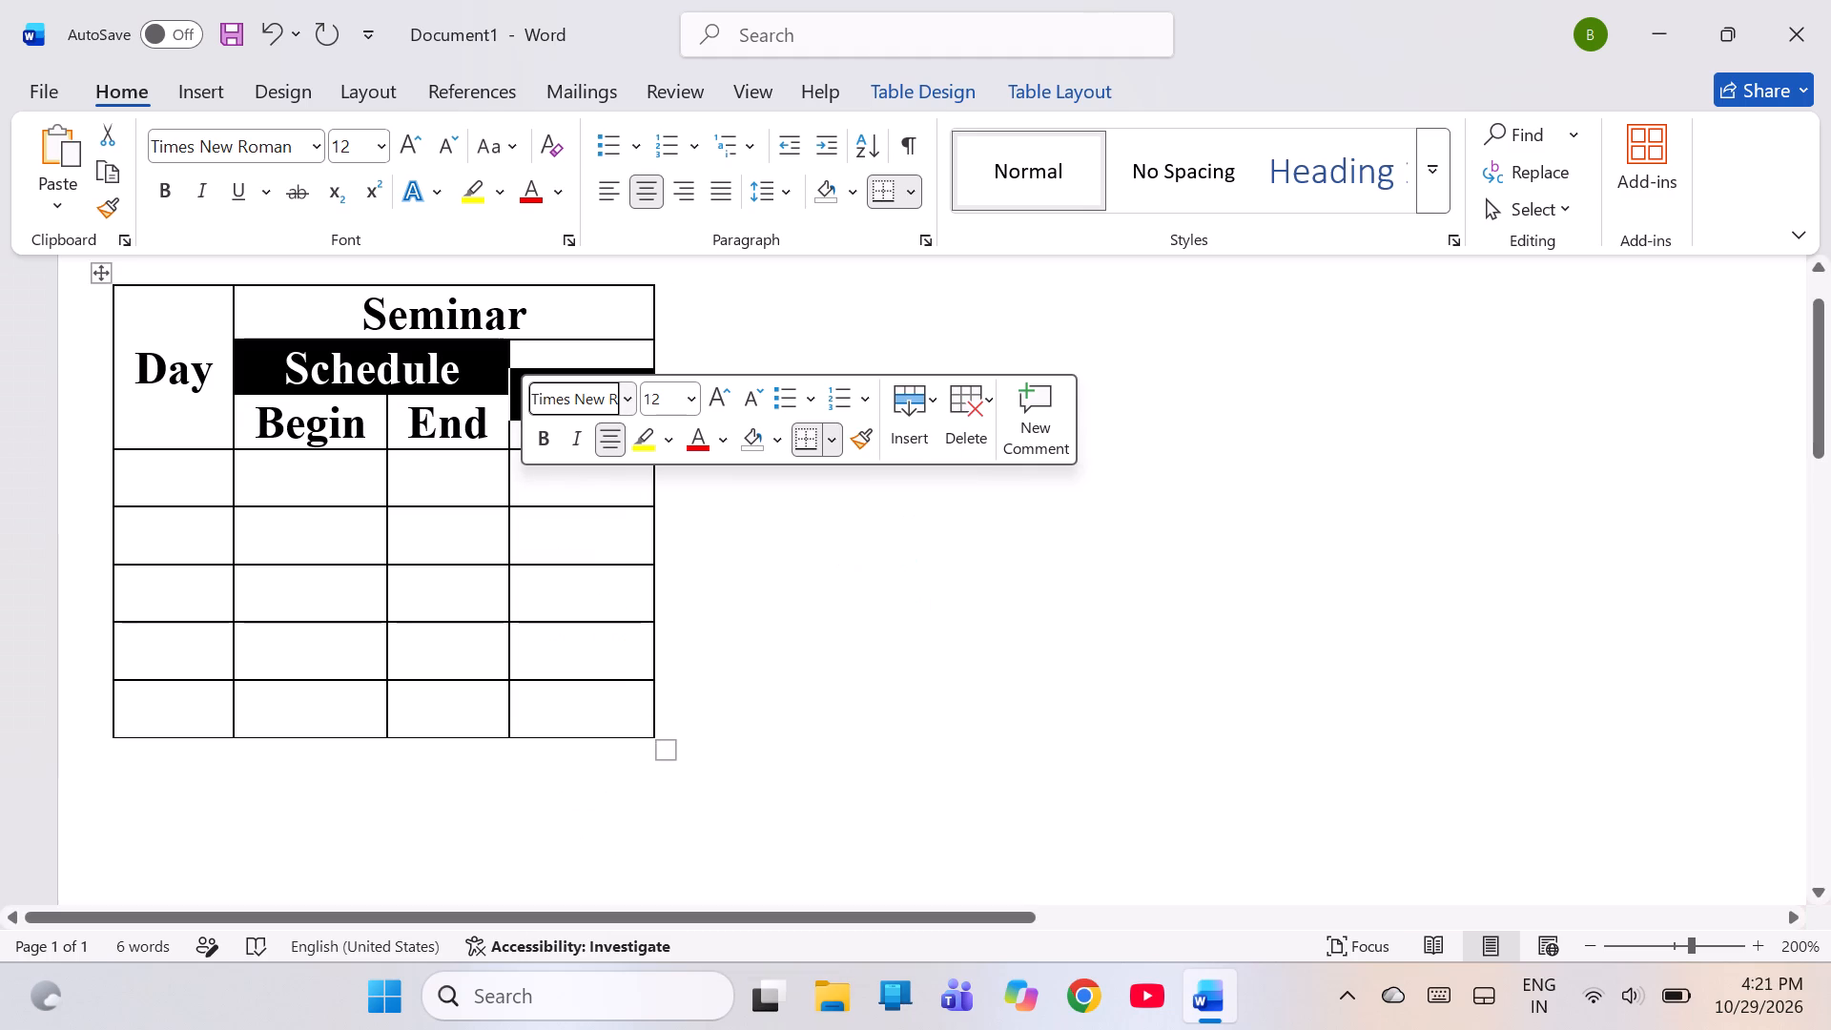
pyautogui.click(547, 445)
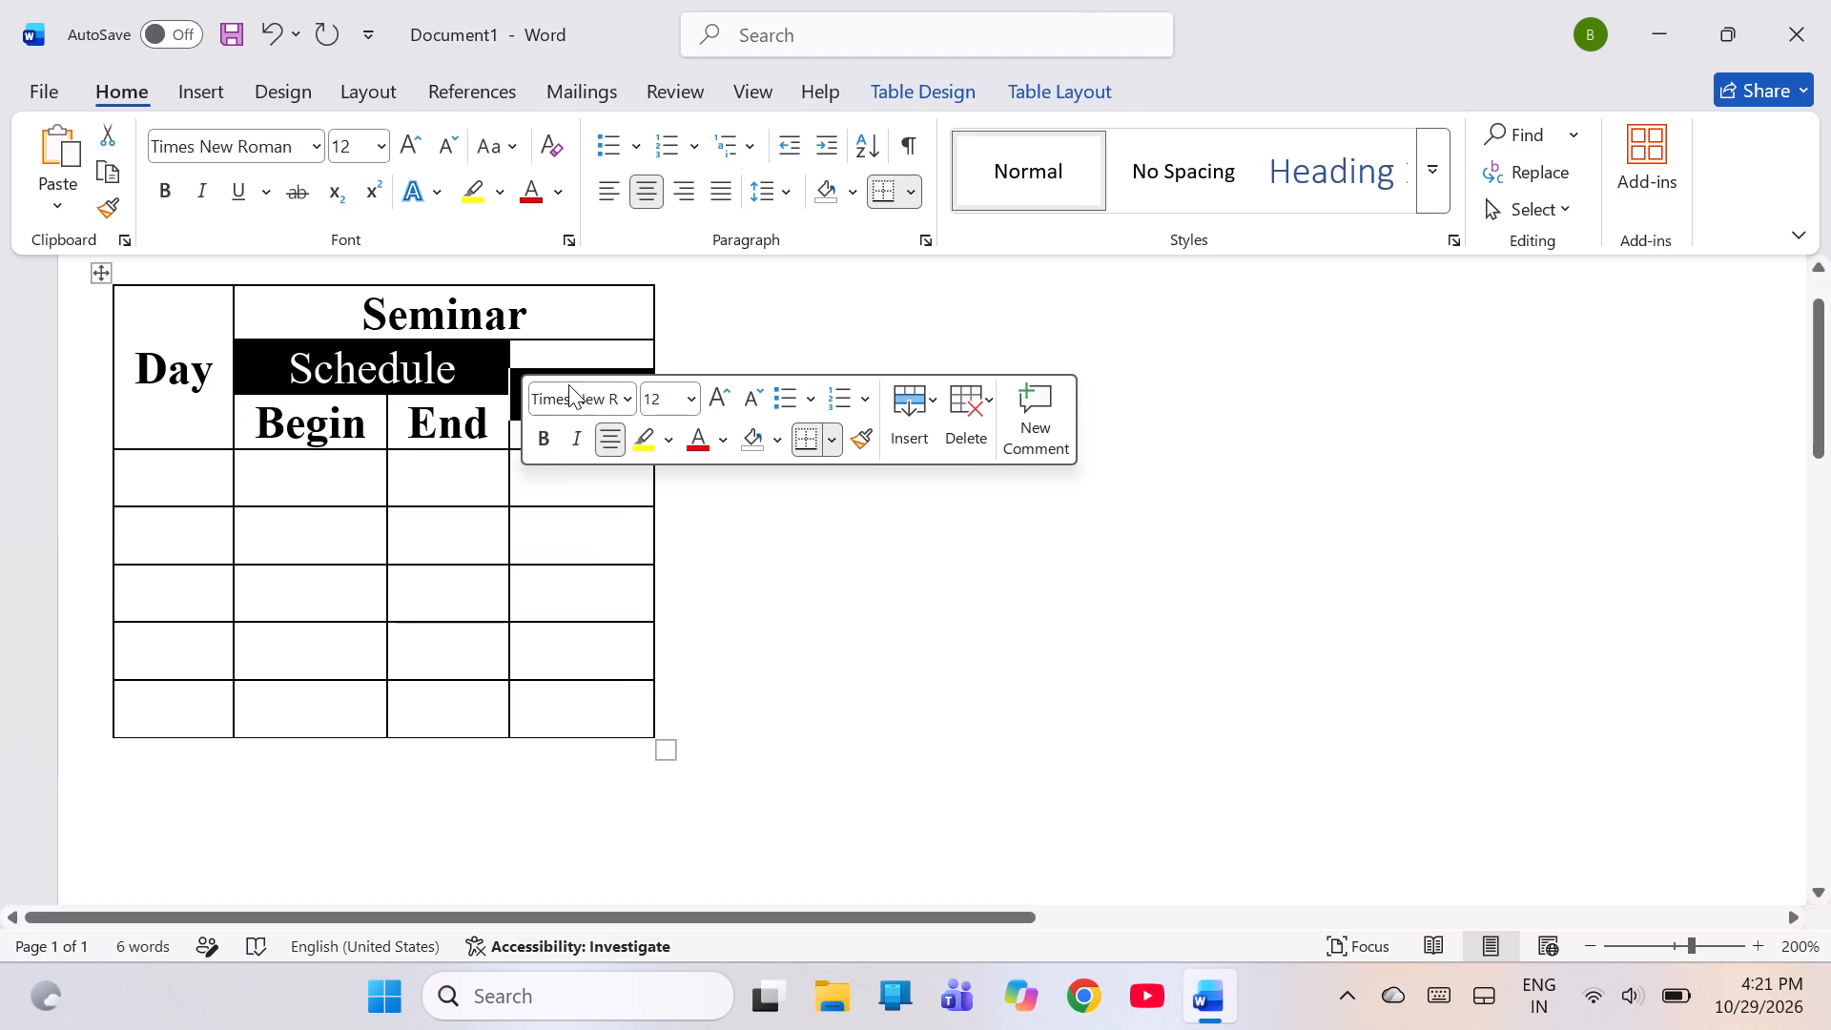
pyautogui.click(791, 327)
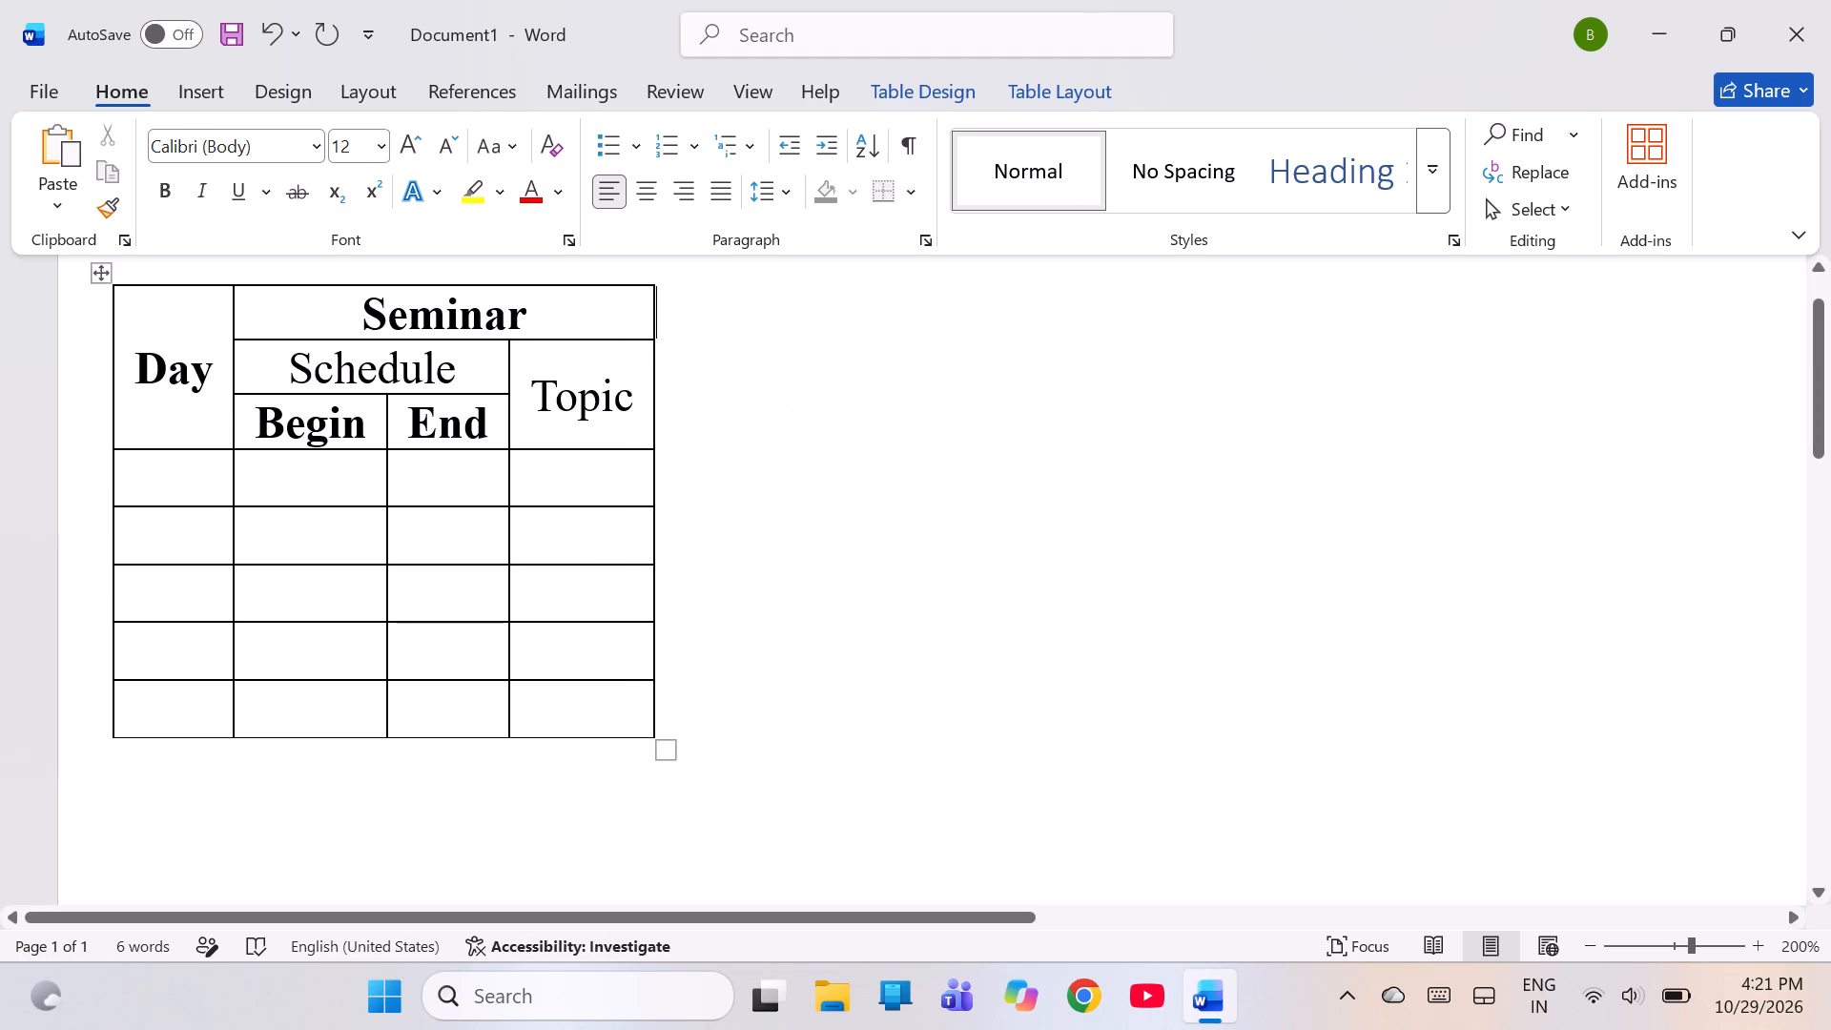
pyautogui.click(278, 367)
pyautogui.moveTo(278, 367); pyautogui.dragTo(279, 367)
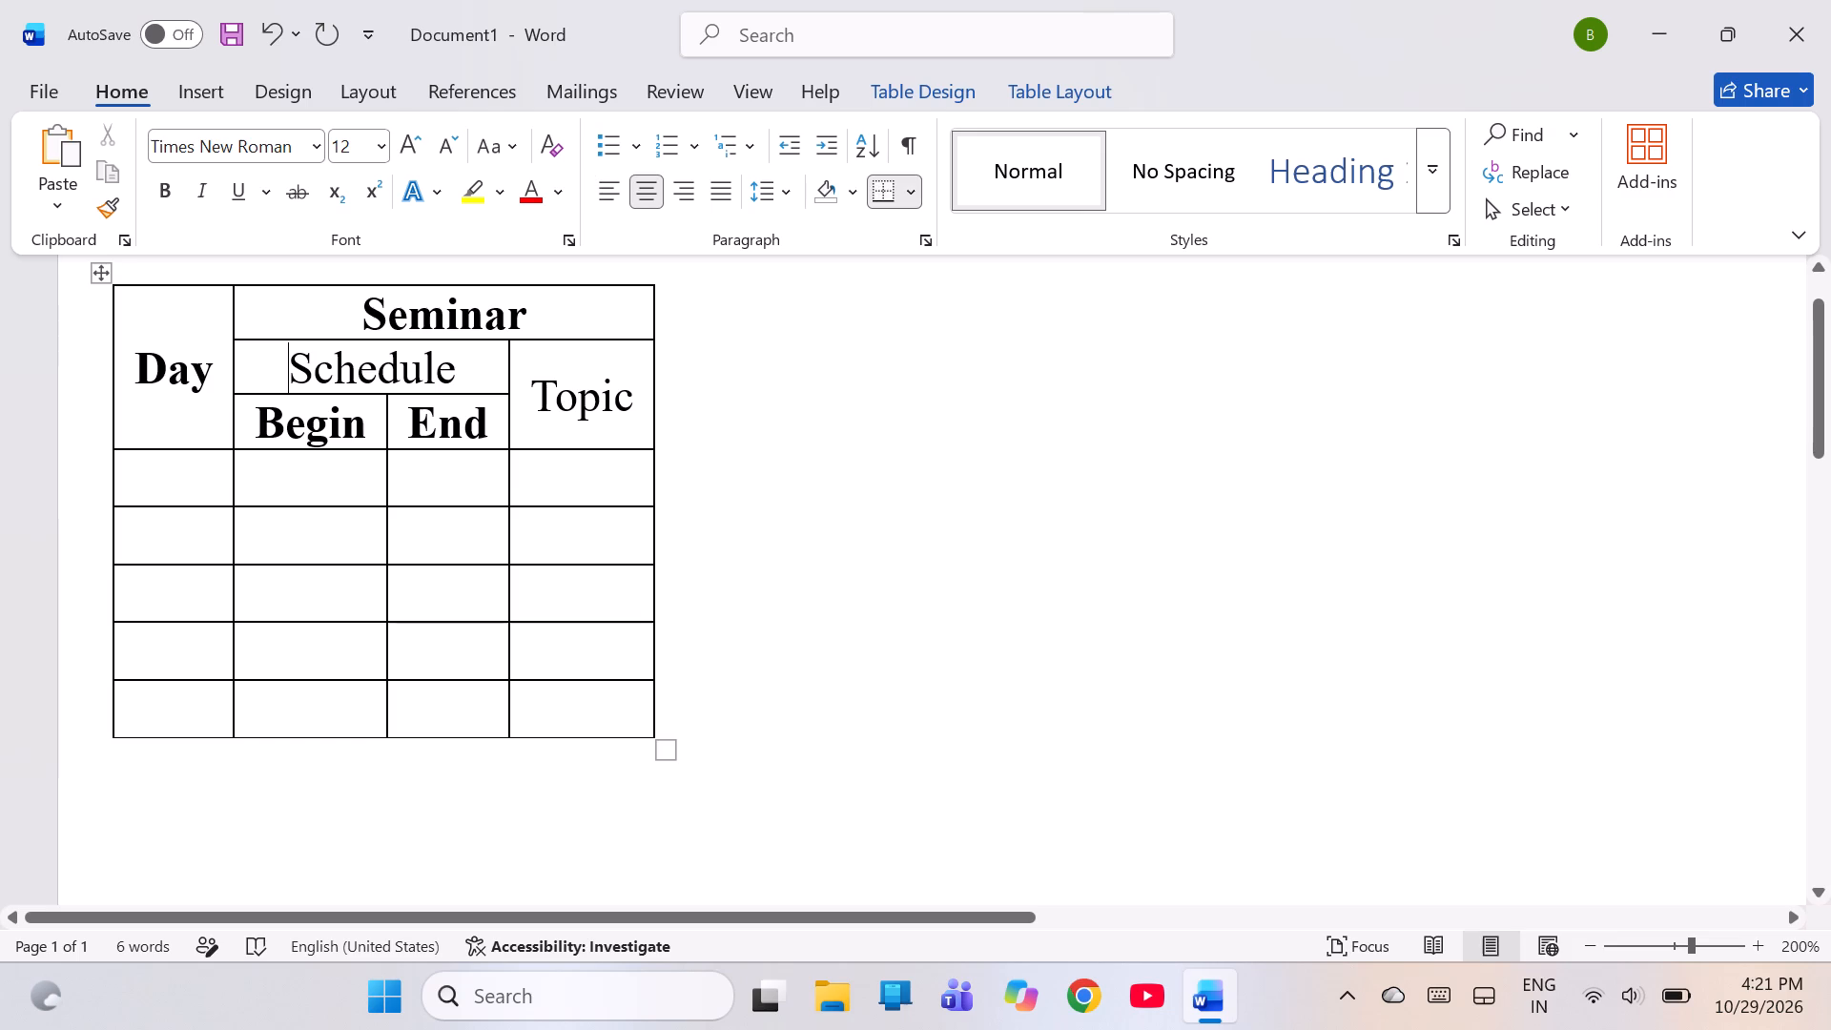
pyautogui.moveTo(279, 367); pyautogui.dragTo(588, 402)
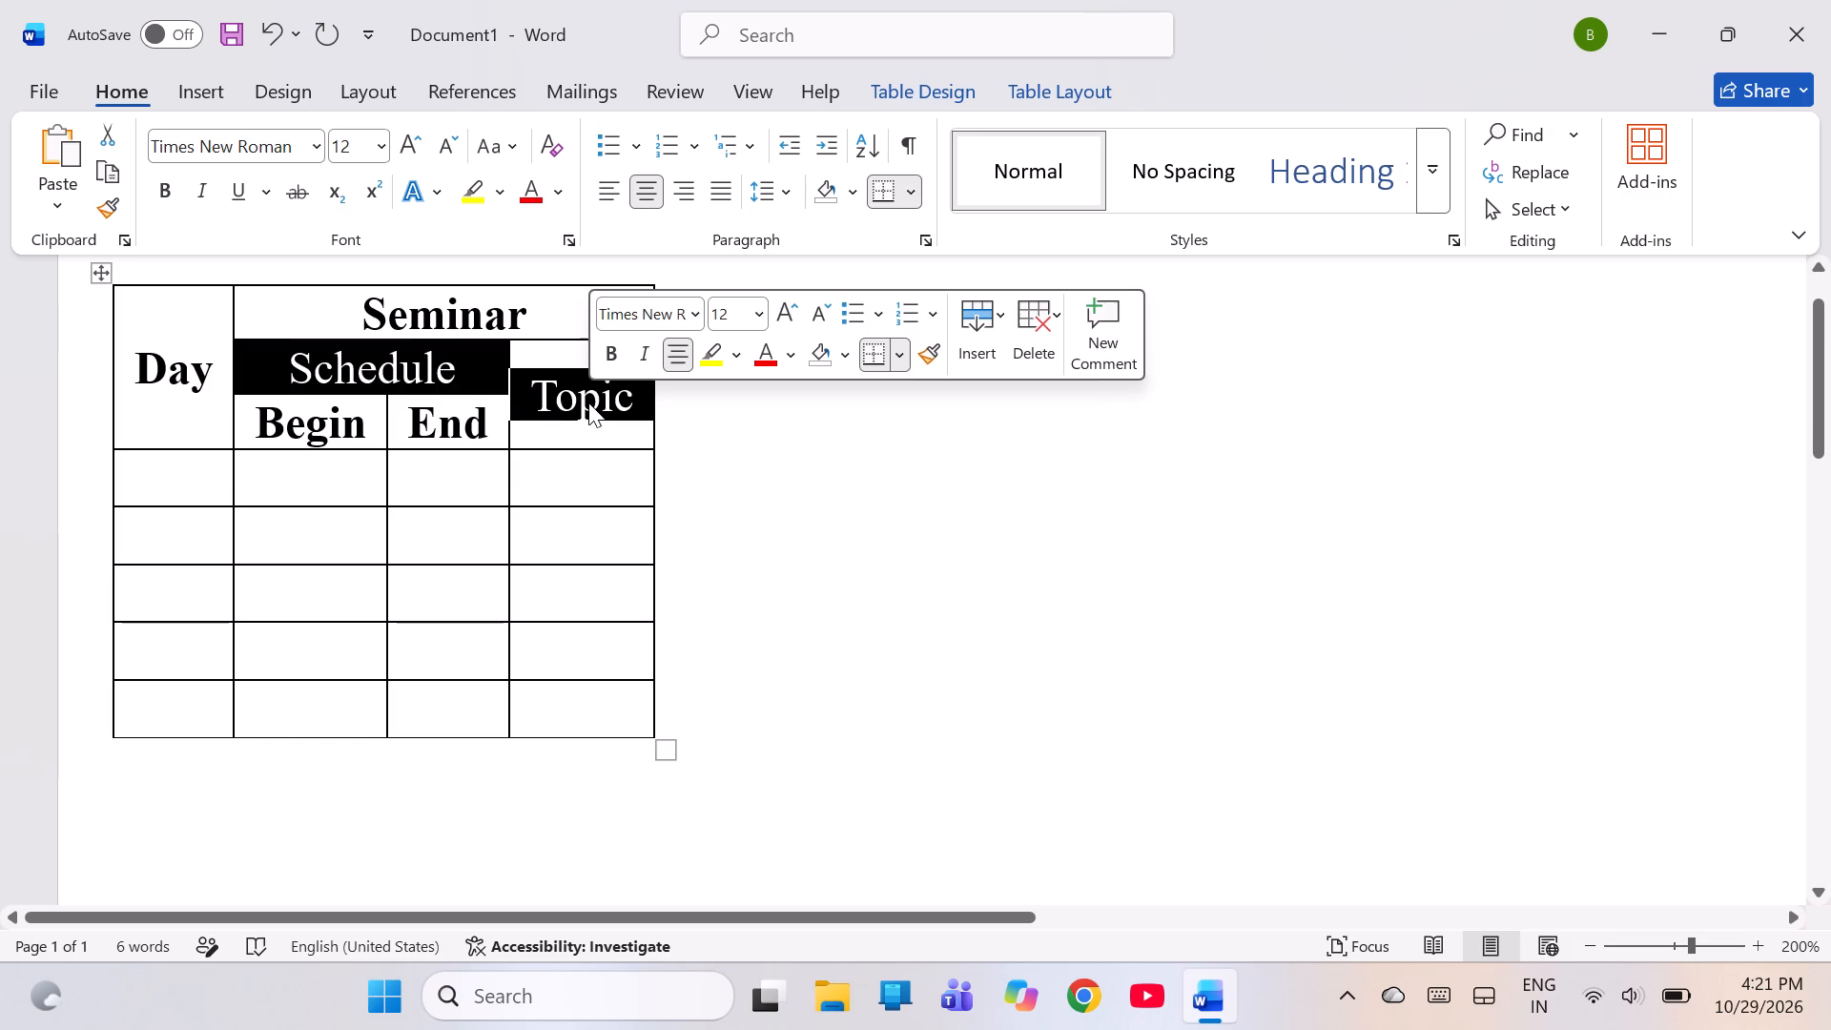
pyautogui.click(606, 359)
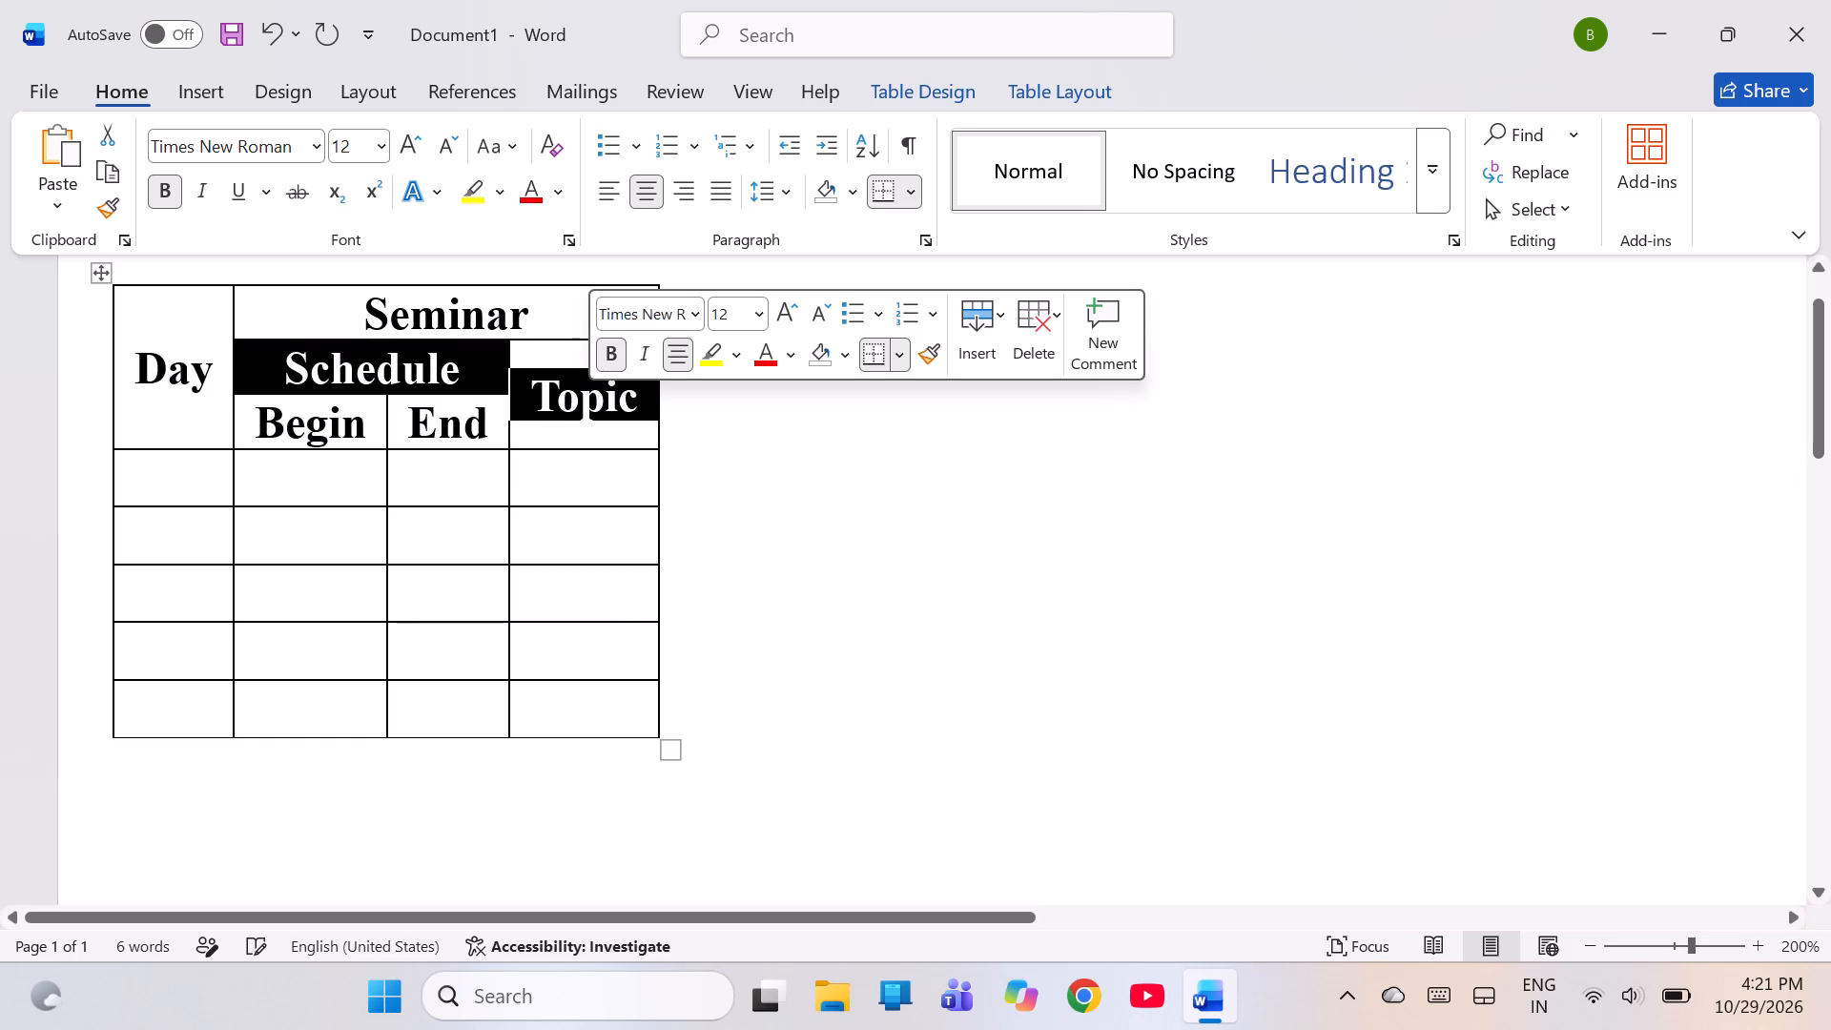
pyautogui.click(748, 608)
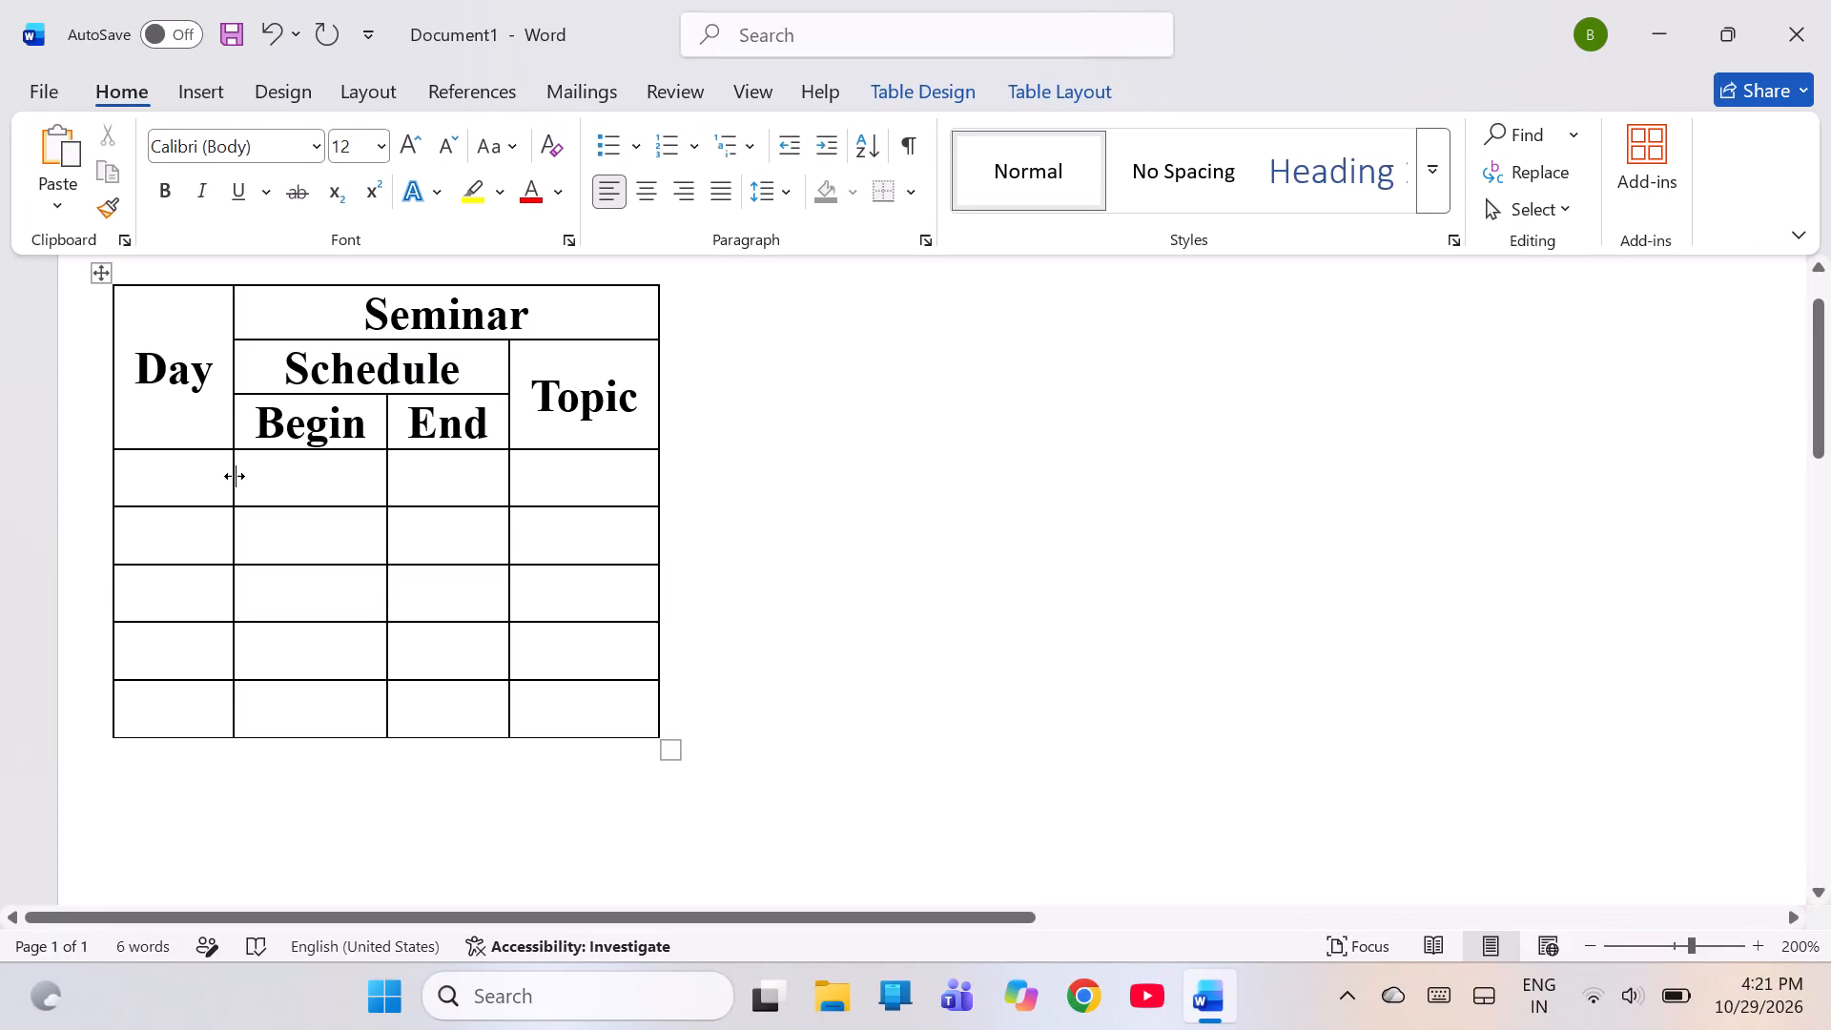
# Fill the Day column with Monday in the first body row, Tuesday in the second and Wednesday in the last.
pyautogui.click(179, 482)
pyautogui.press('m')
pyautogui.write('onda')
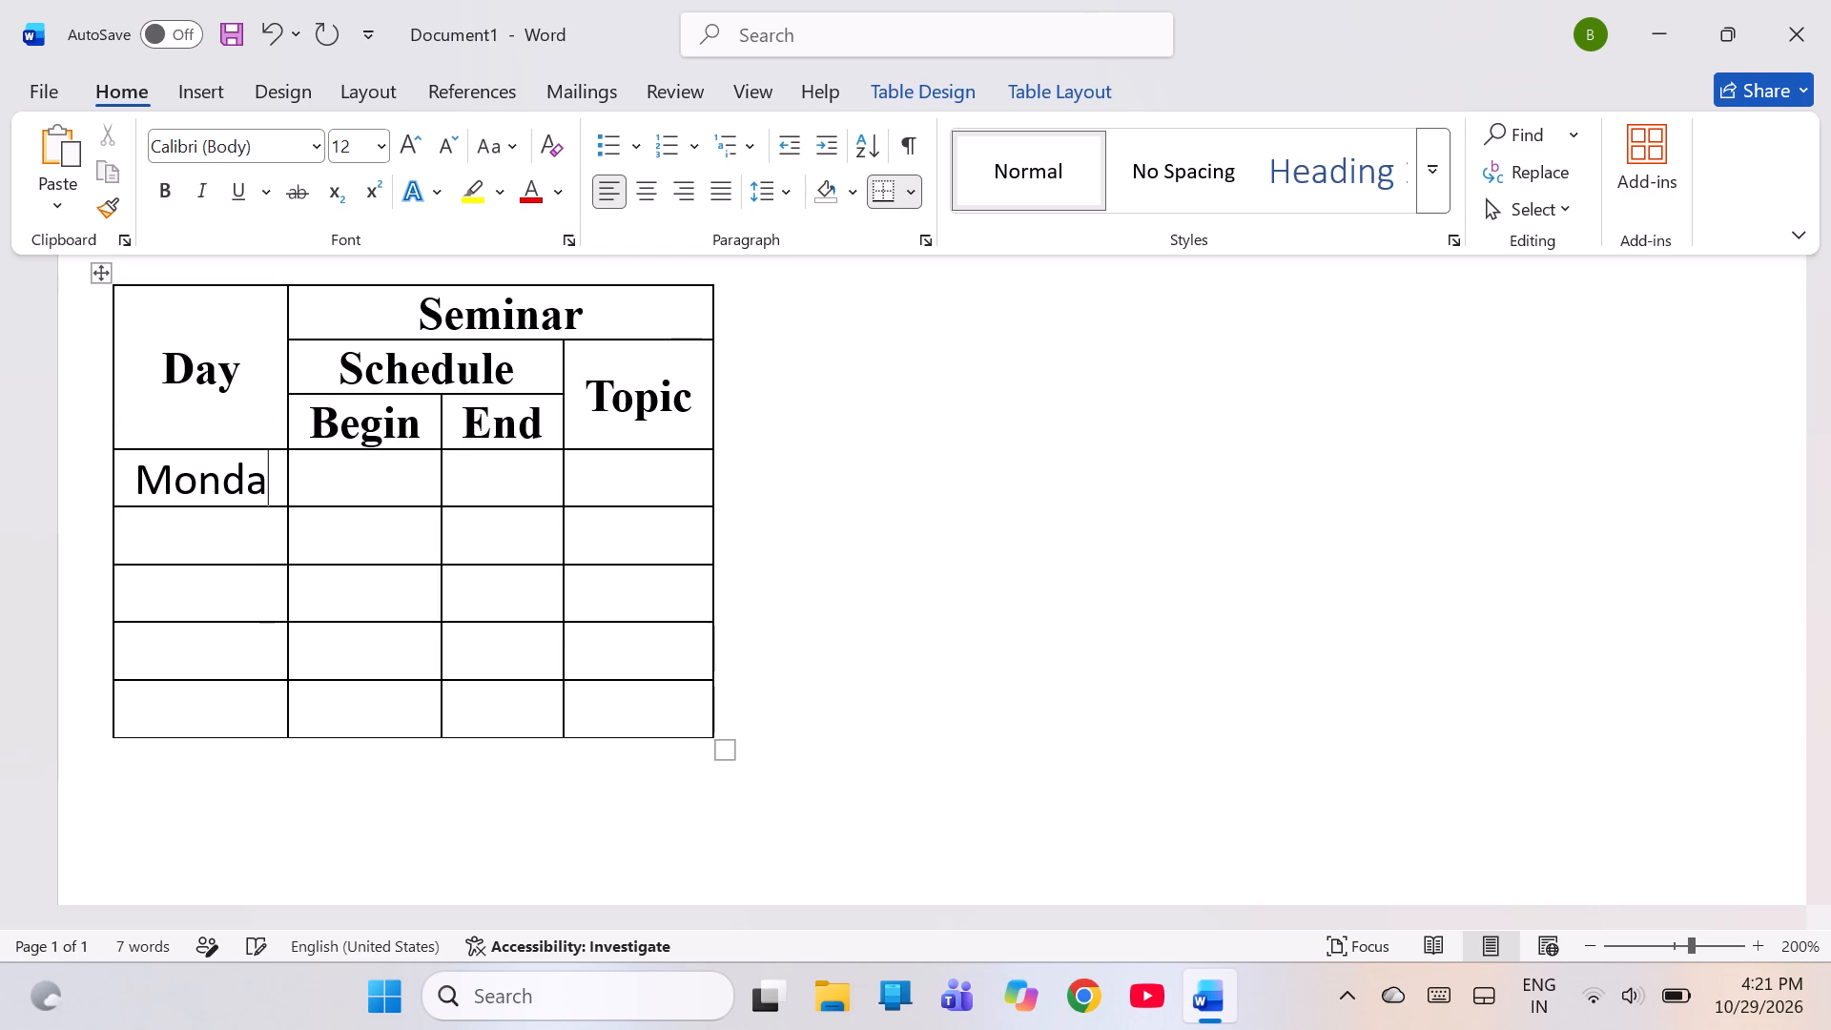
pyautogui.press('y')
pyautogui.press('Down')
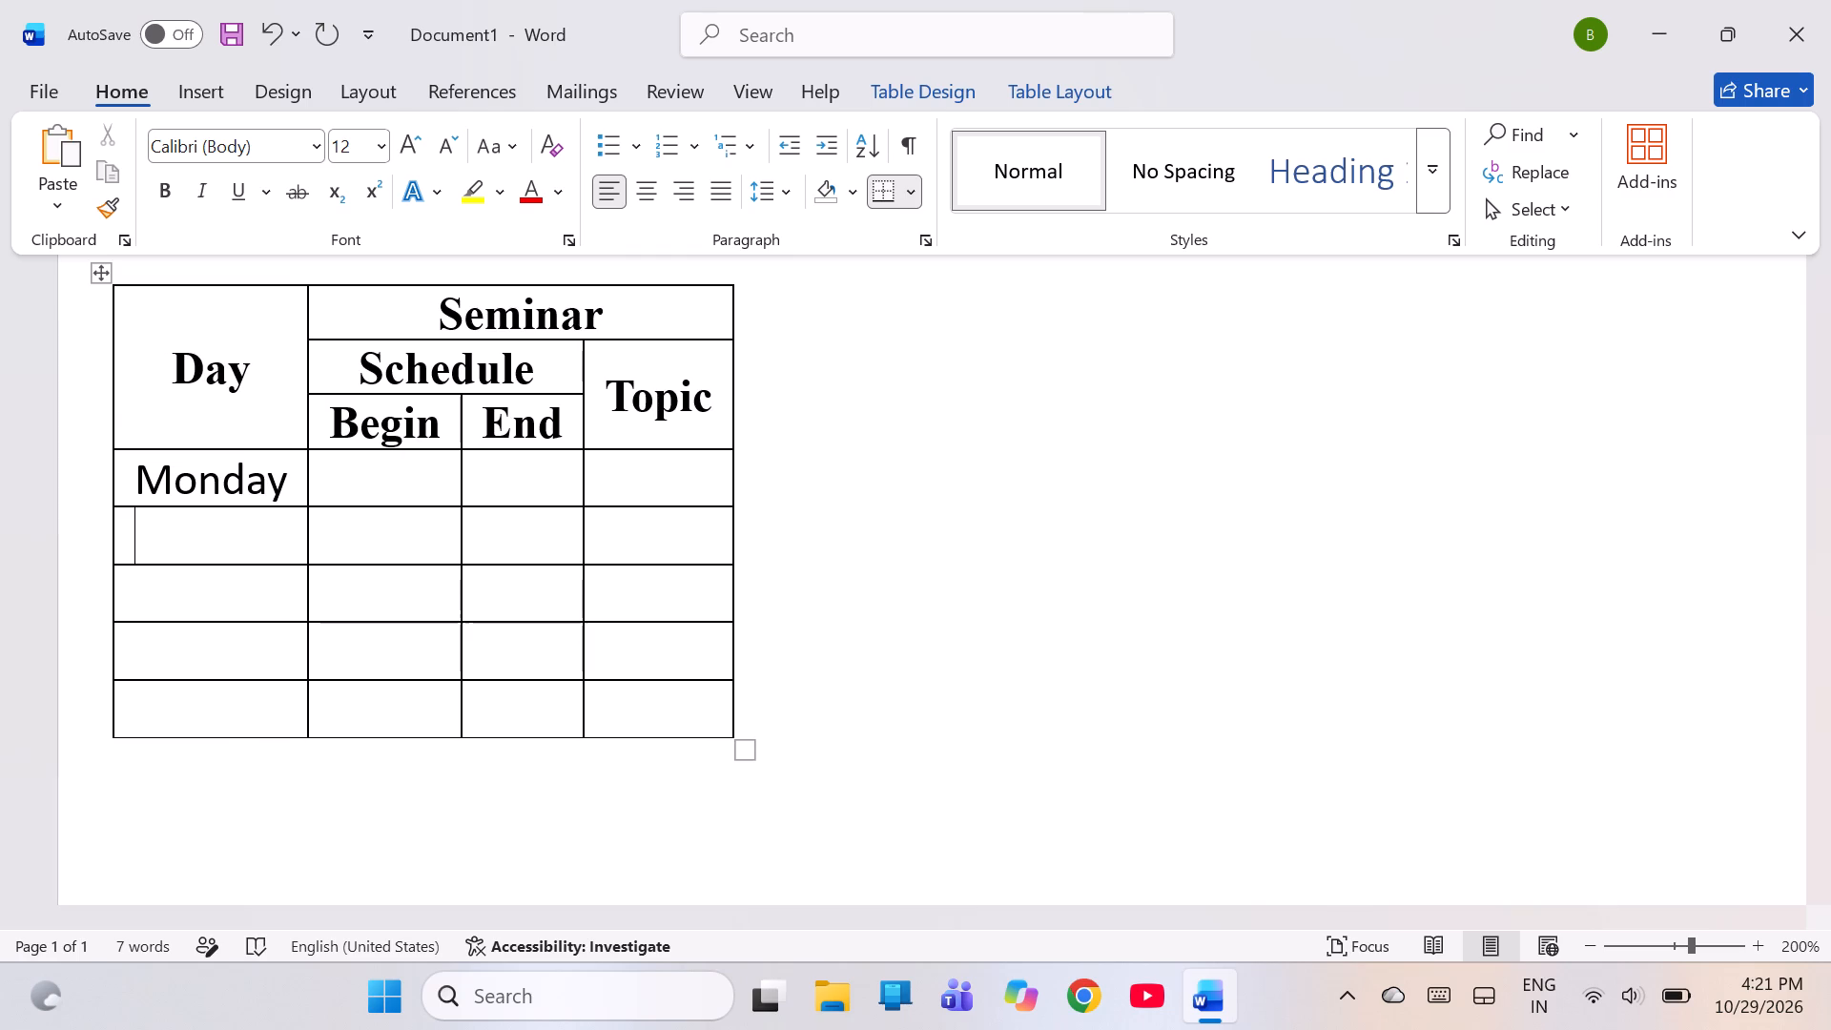
pyautogui.press('t')
pyautogui.write('uesdat')
pyautogui.press('BackSpace')
pyautogui.press('y')
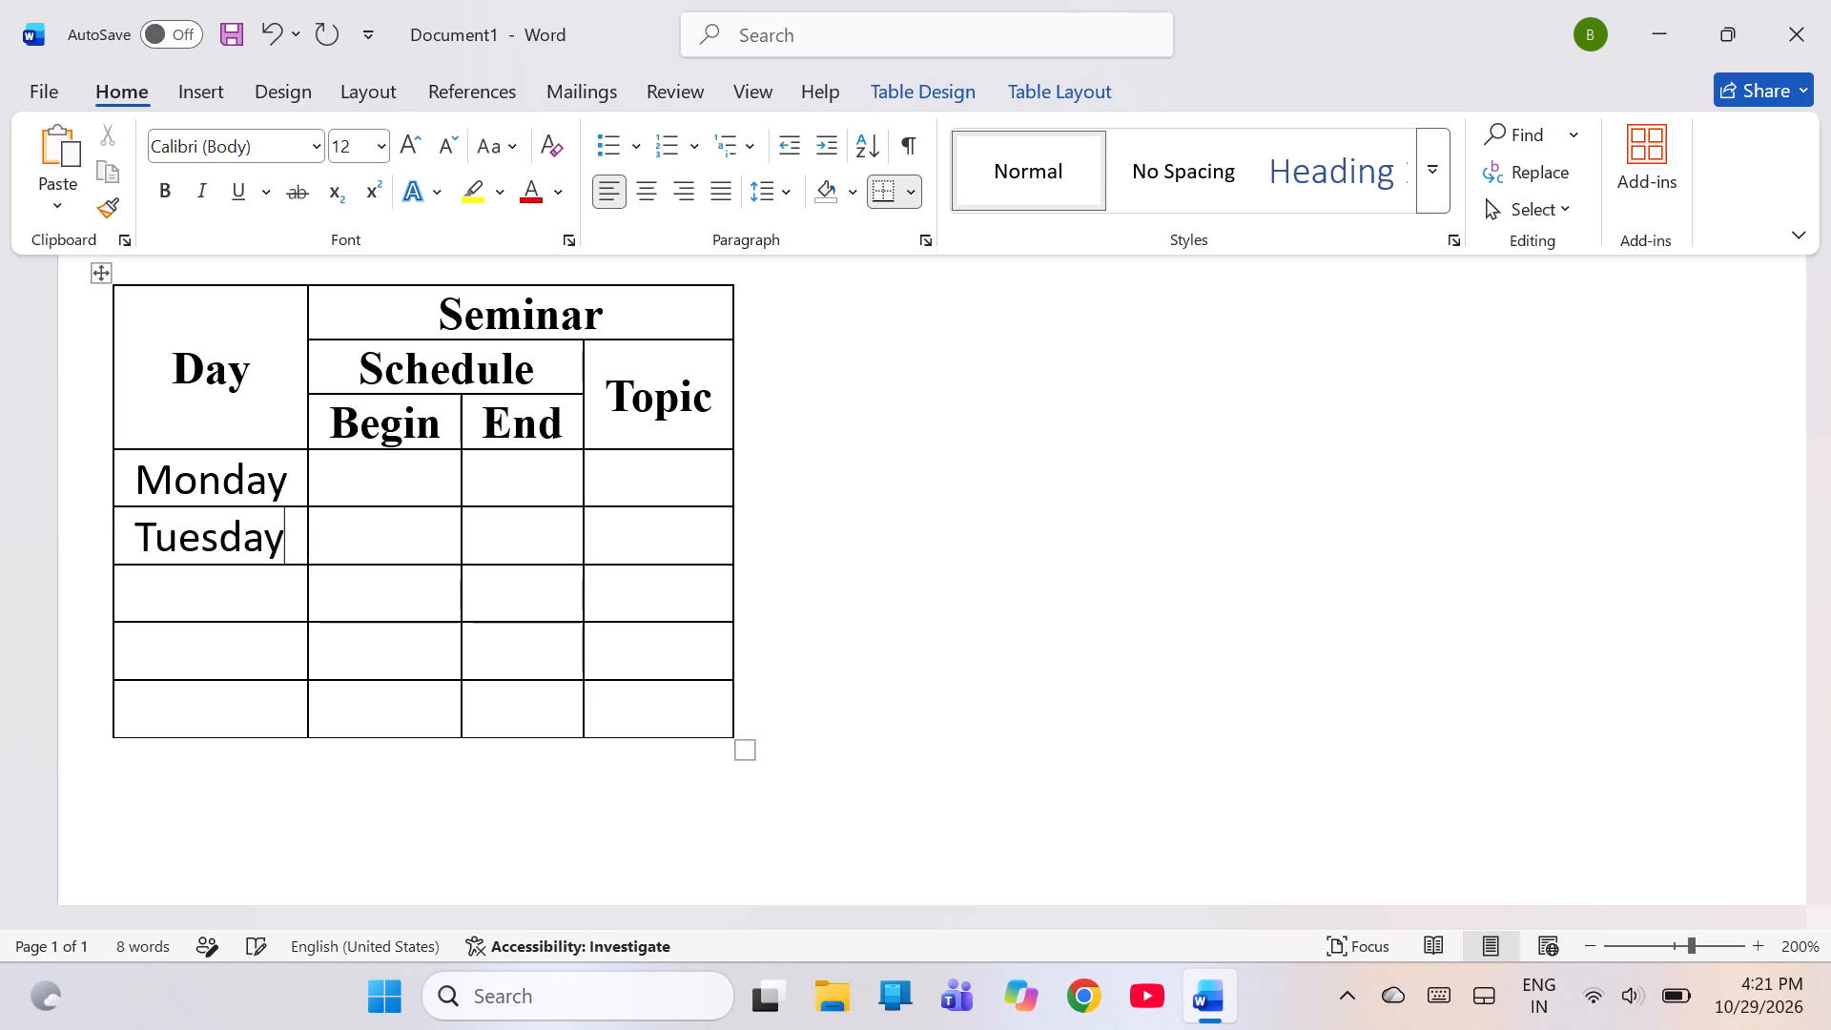
pyautogui.press('Down')
pyautogui.press('Down')
pyautogui.press('Down')
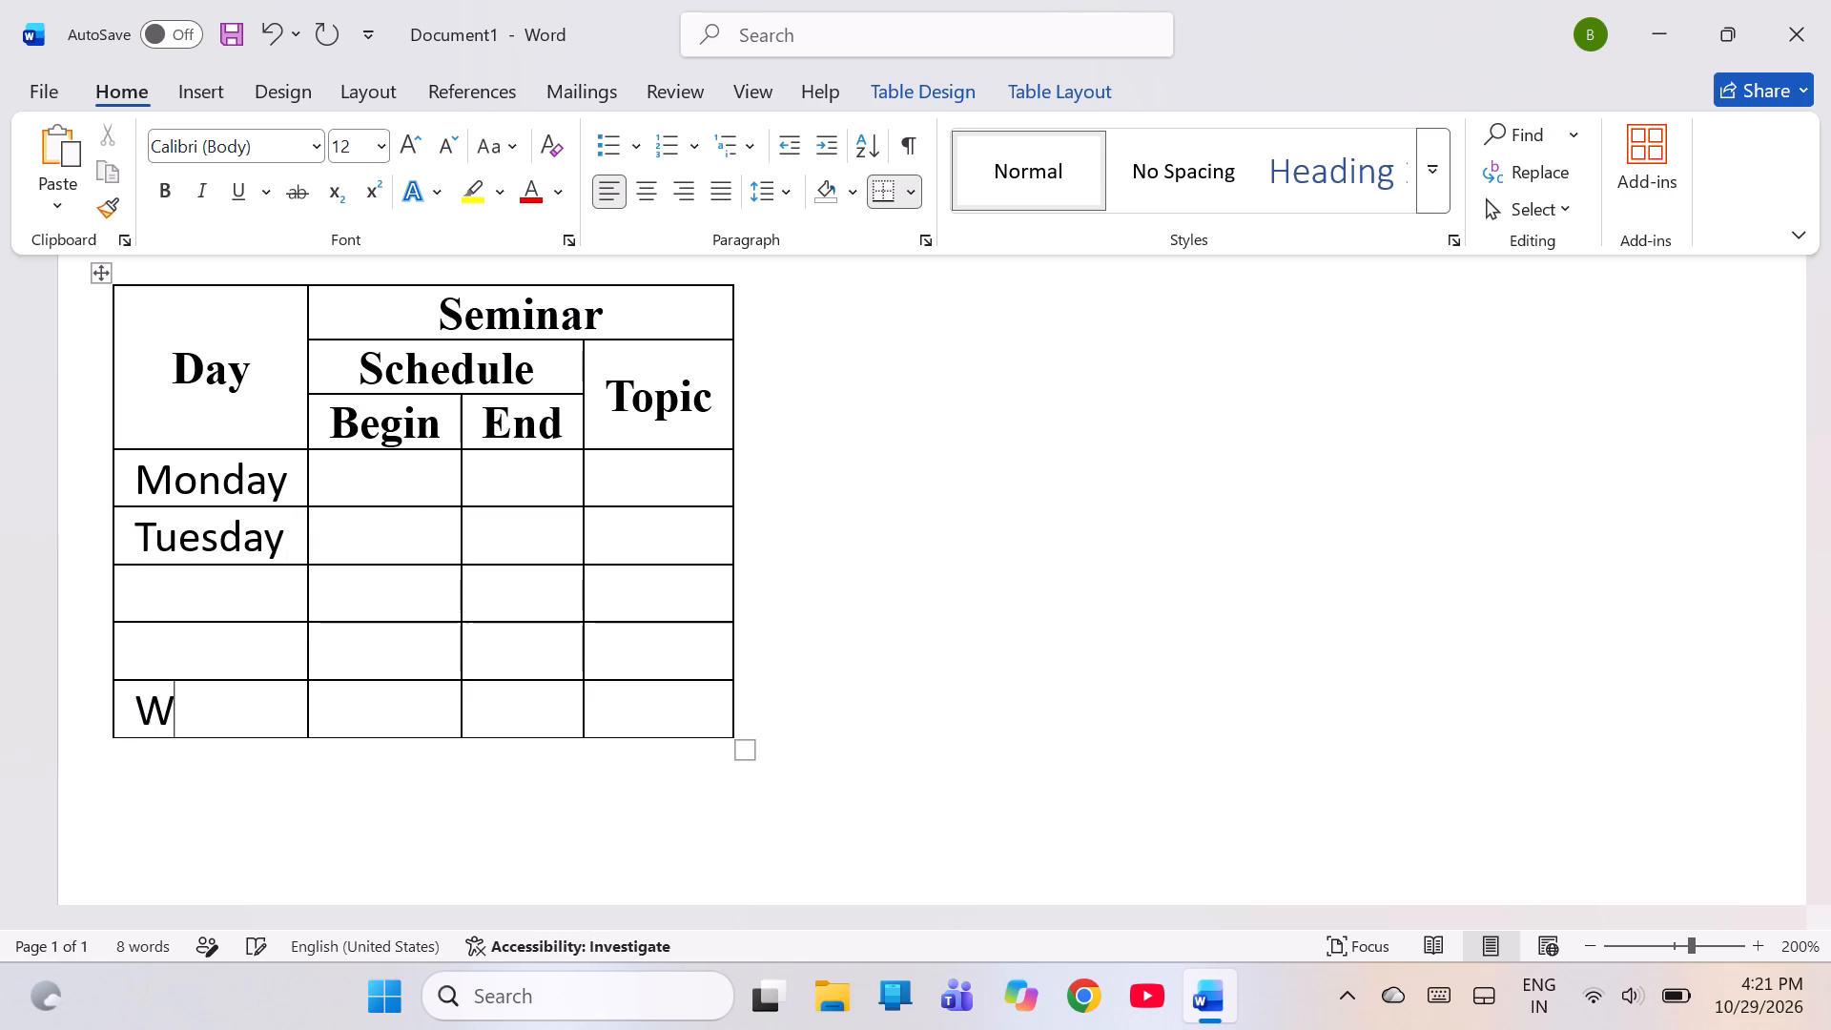
pyautogui.write('ed')
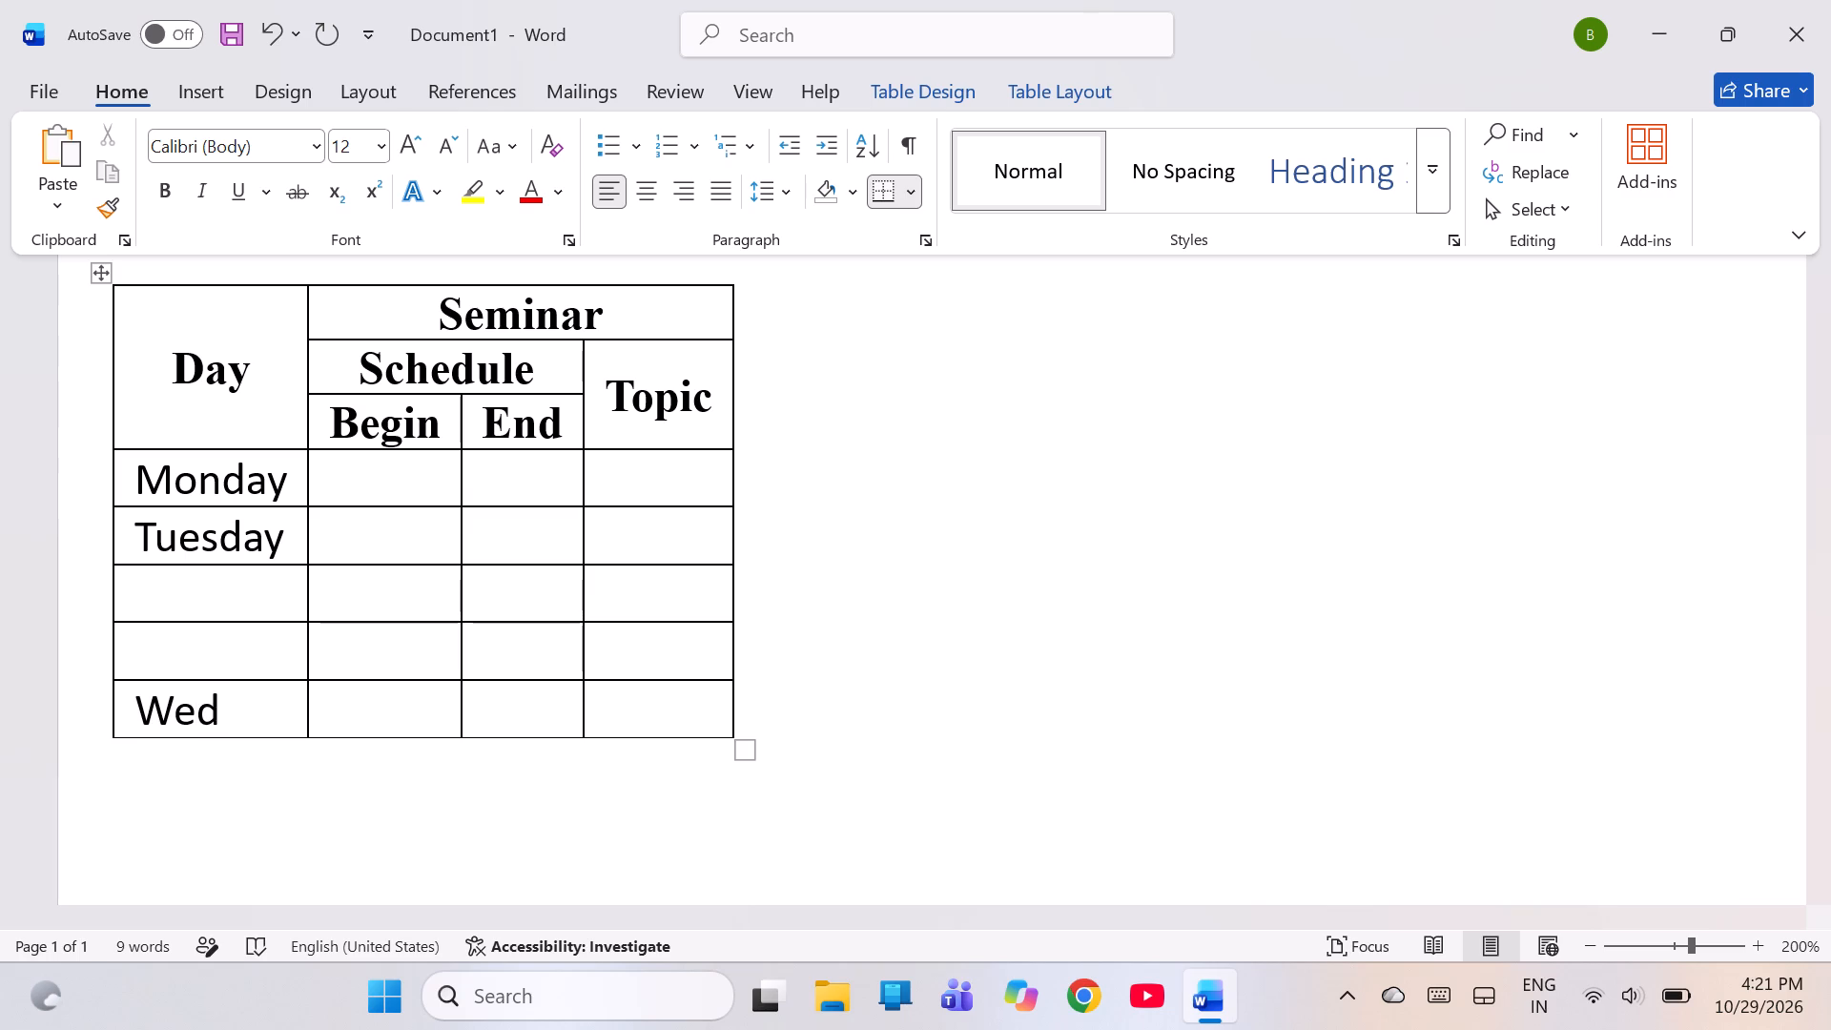
pyautogui.write('nesday')
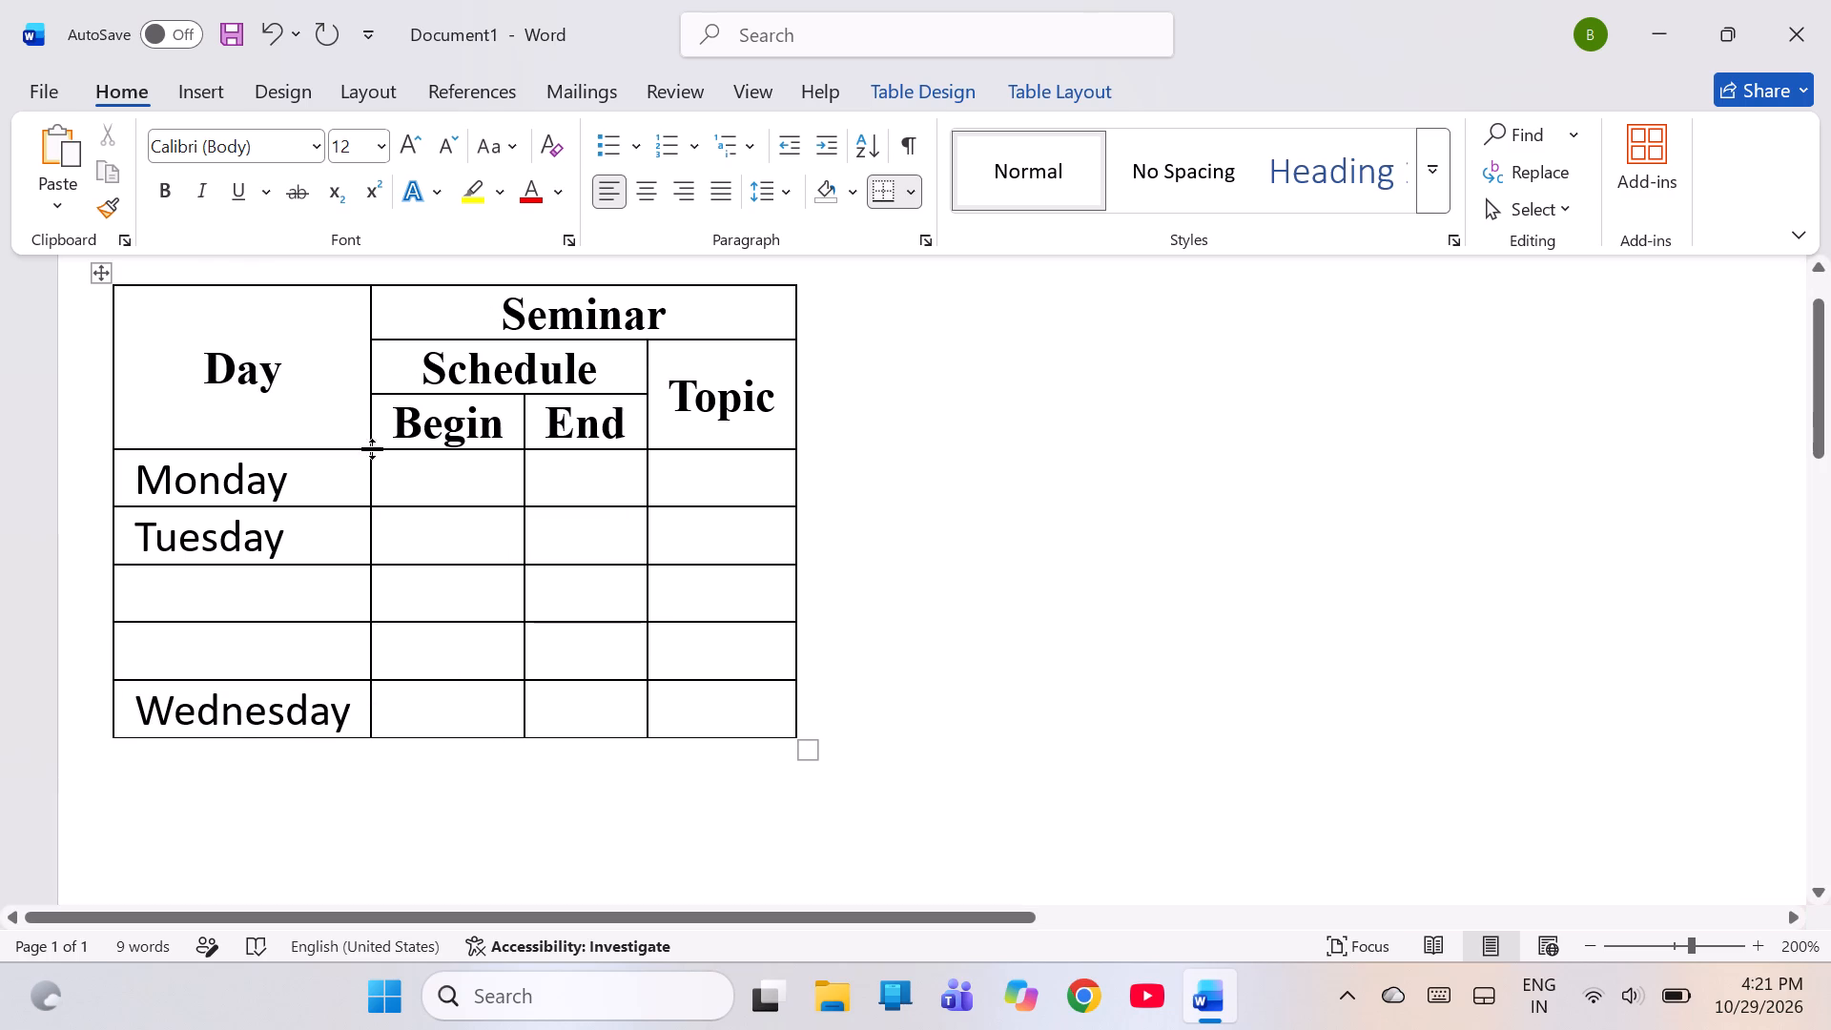
# Merge the Tuesday cell with the two empty cells below it.
pyautogui.moveTo(320, 546); pyautogui.dragTo(288, 607)
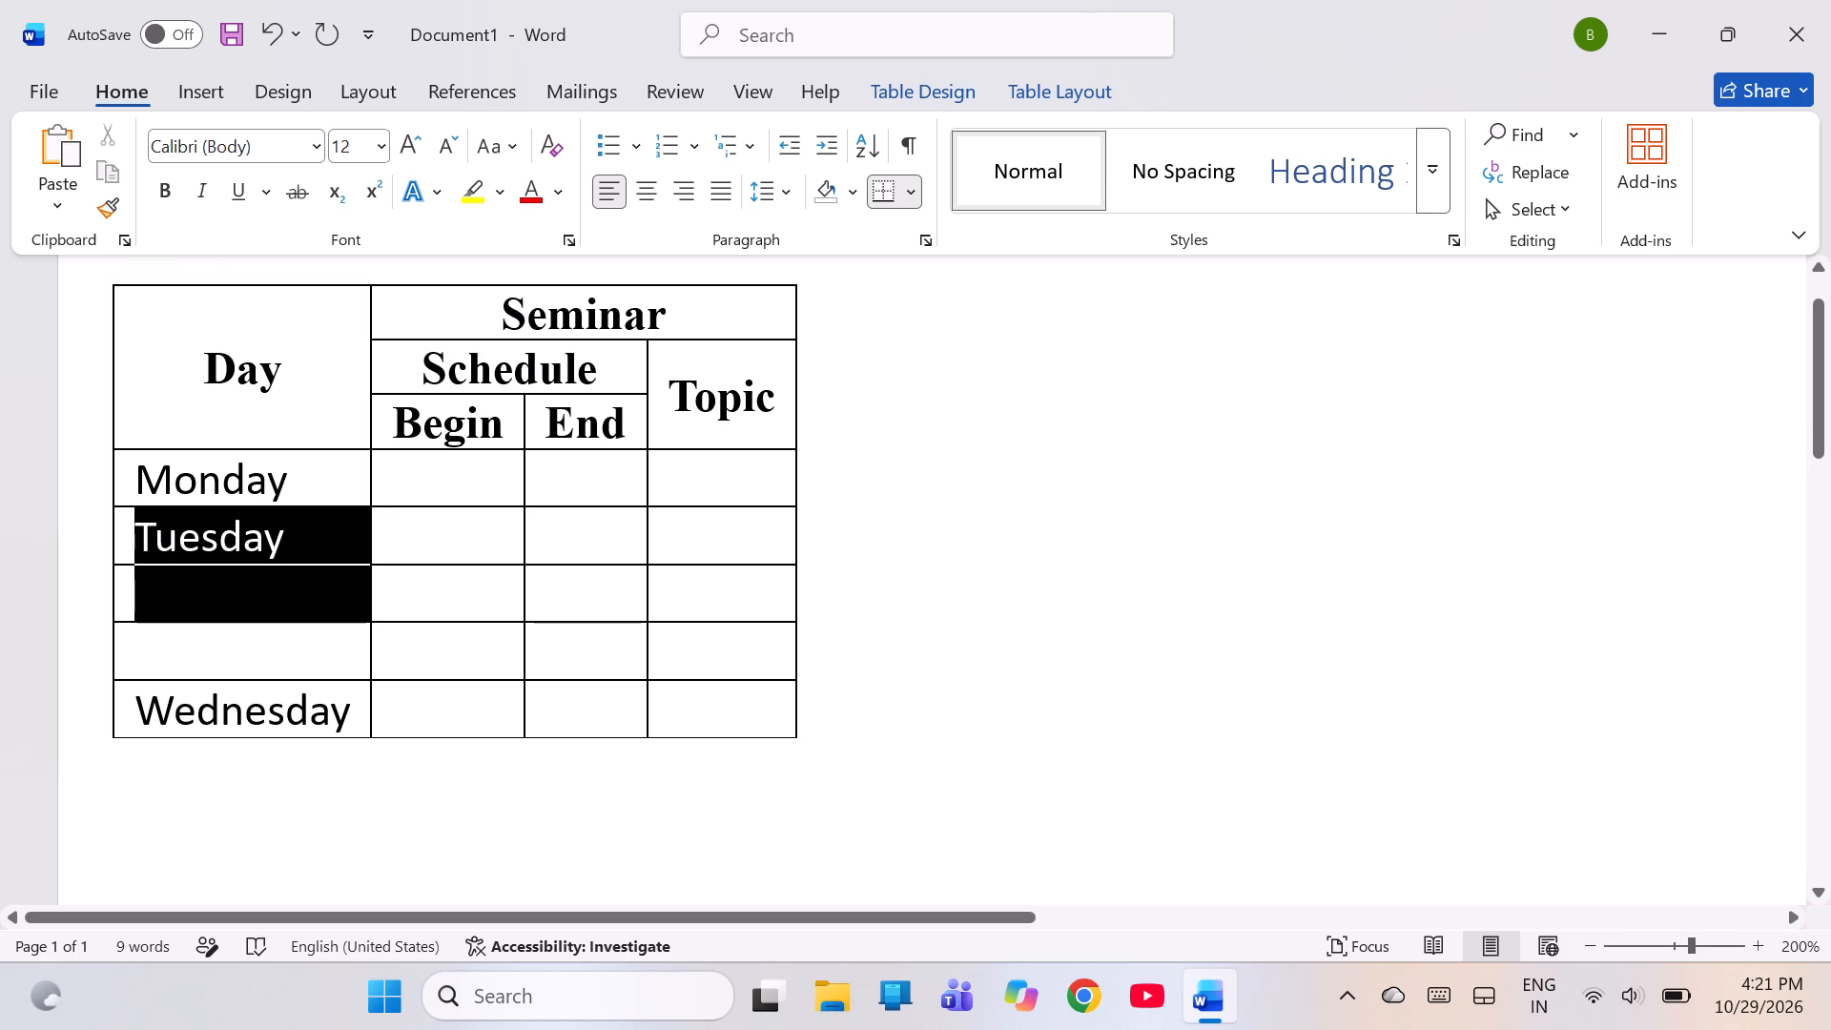
pyautogui.moveTo(288, 607); pyautogui.dragTo(292, 643)
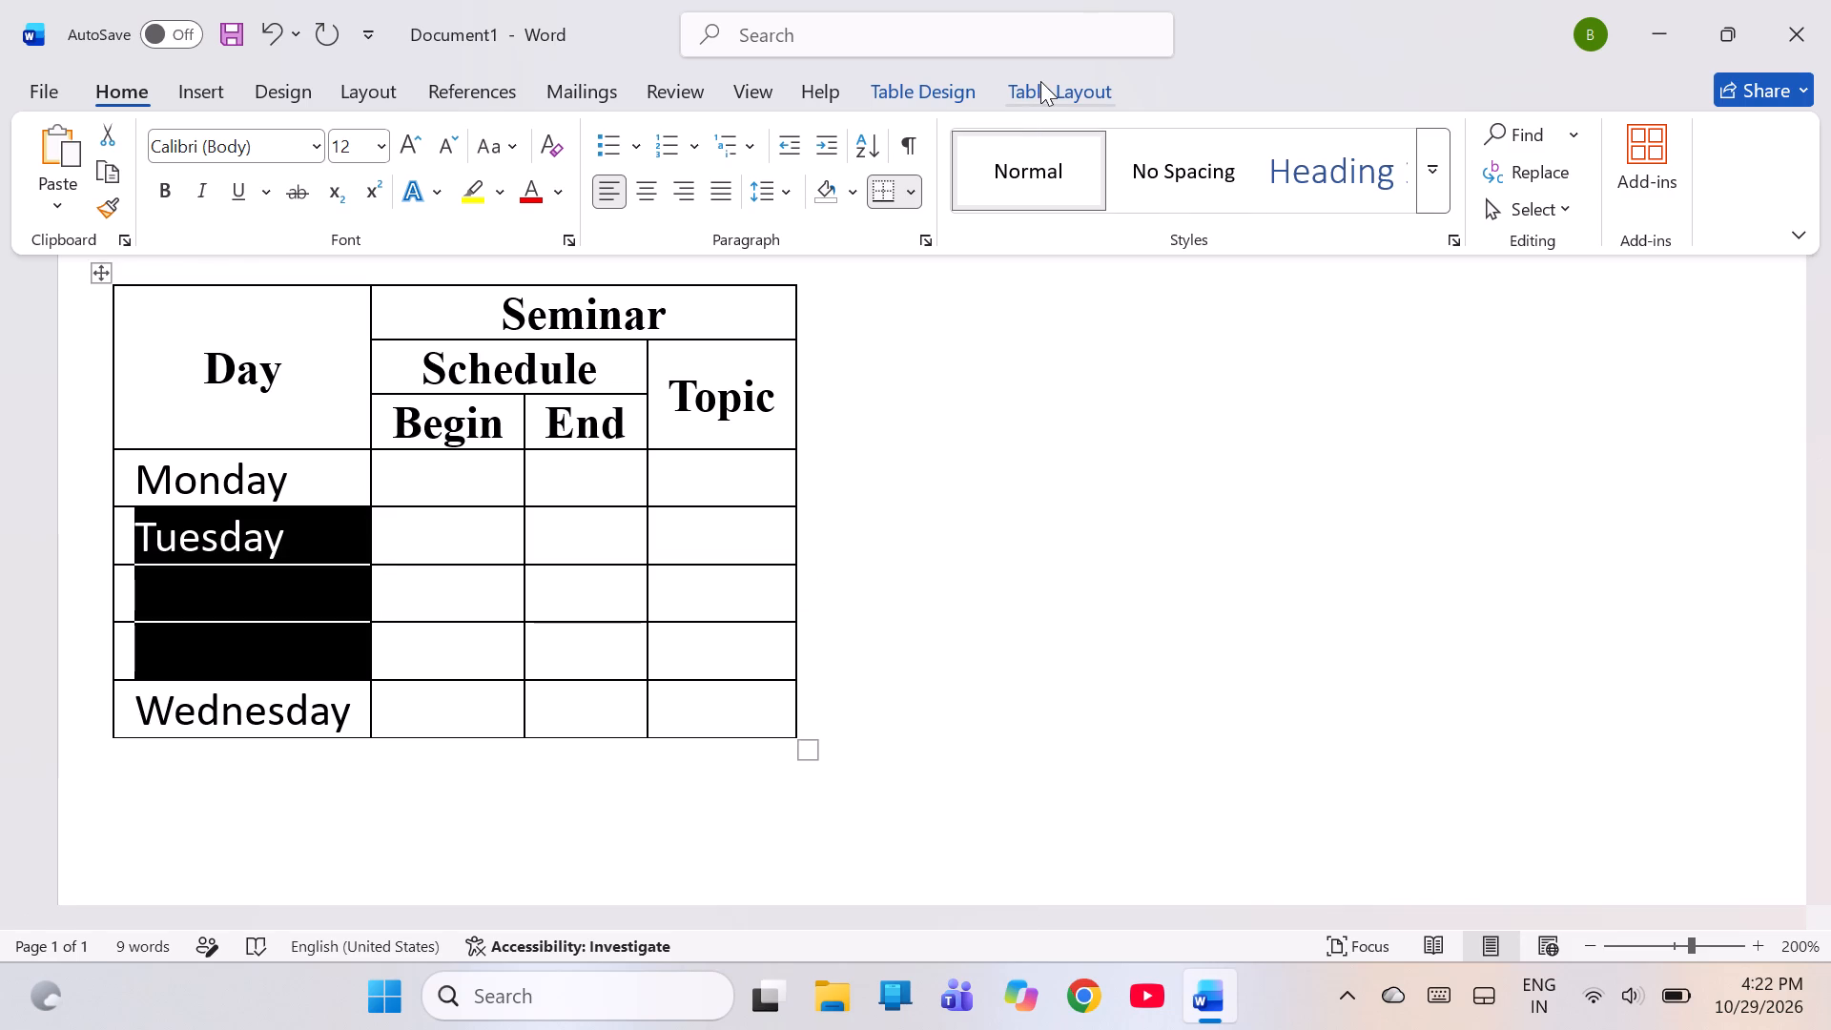
pyautogui.click(1040, 81)
pyautogui.click(864, 123)
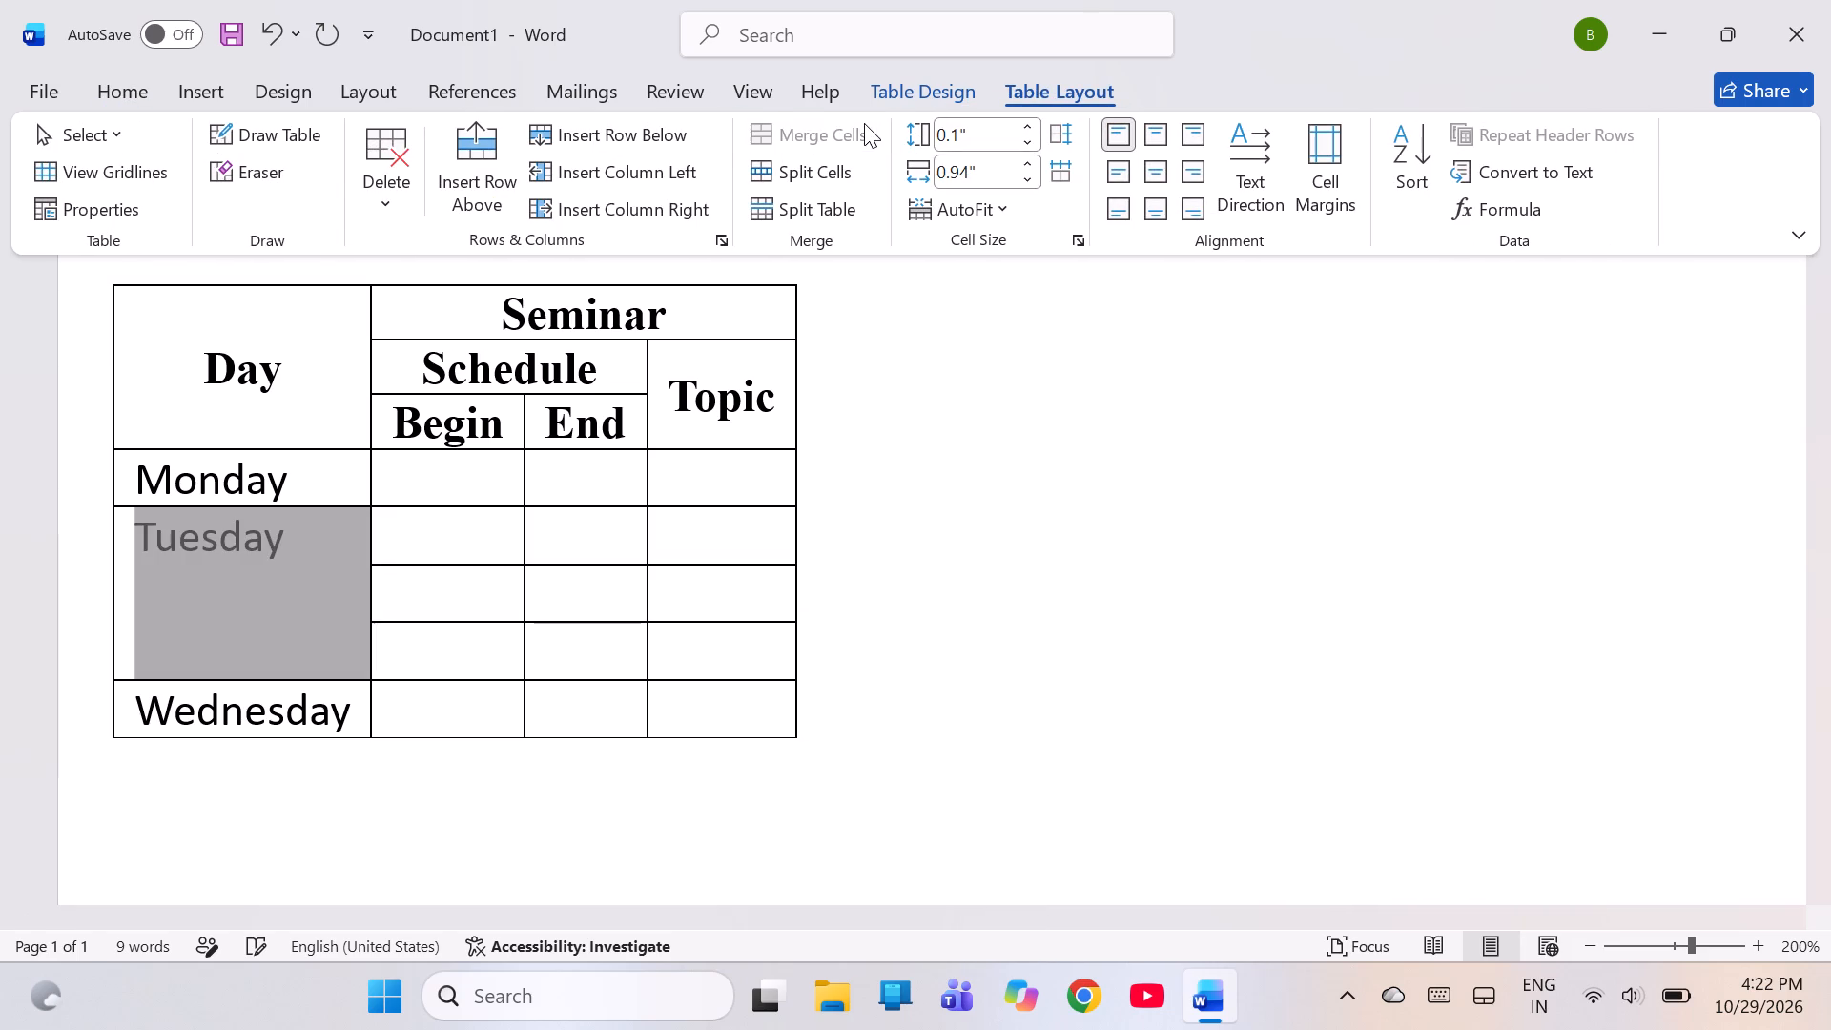
pyautogui.click(961, 555)
# Centre the Tuesday text horizontally and vertically in its merged cell.
pyautogui.doubleClick(317, 539)
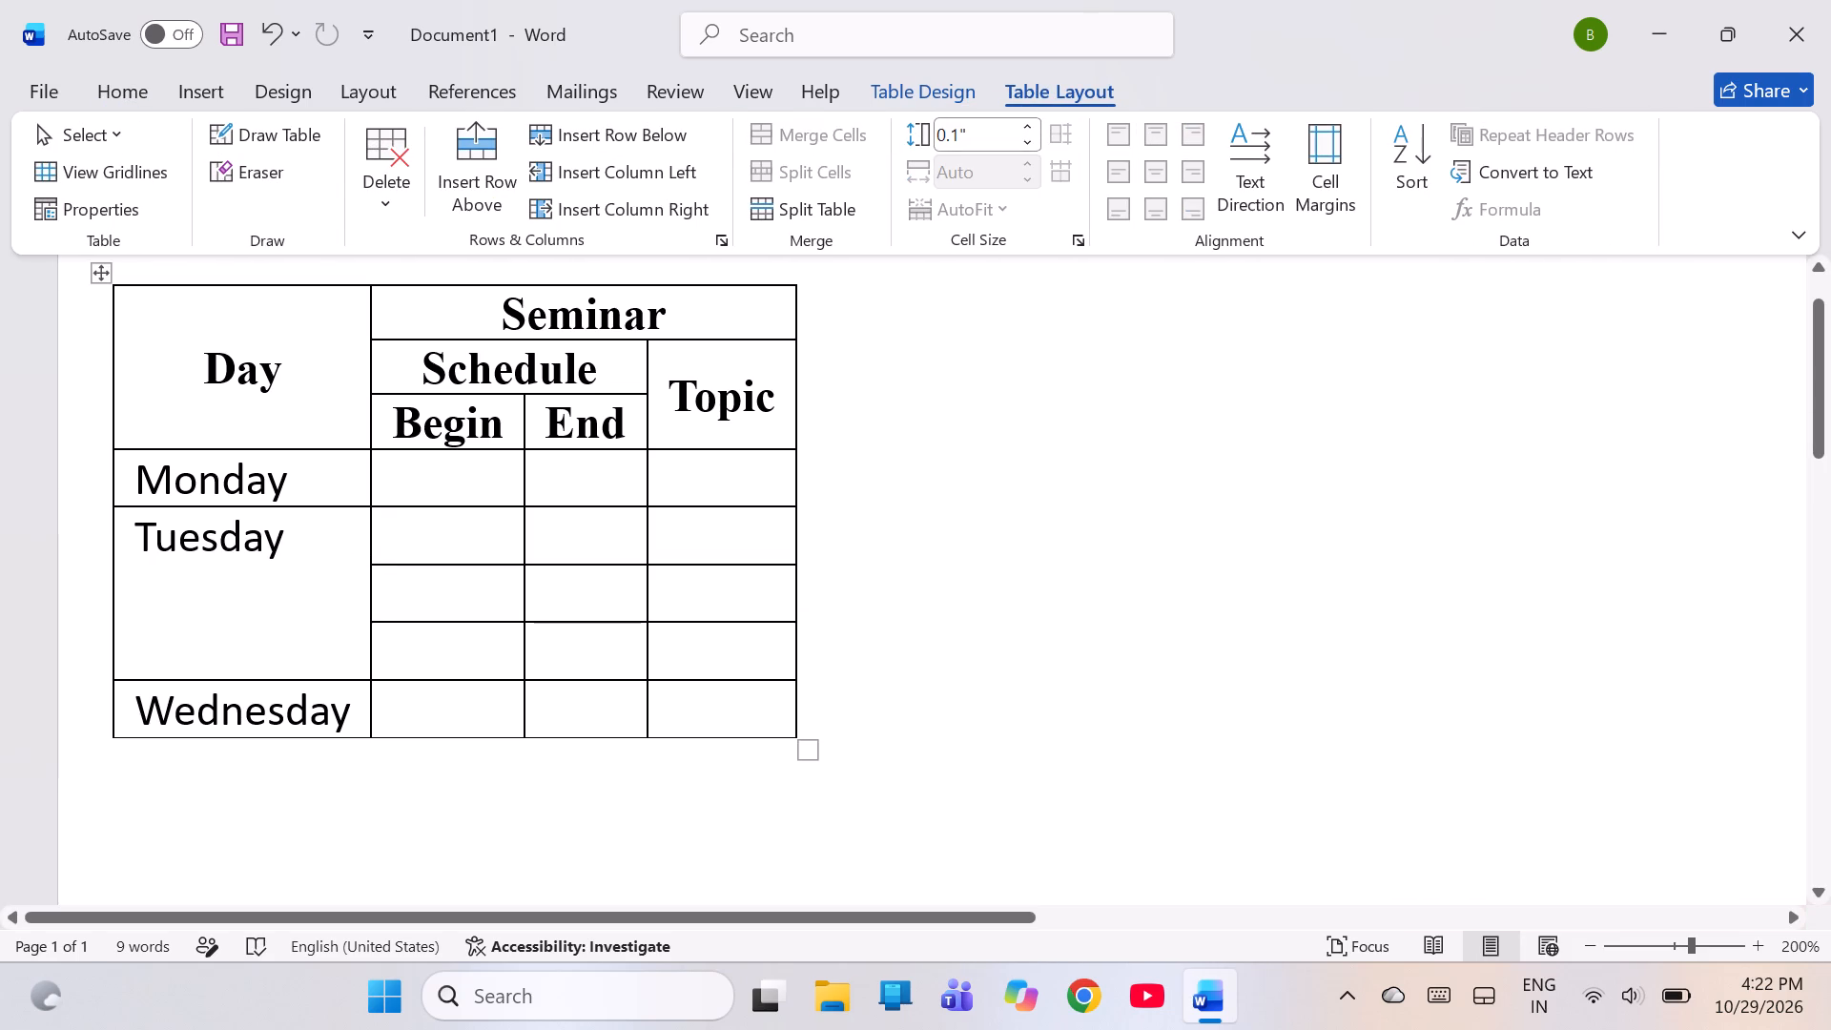
pyautogui.doubleClick(317, 539)
pyautogui.moveTo(317, 539); pyautogui.dragTo(324, 497)
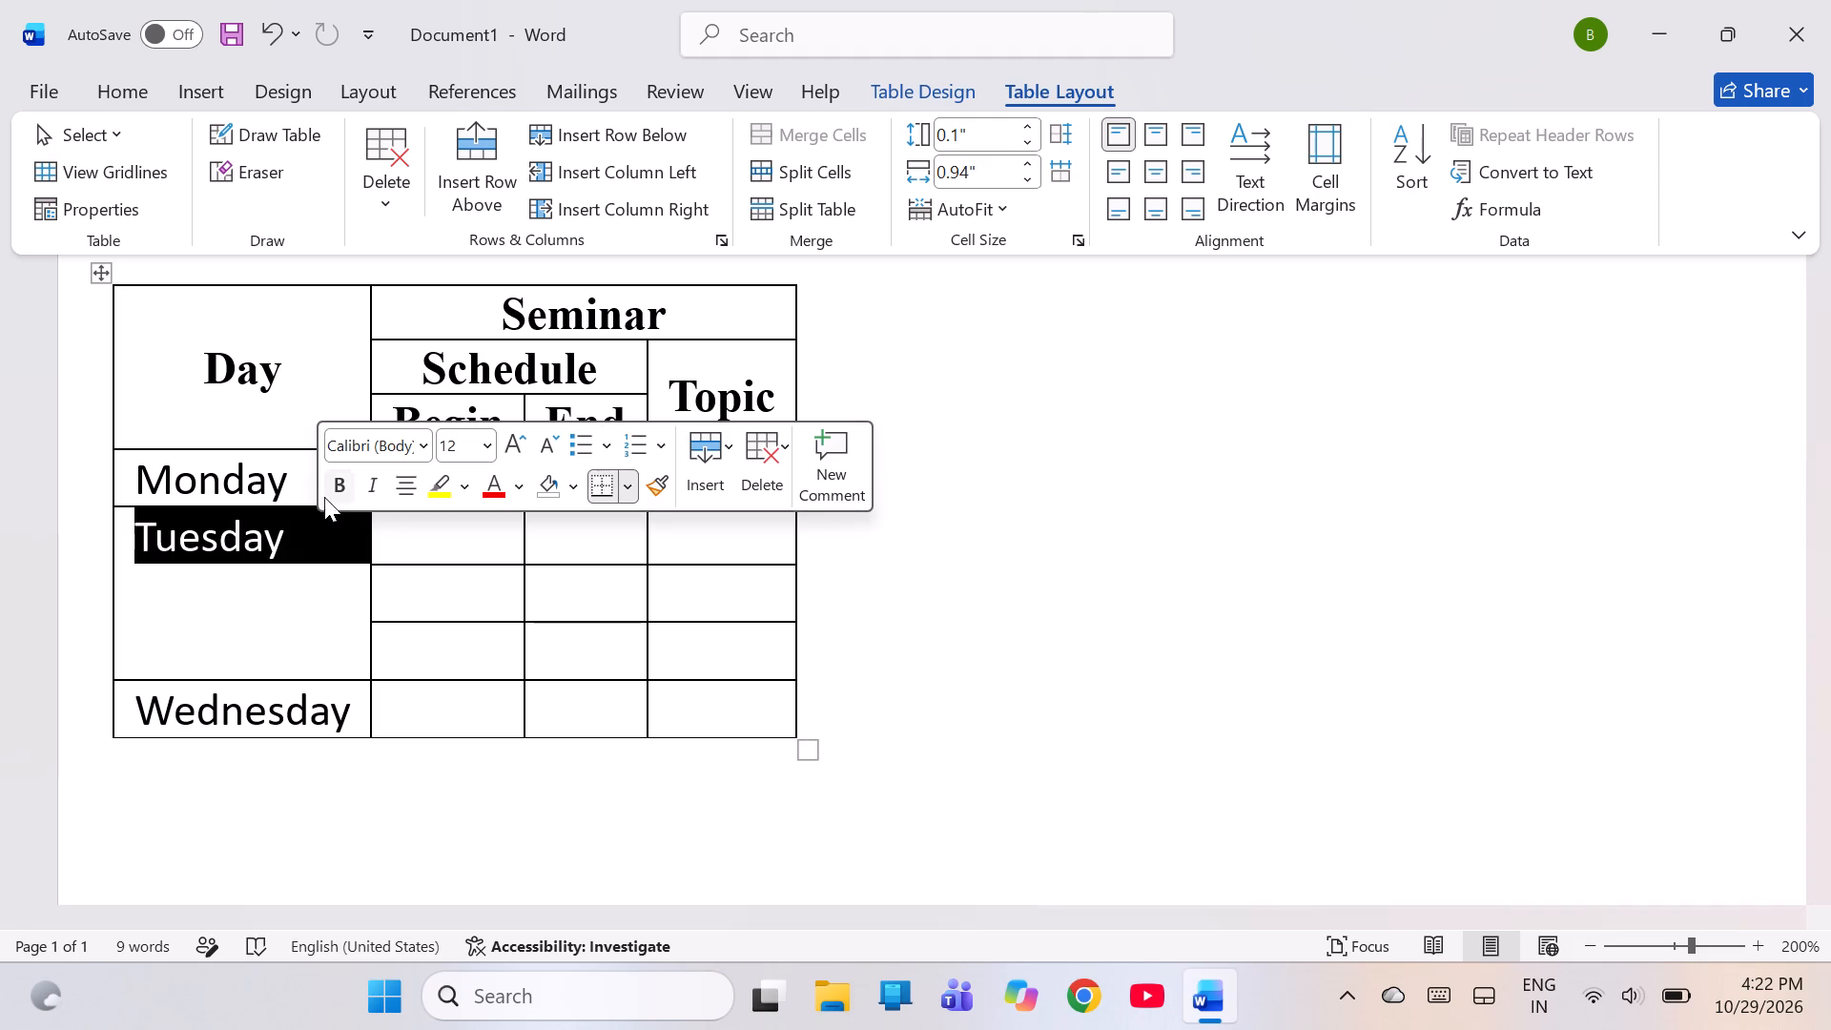
pyautogui.moveTo(324, 497); pyautogui.dragTo(719, 328)
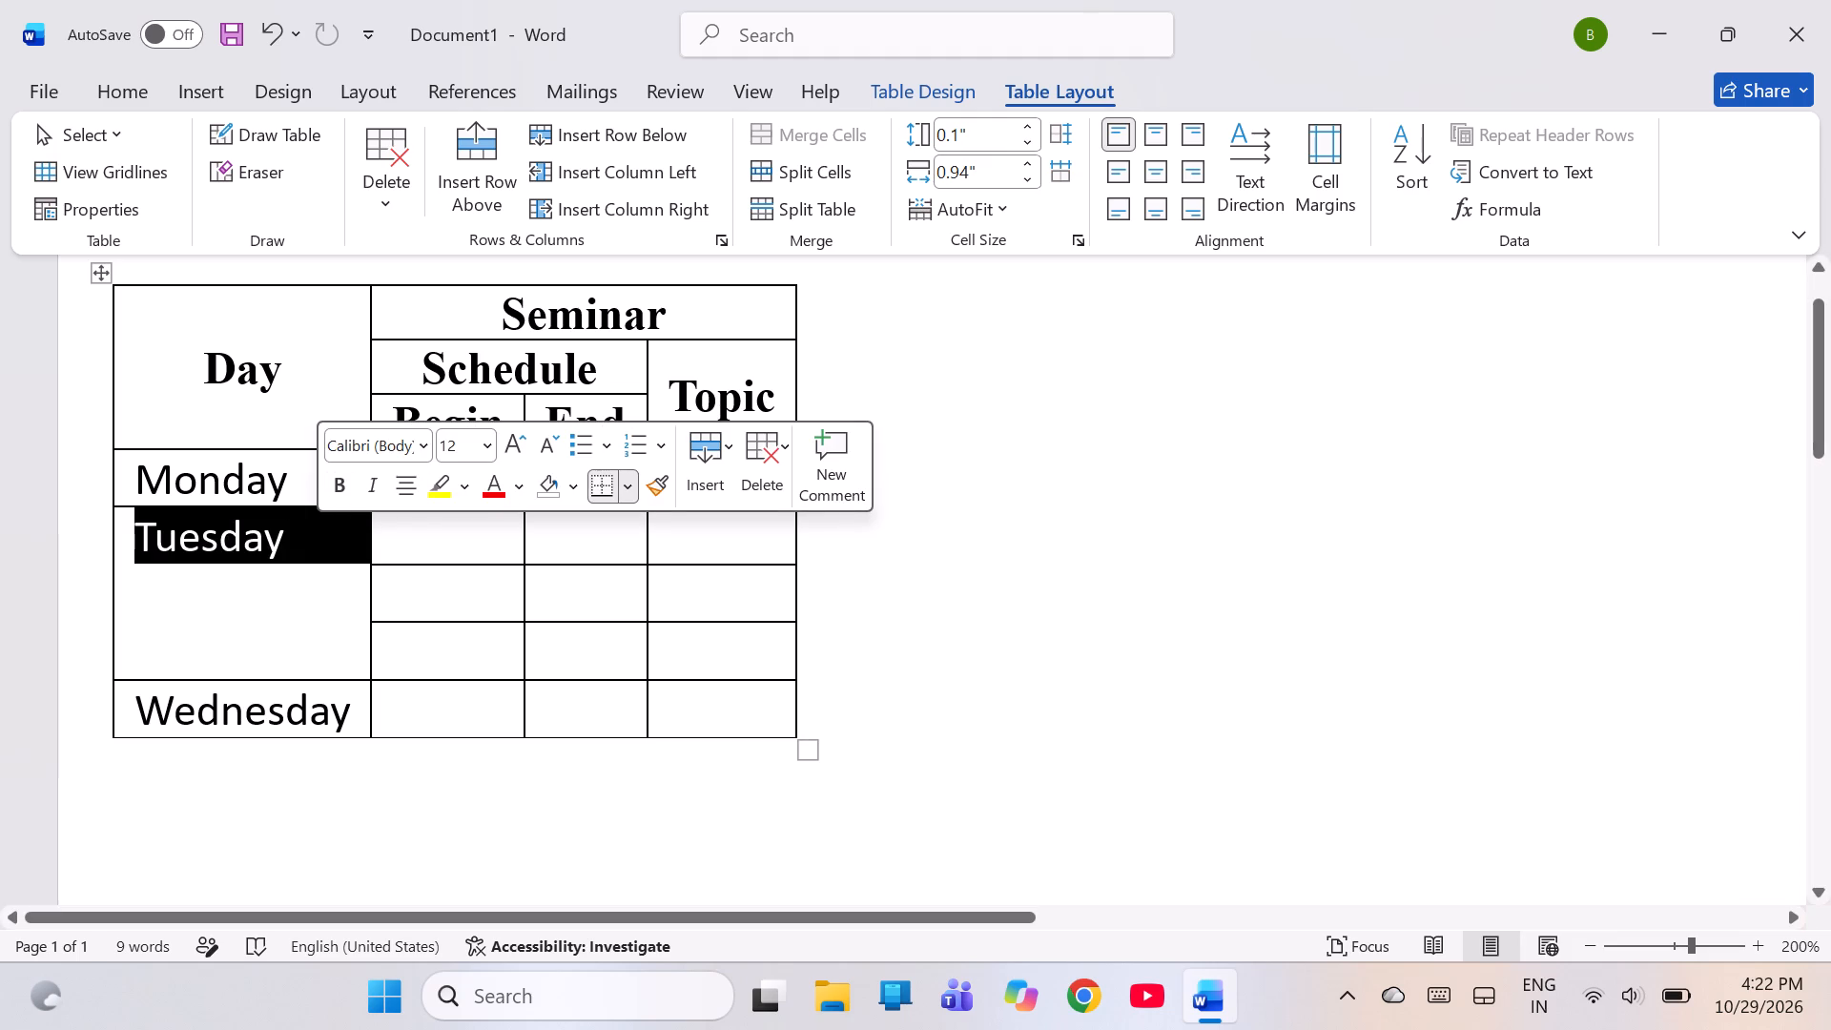
pyautogui.moveTo(719, 328); pyautogui.dragTo(926, 218)
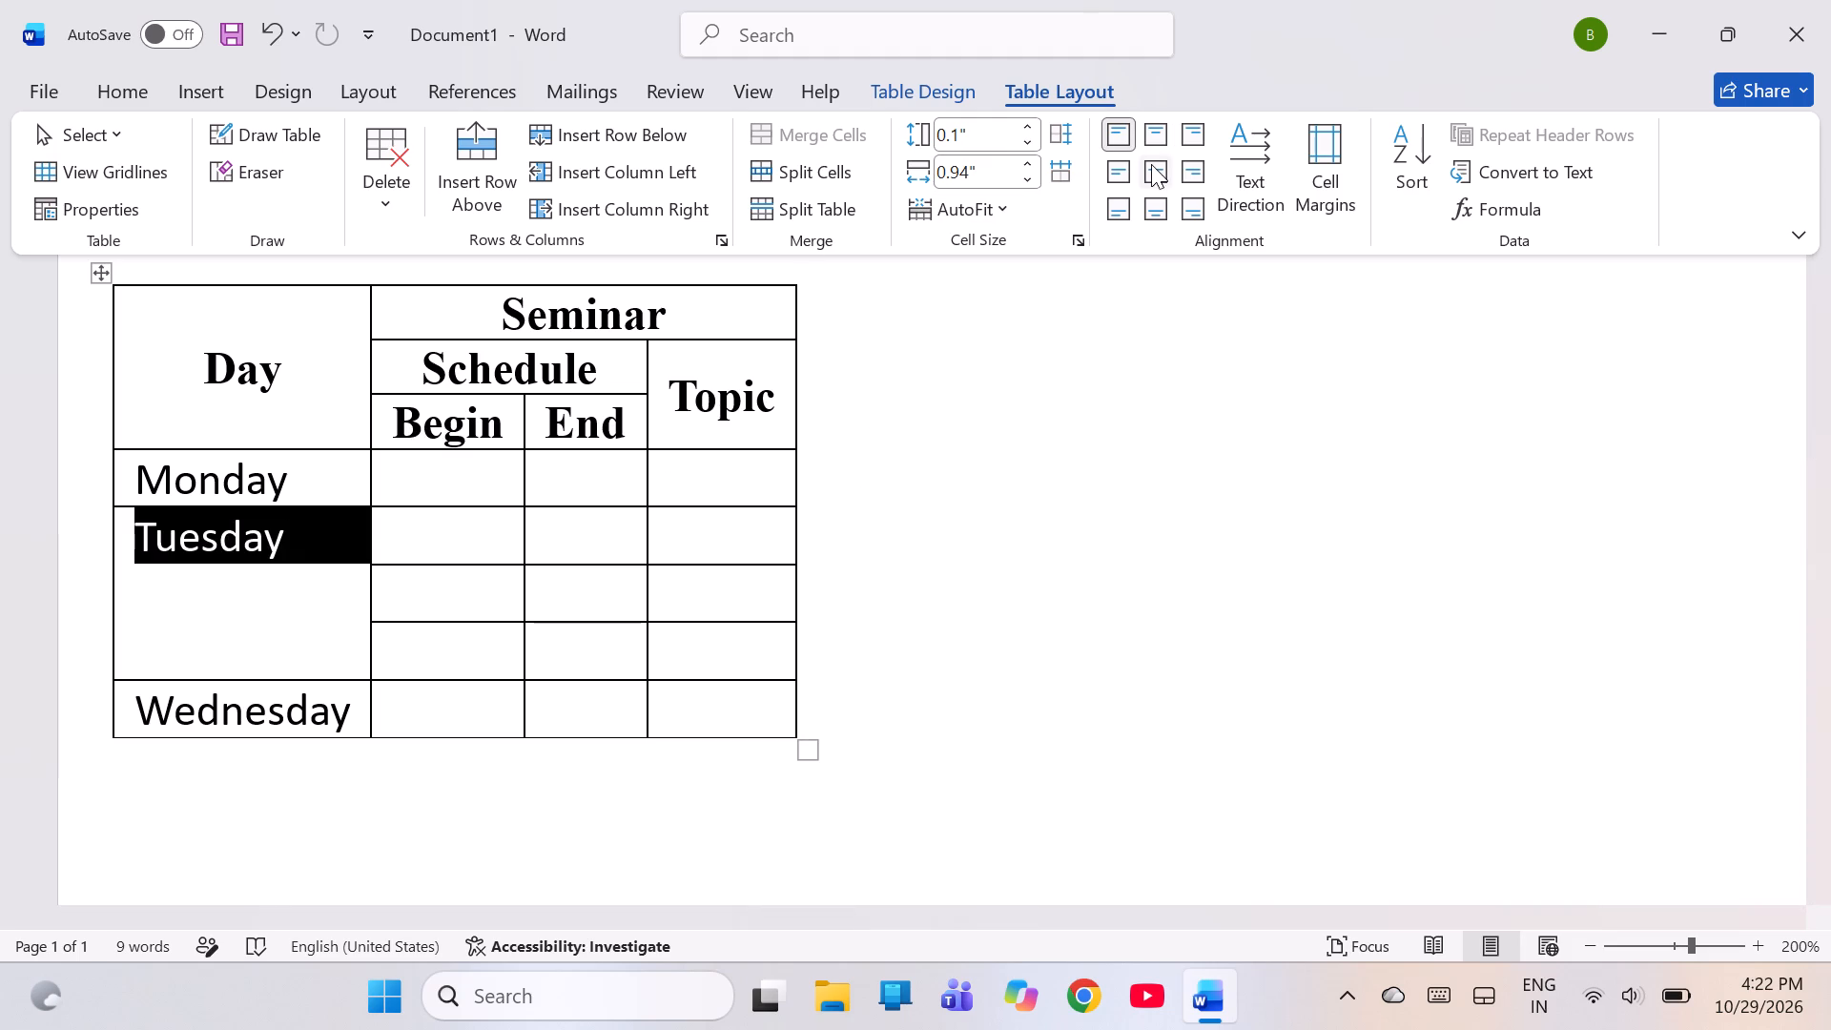
pyautogui.click(1151, 169)
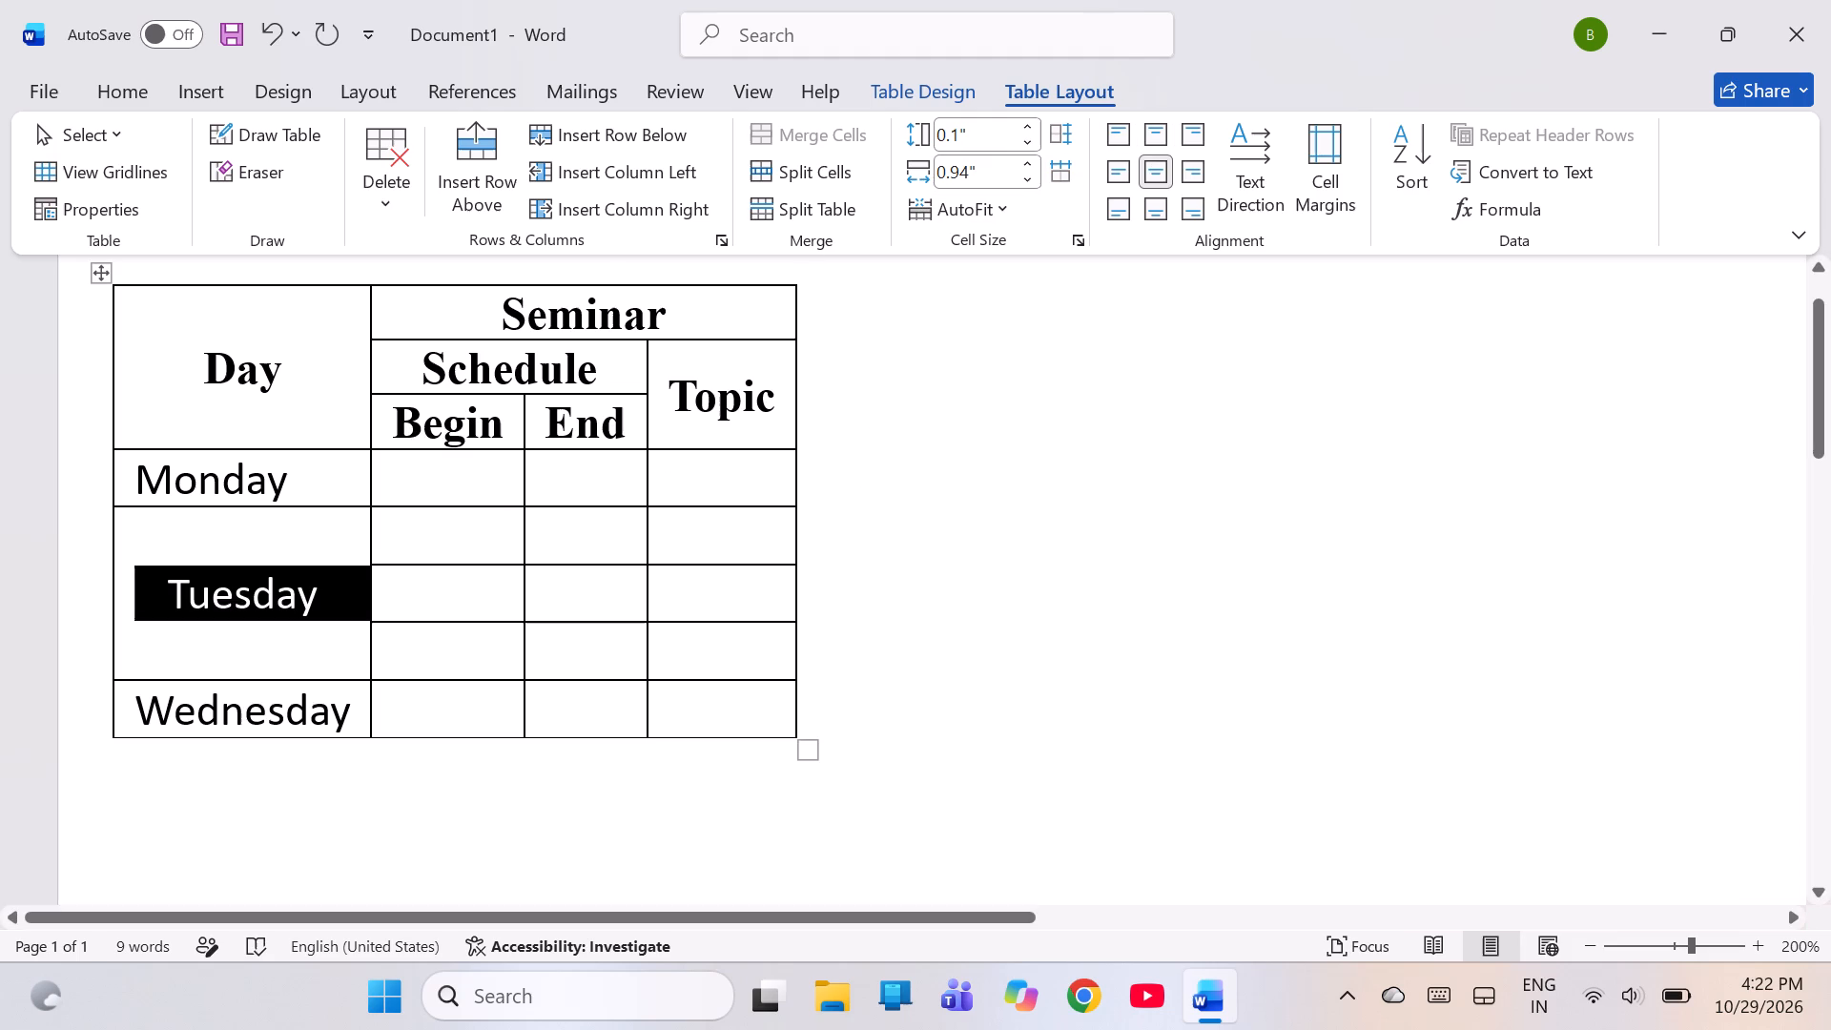
# Centre the Monday and Wednesday text horizontally and vertically in their cells.
pyautogui.doubleClick(285, 459)
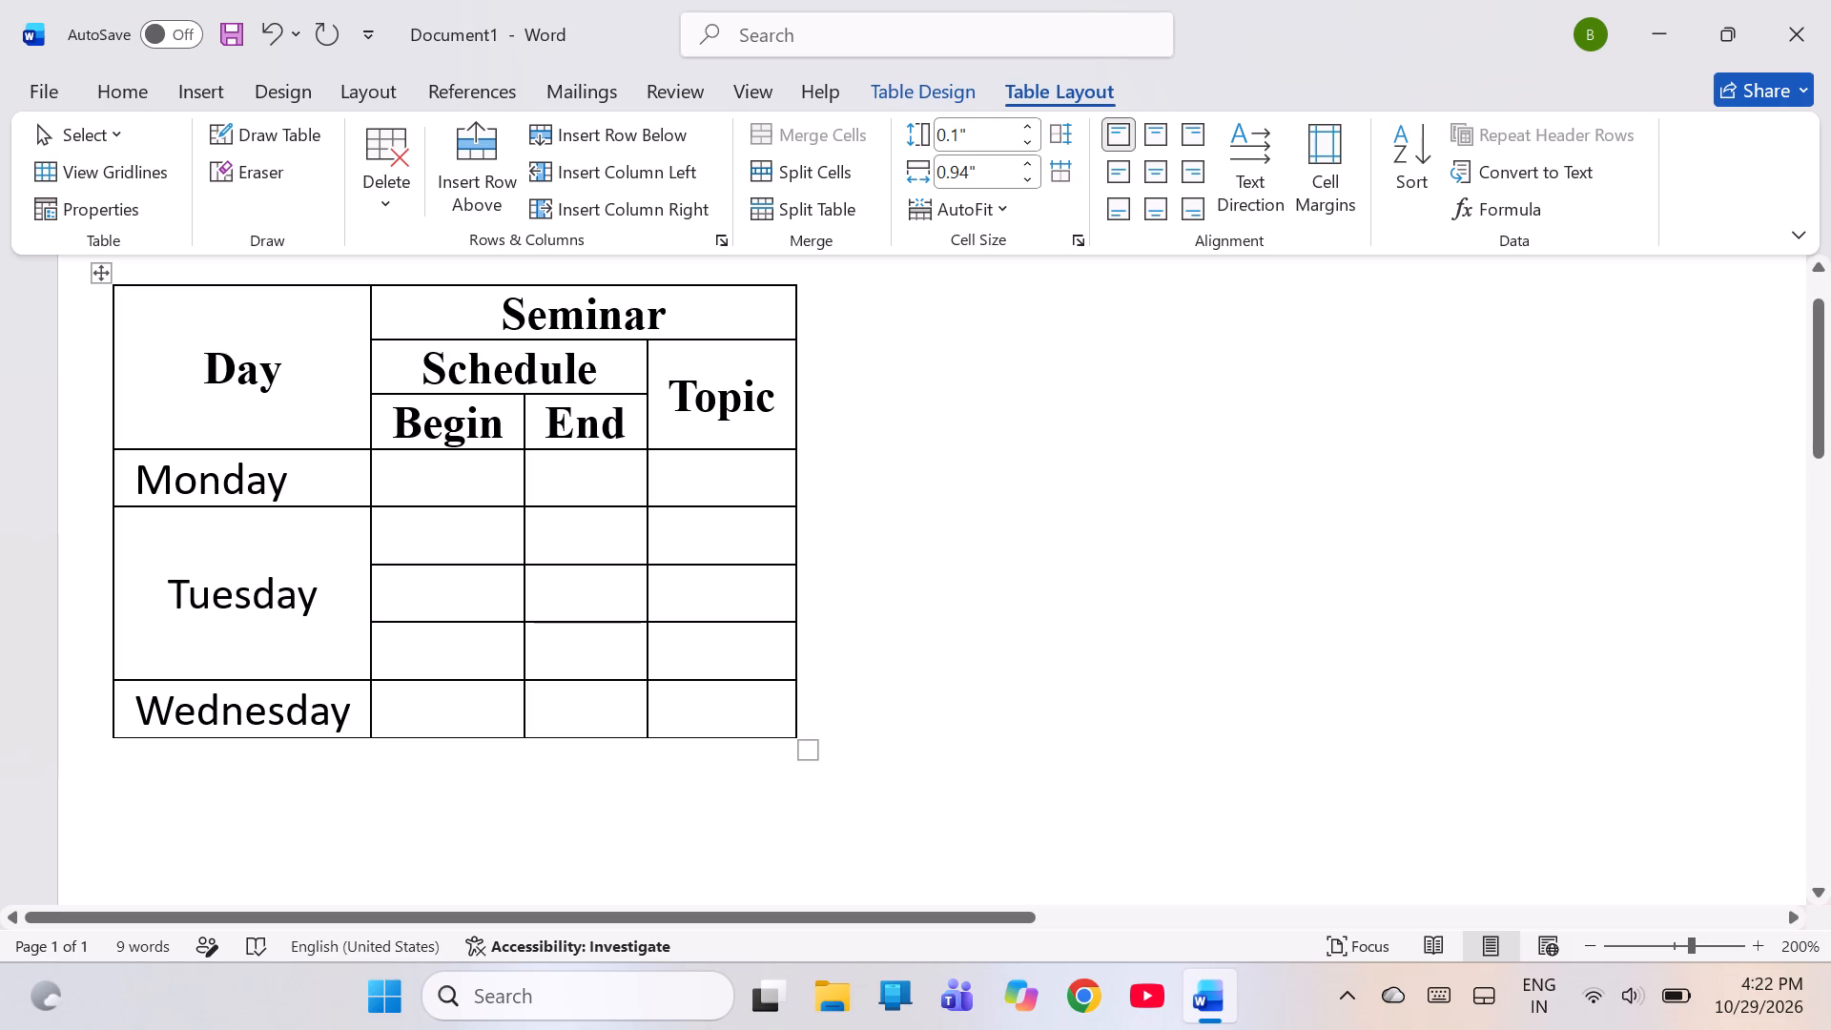
pyautogui.doubleClick(295, 463)
pyautogui.moveTo(295, 463); pyautogui.dragTo(101, 458)
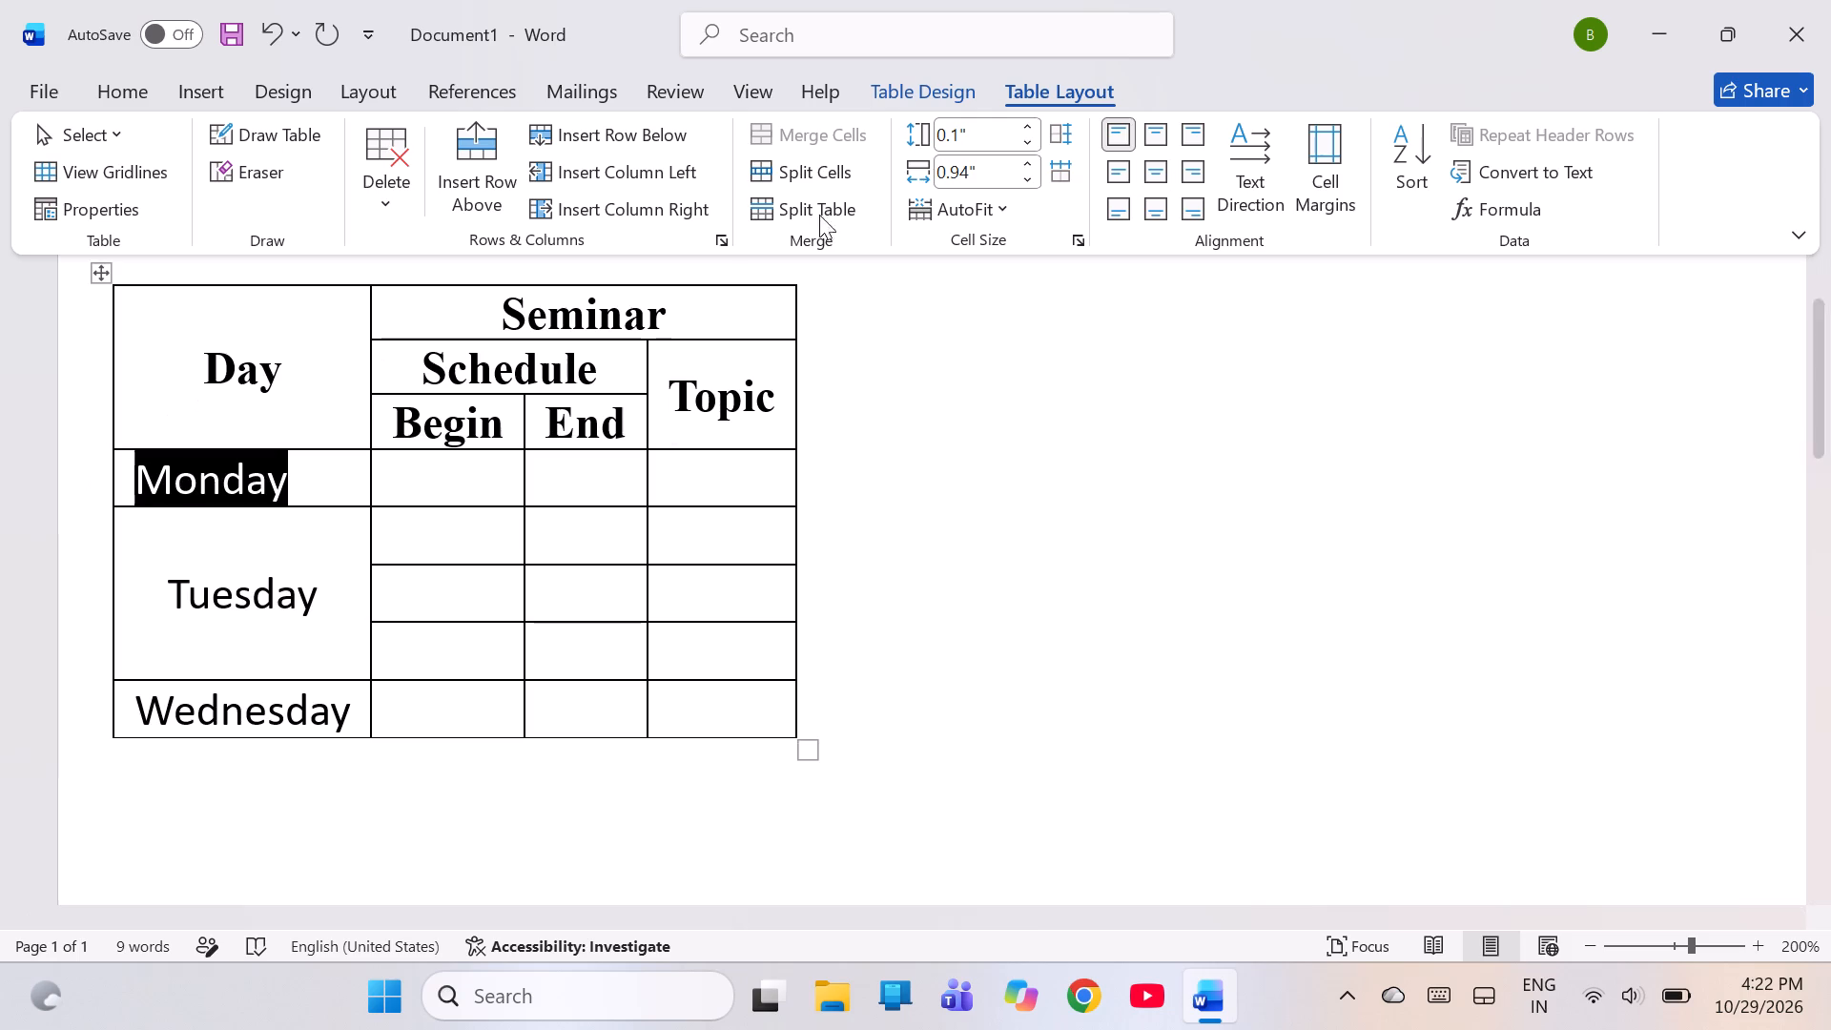
pyautogui.click(1157, 163)
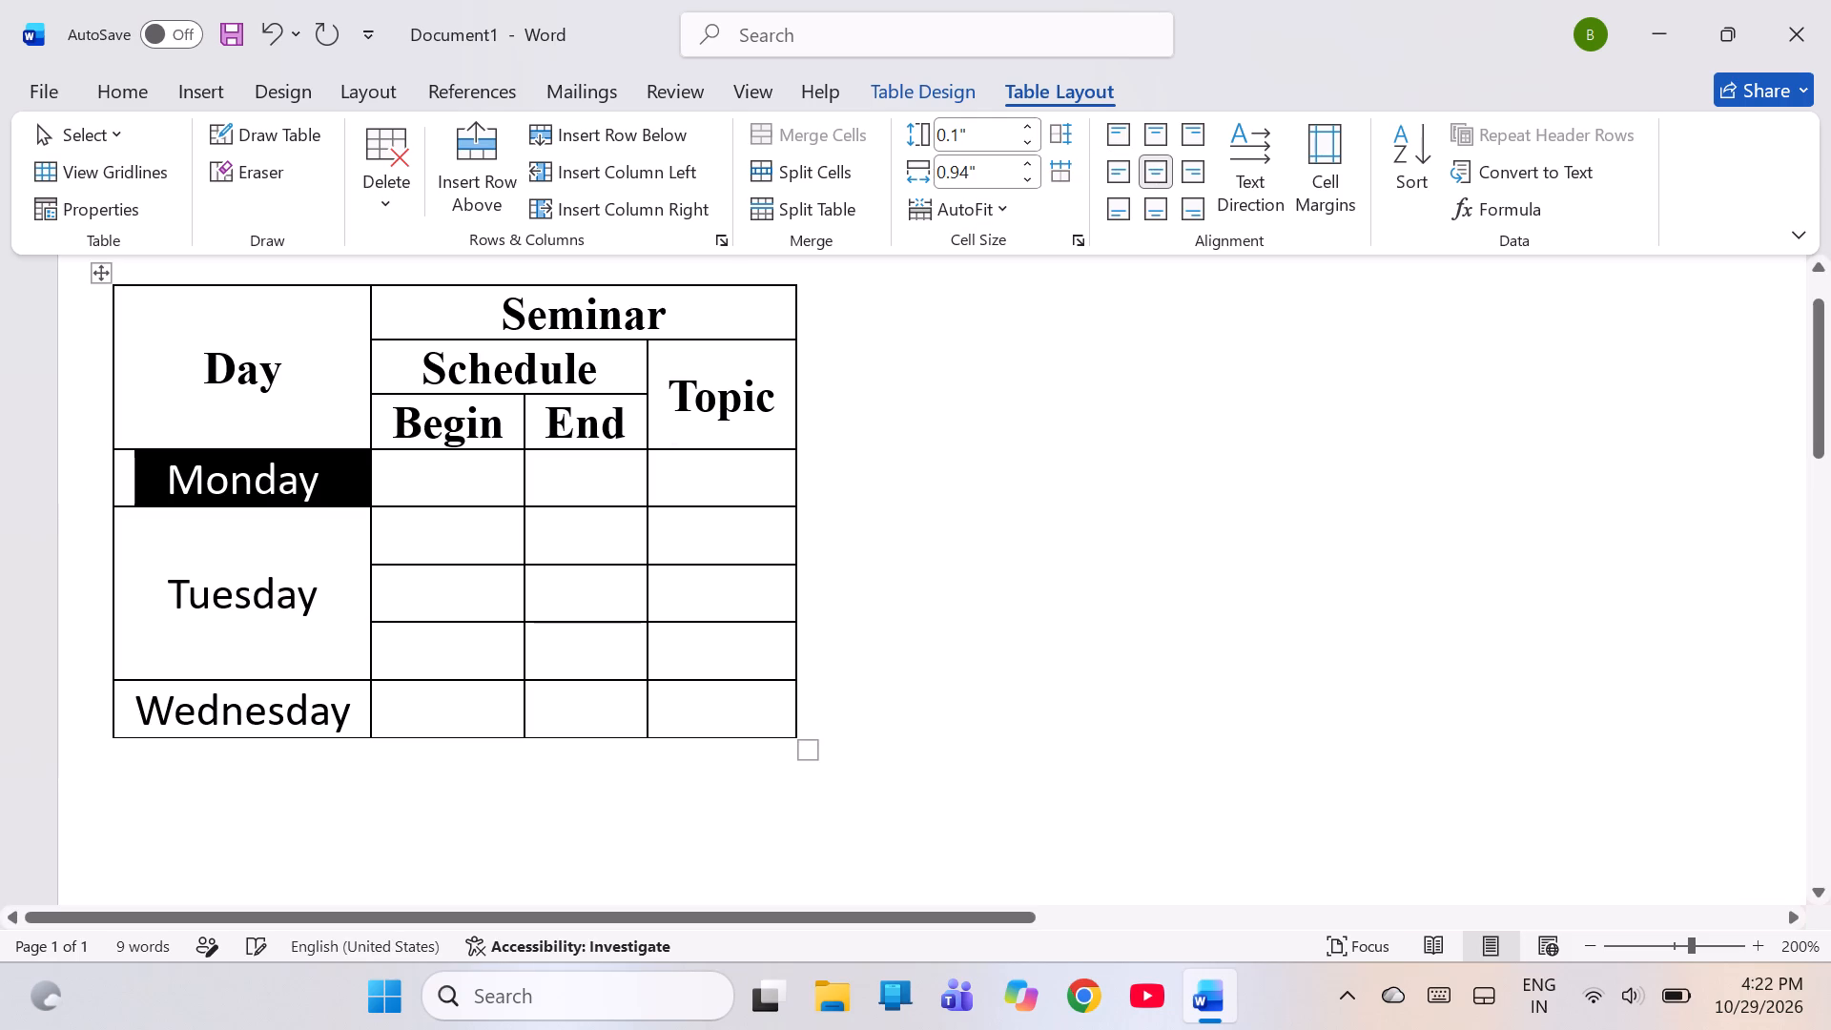
pyautogui.moveTo(159, 713); pyautogui.dragTo(236, 725)
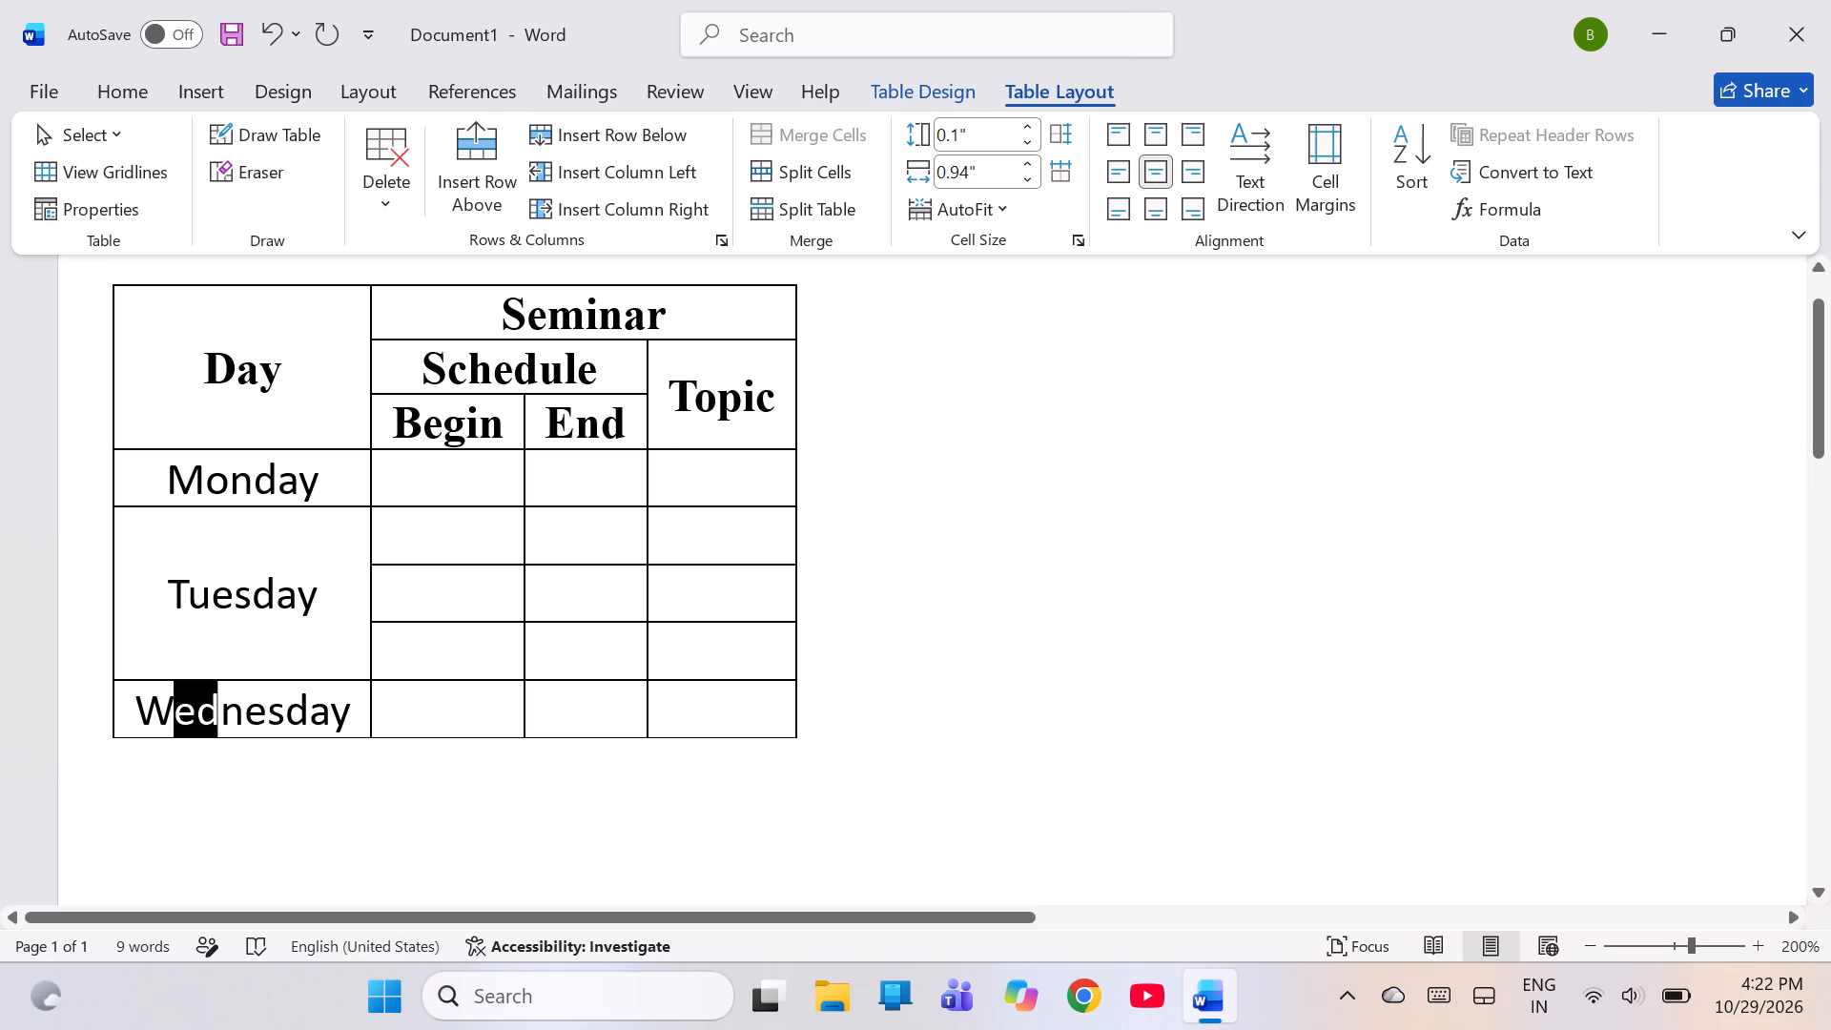
pyautogui.moveTo(236, 725); pyautogui.dragTo(246, 717)
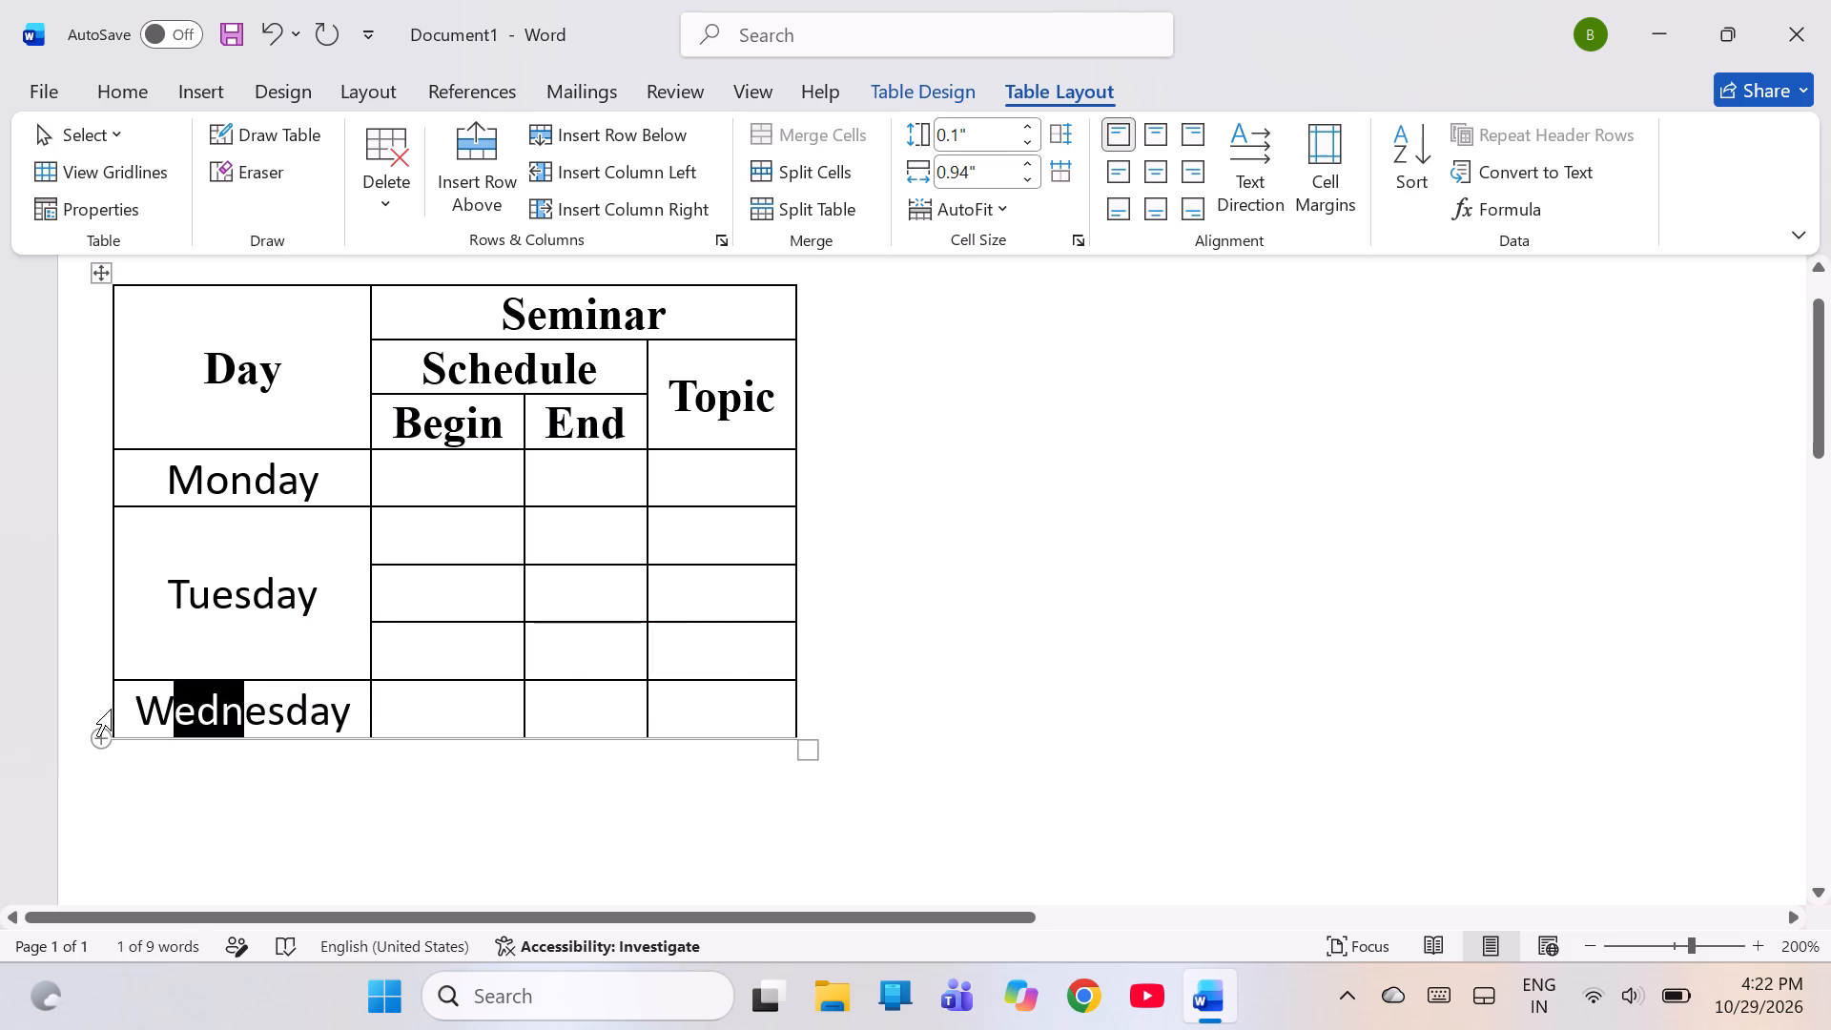
pyautogui.click(131, 709)
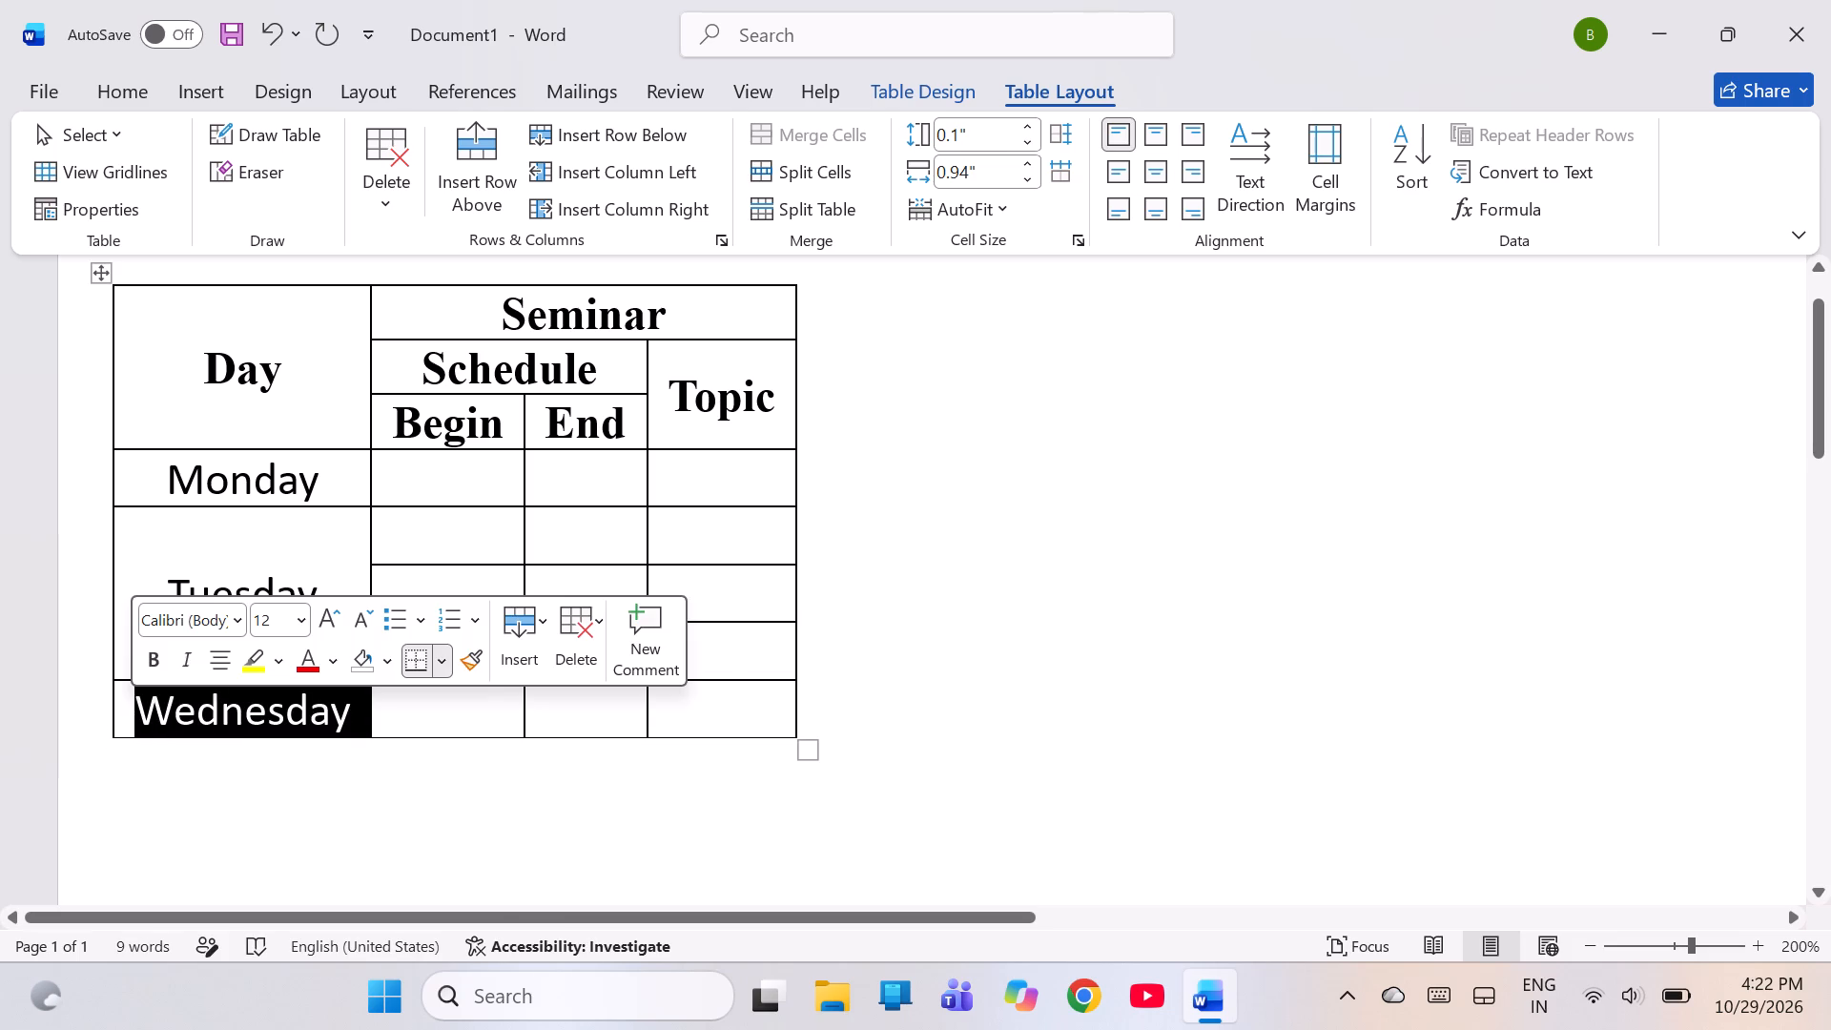
pyautogui.click(1157, 172)
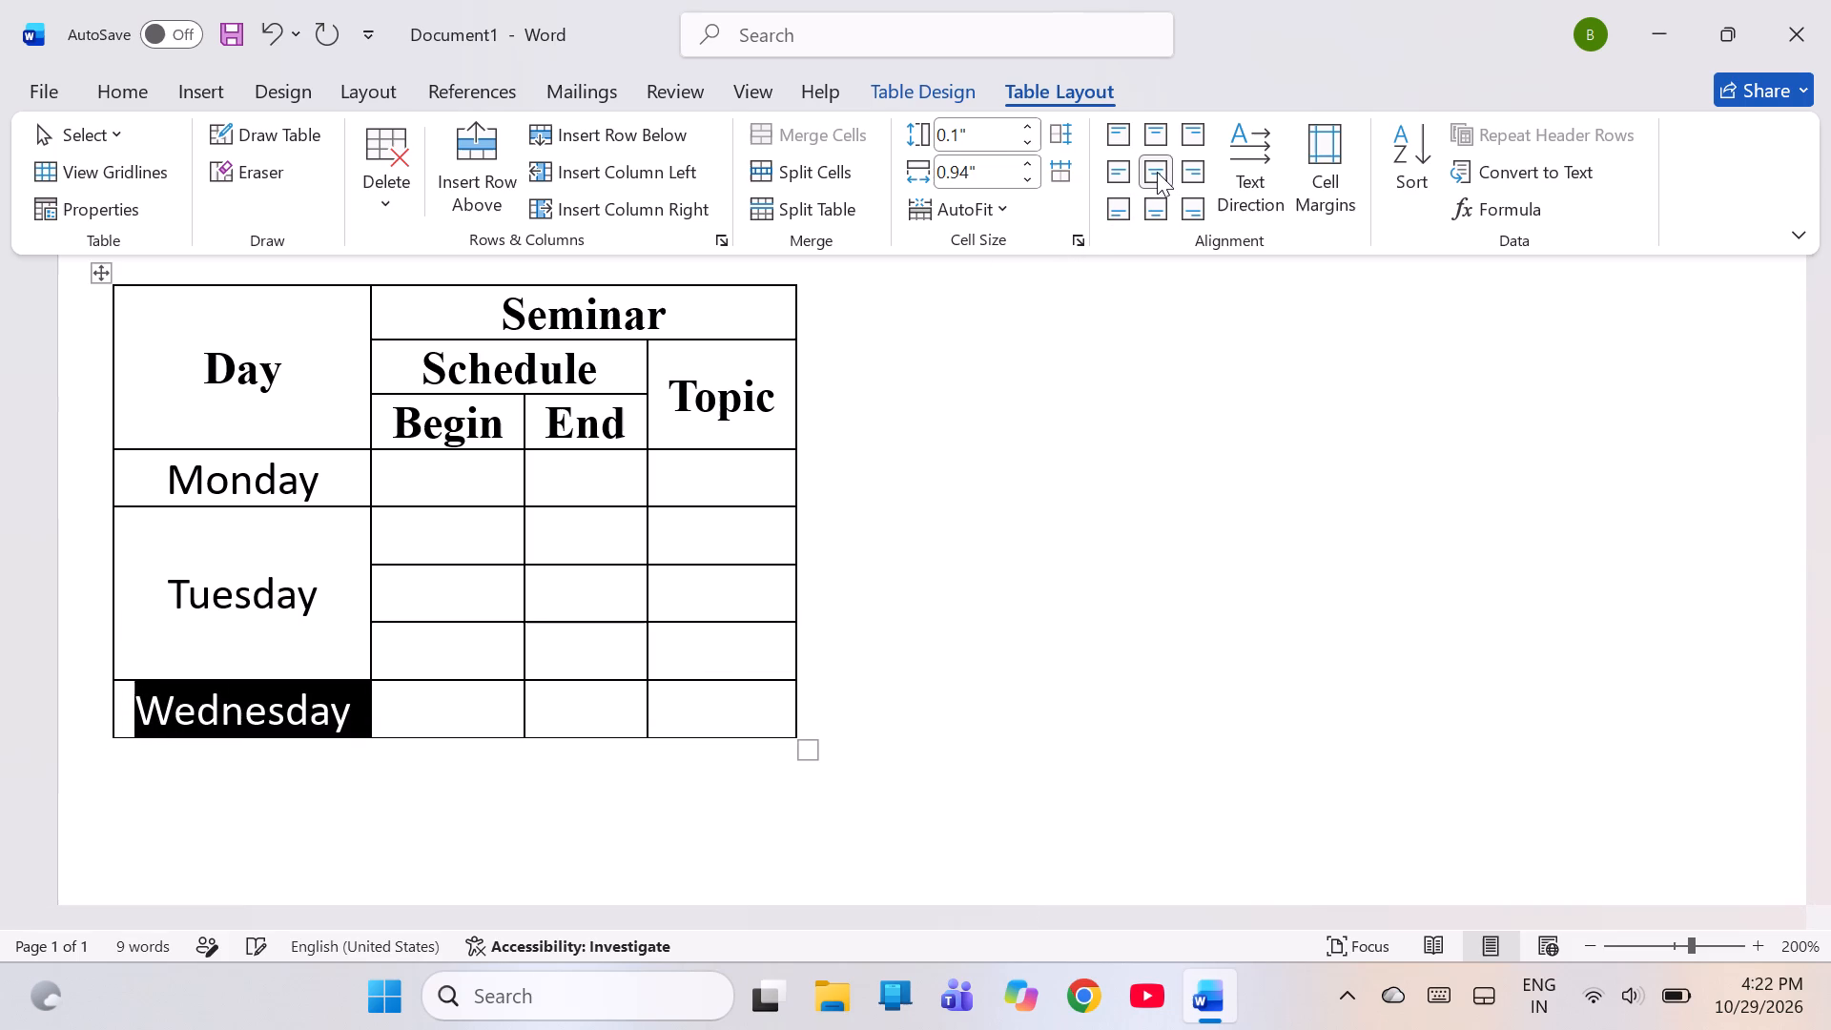
pyautogui.click(1181, 688)
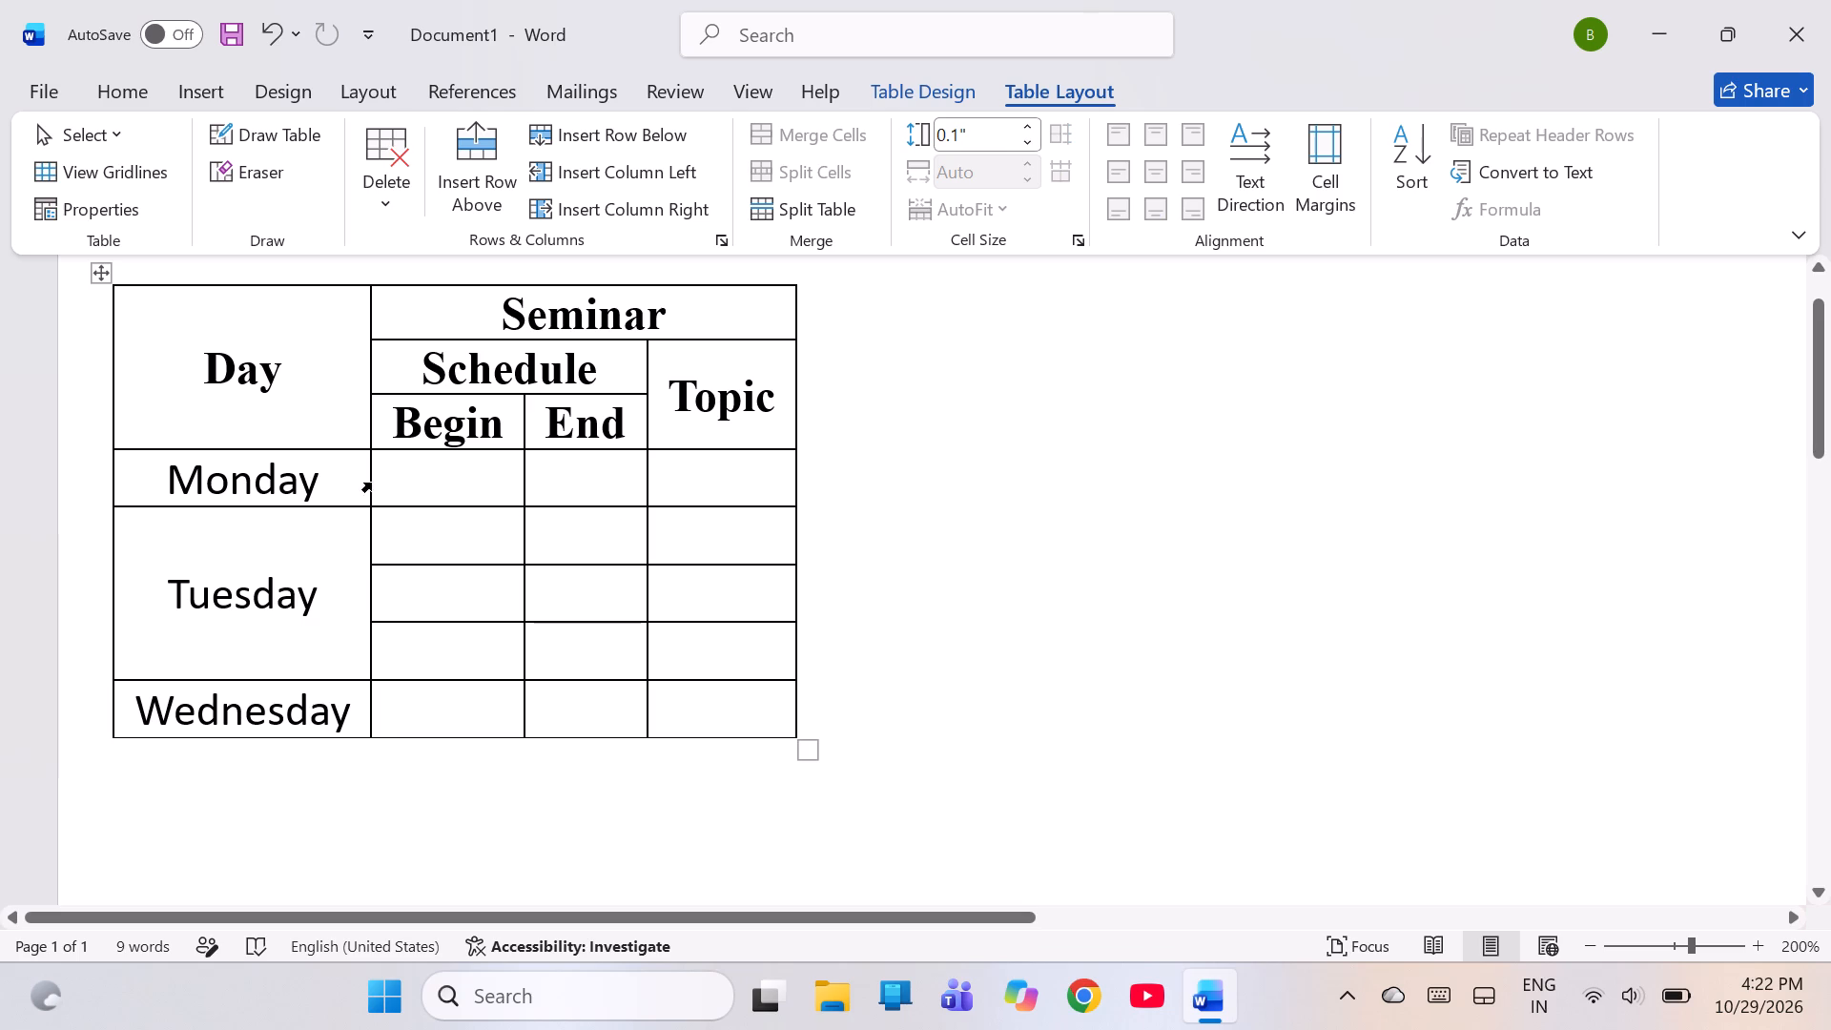
# Set the font of the Monday, Tuesday and Wednesday cells to Times New Roman.
pyautogui.moveTo(362, 483); pyautogui.dragTo(364, 712)
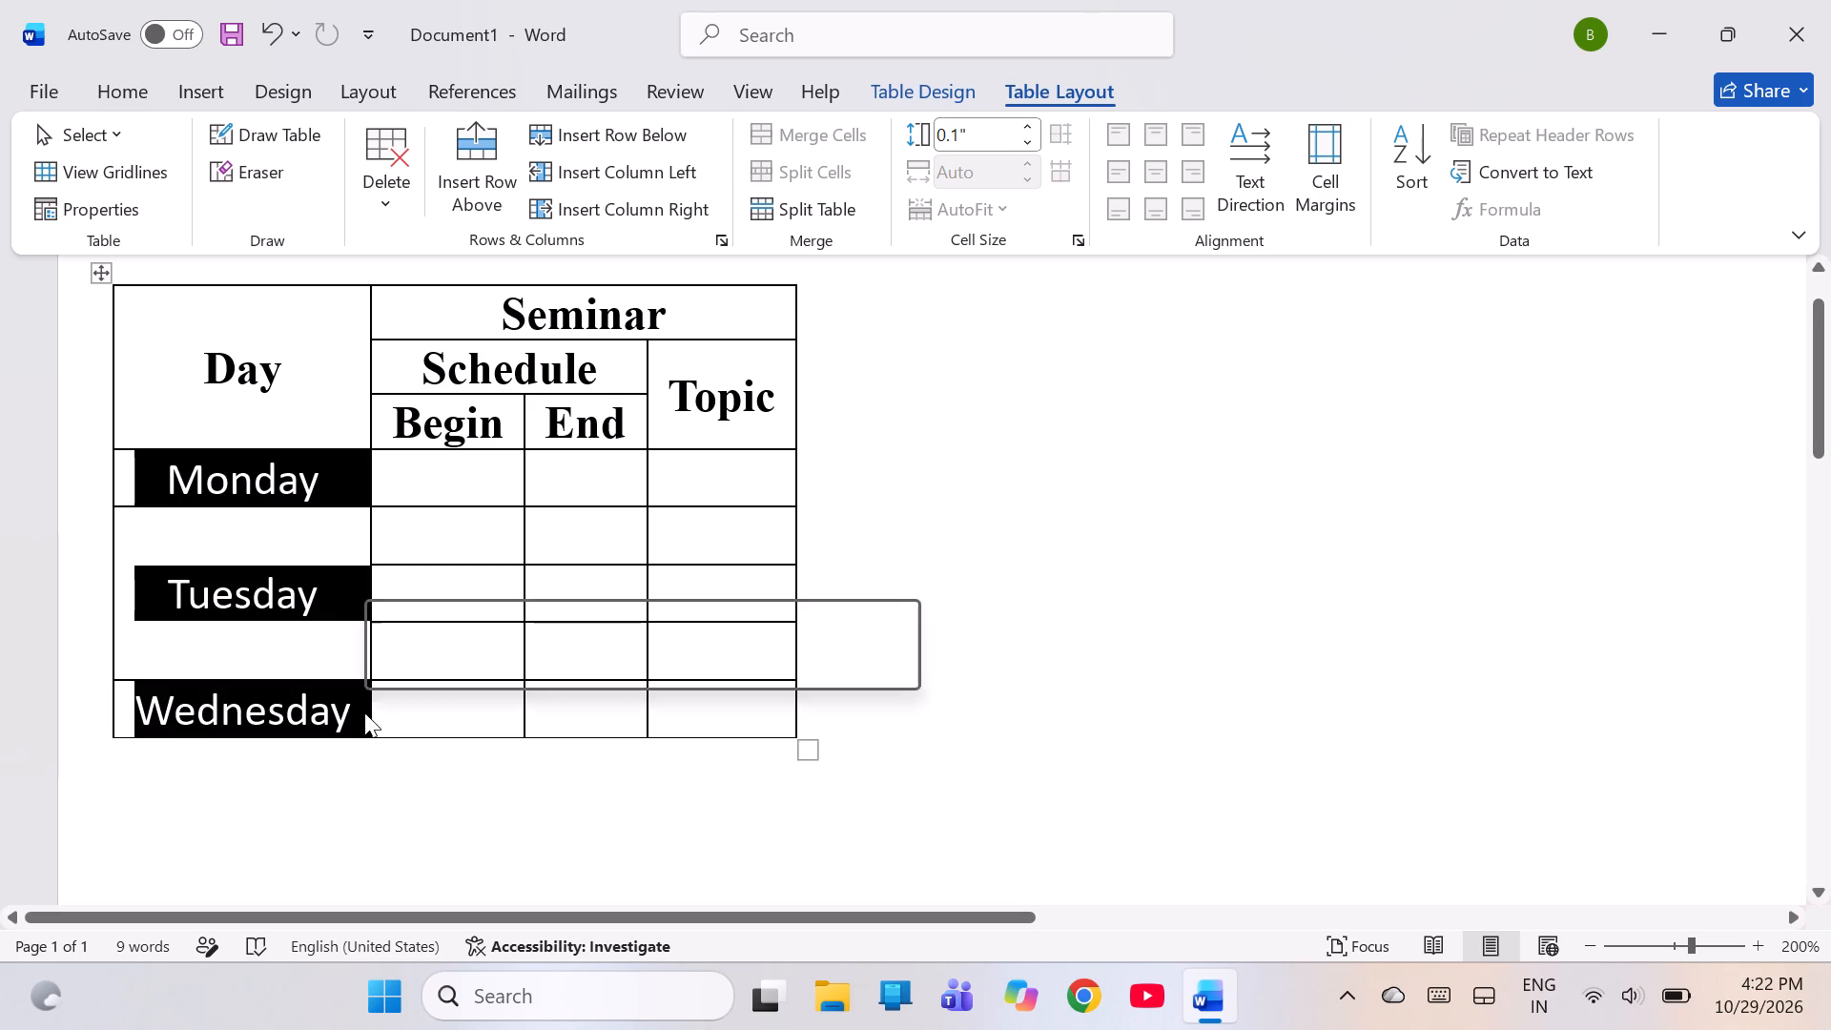
pyautogui.click(164, 93)
pyautogui.click(126, 70)
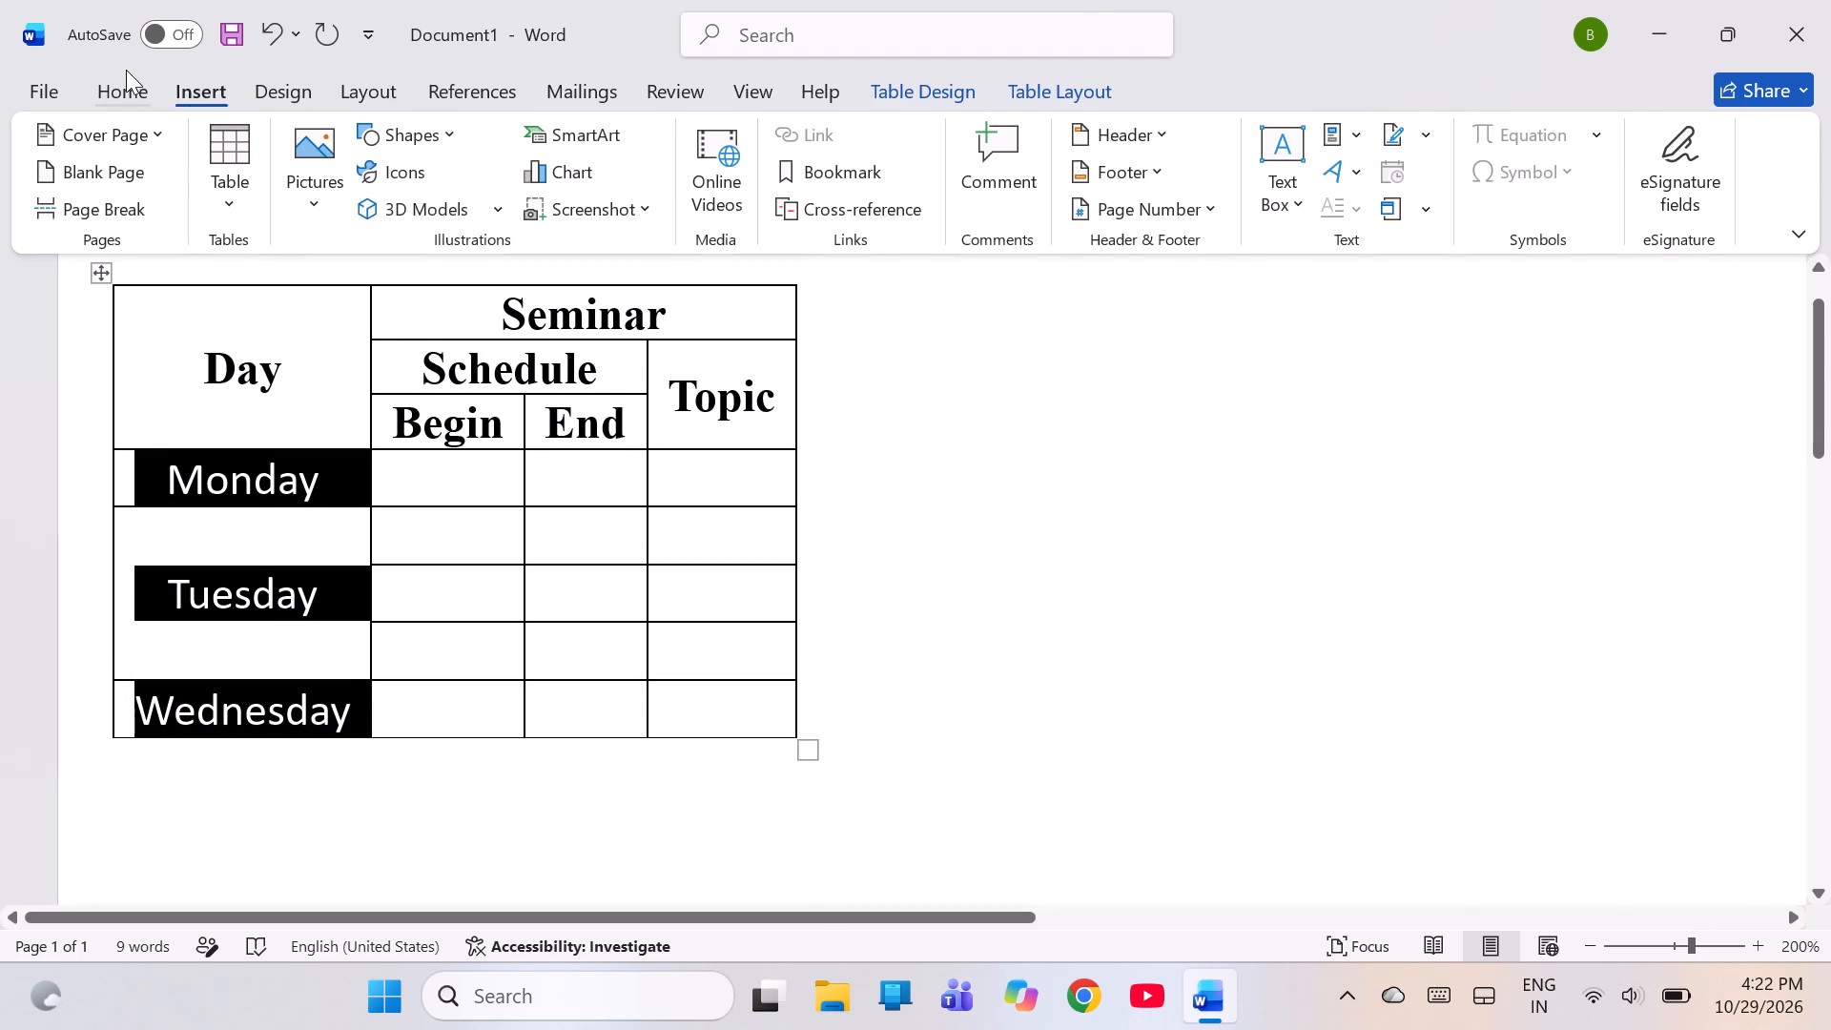
pyautogui.click(307, 137)
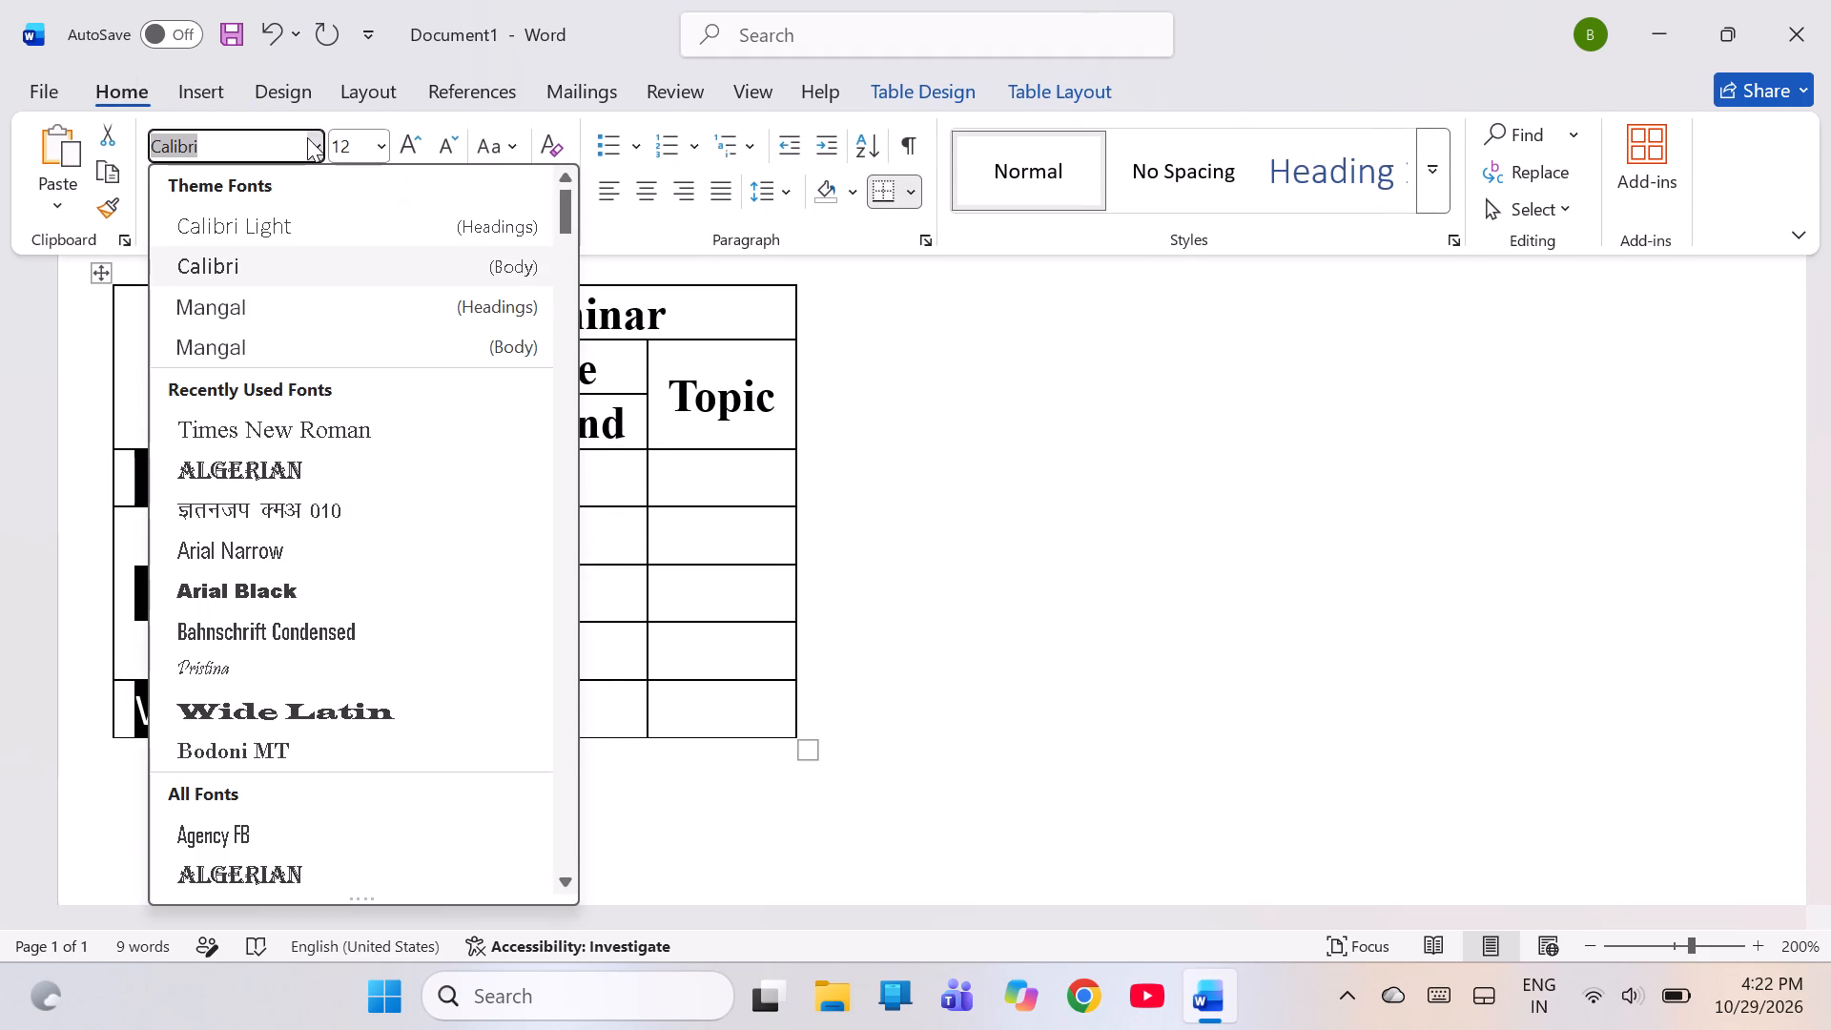
pyautogui.click(333, 423)
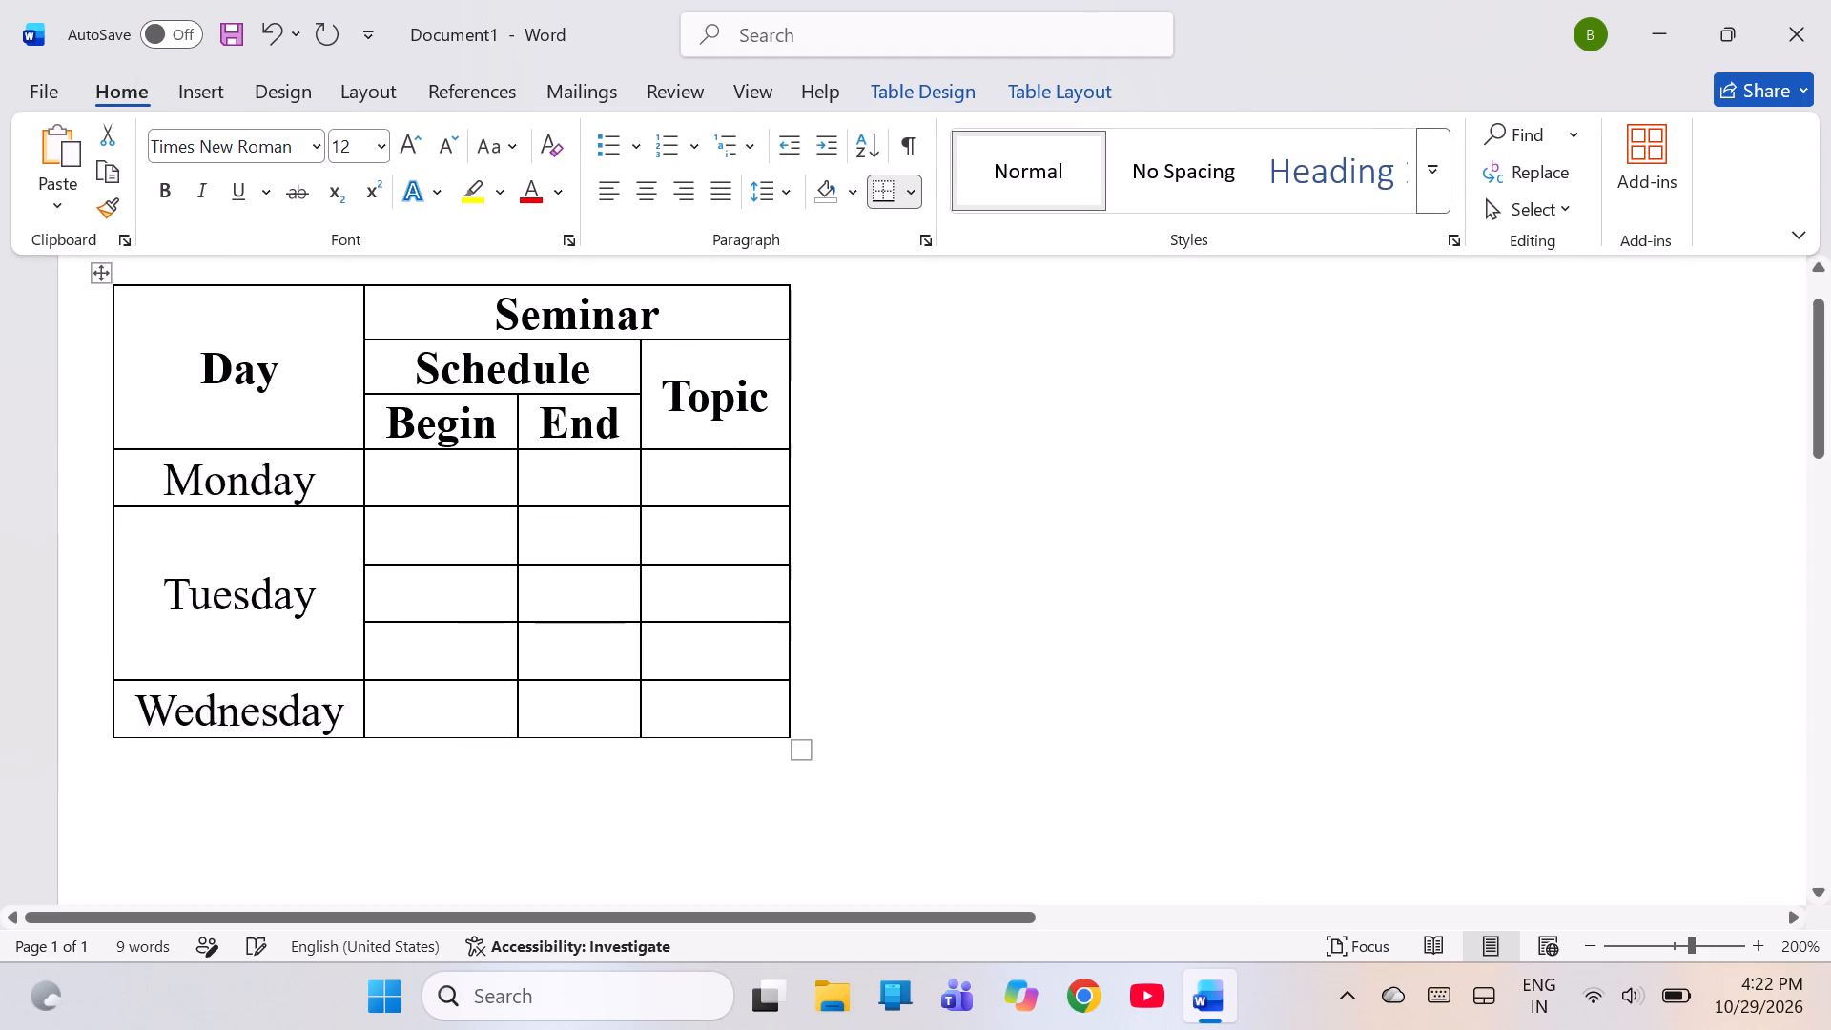
pyautogui.click(1043, 566)
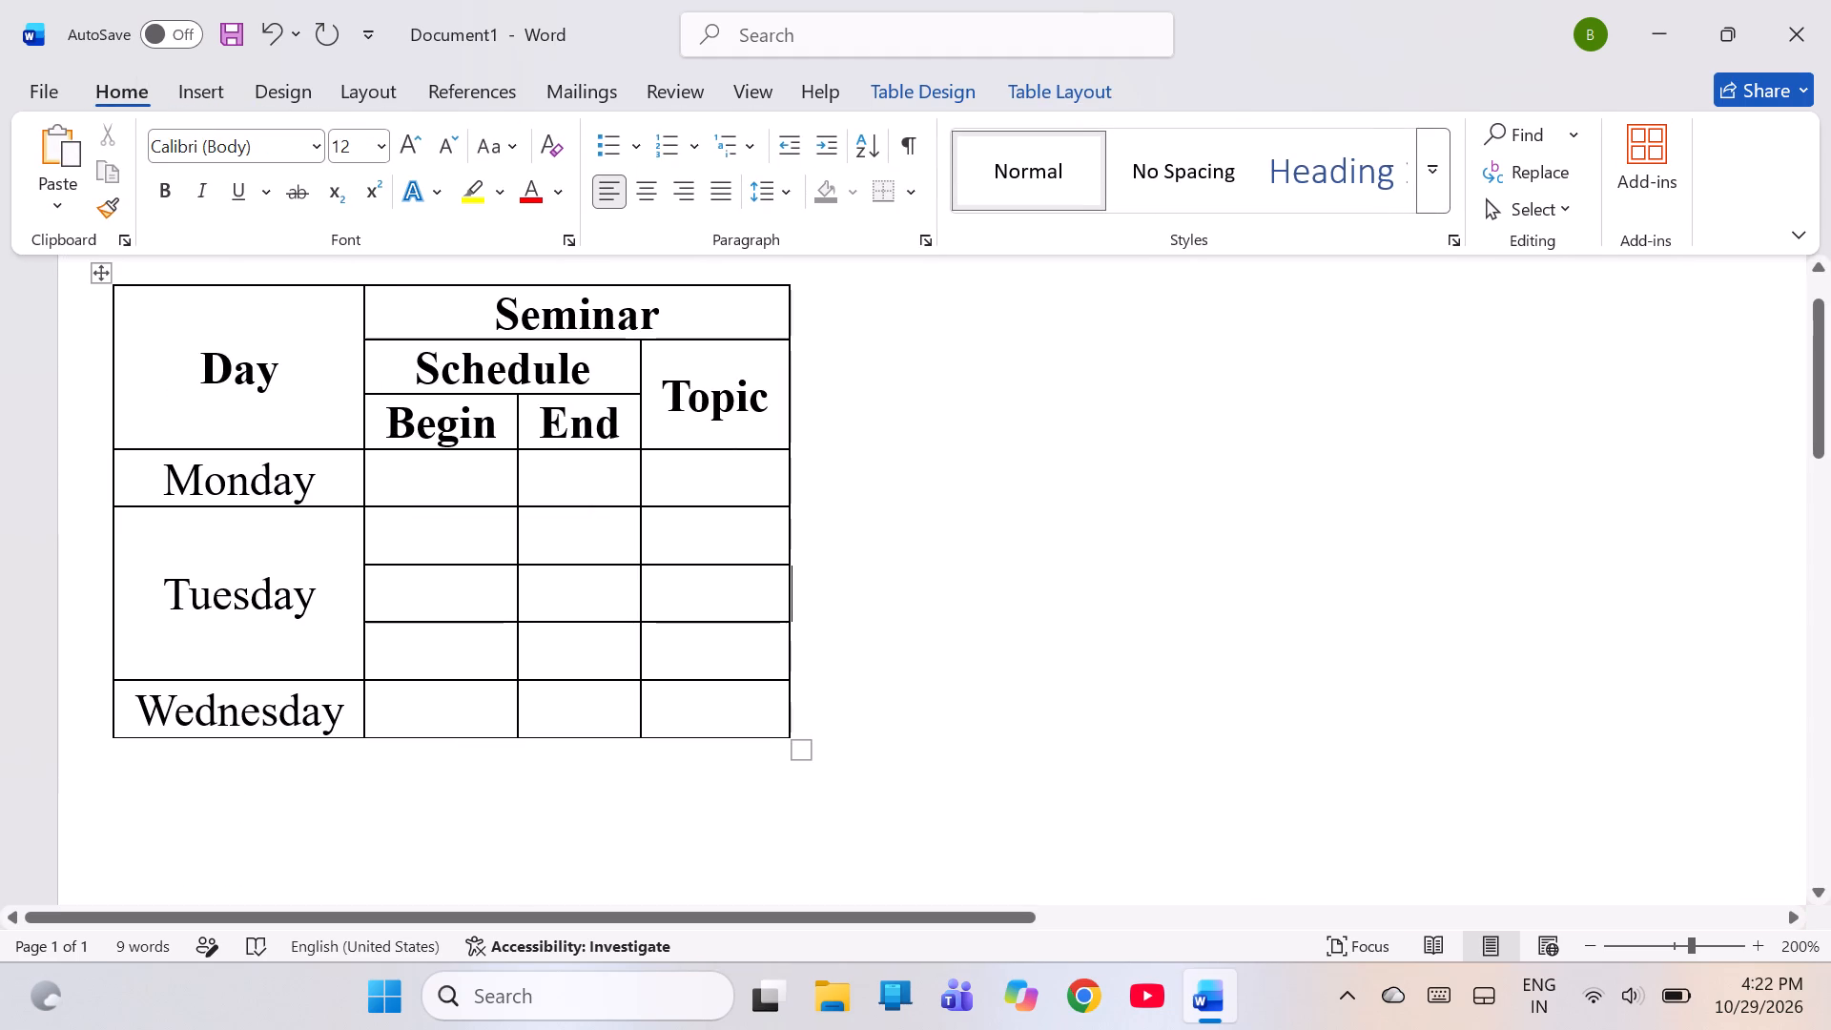
# Enter 8:00 a.m. as the Begin time in the Monday row.
pyautogui.click(461, 483)
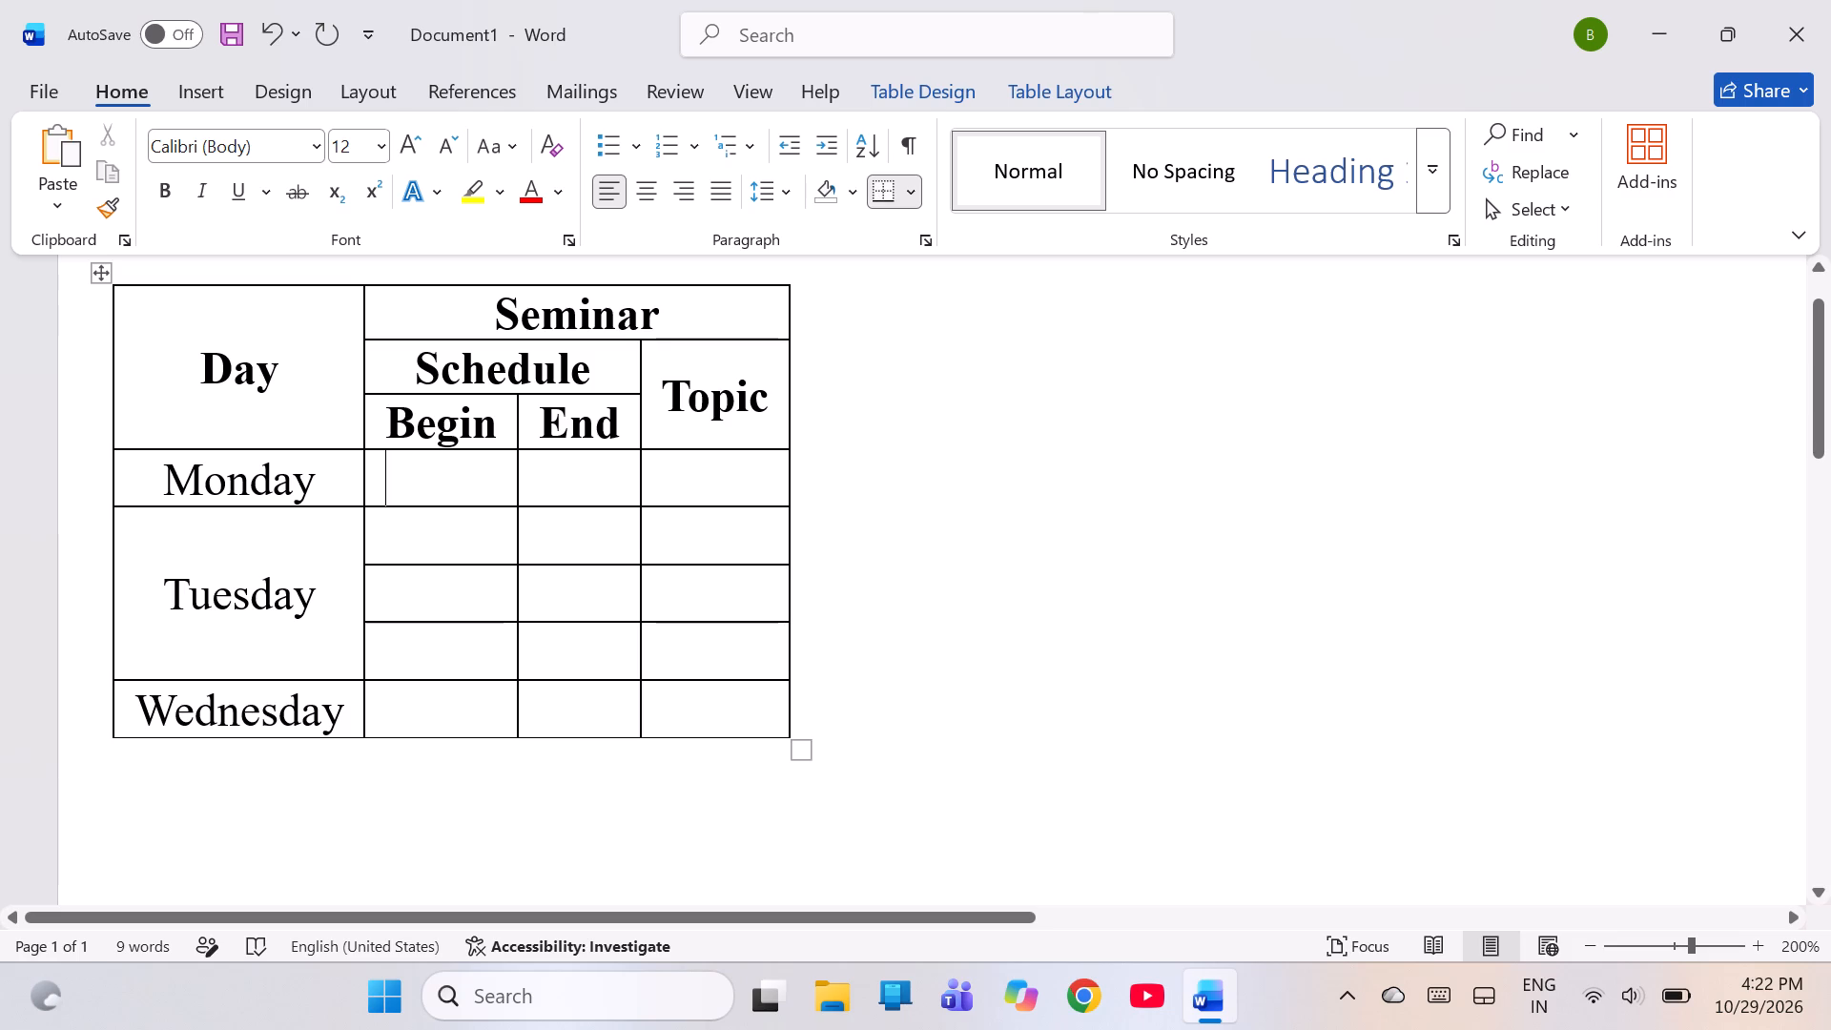
pyautogui.click(461, 483)
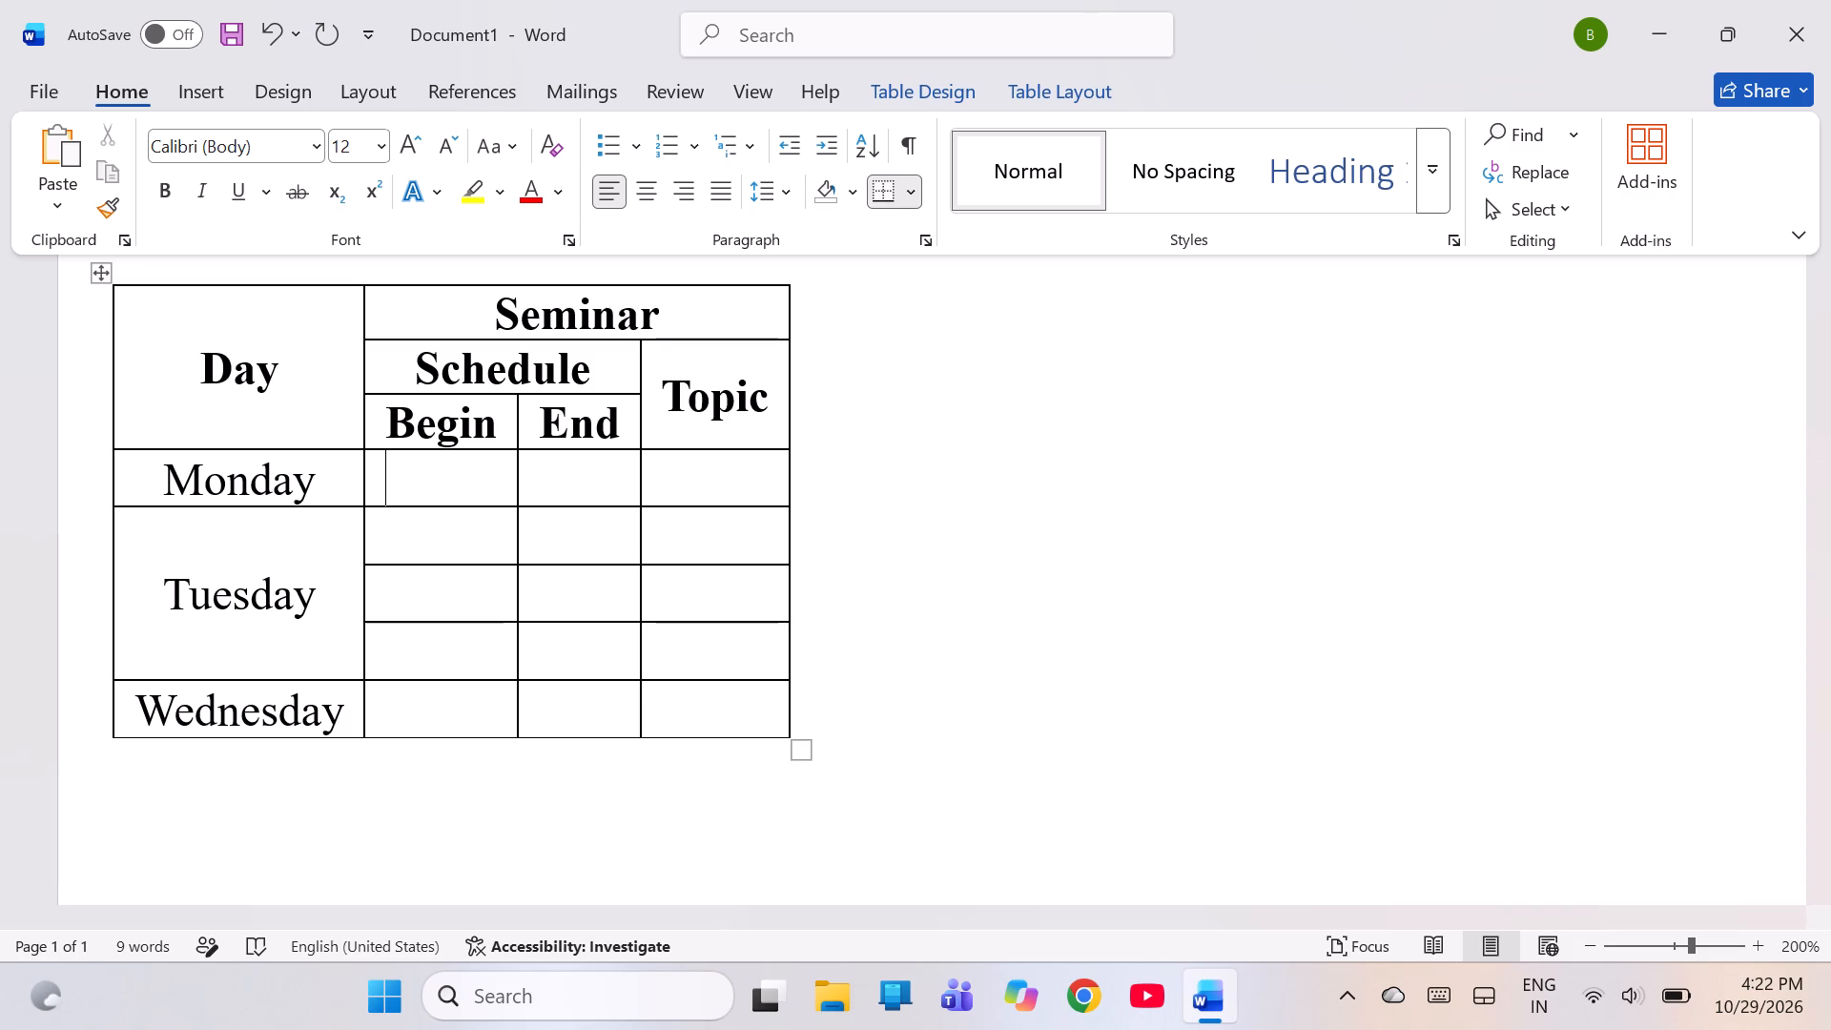
pyautogui.press('8')
pyautogui.hotkey('shift', ':')
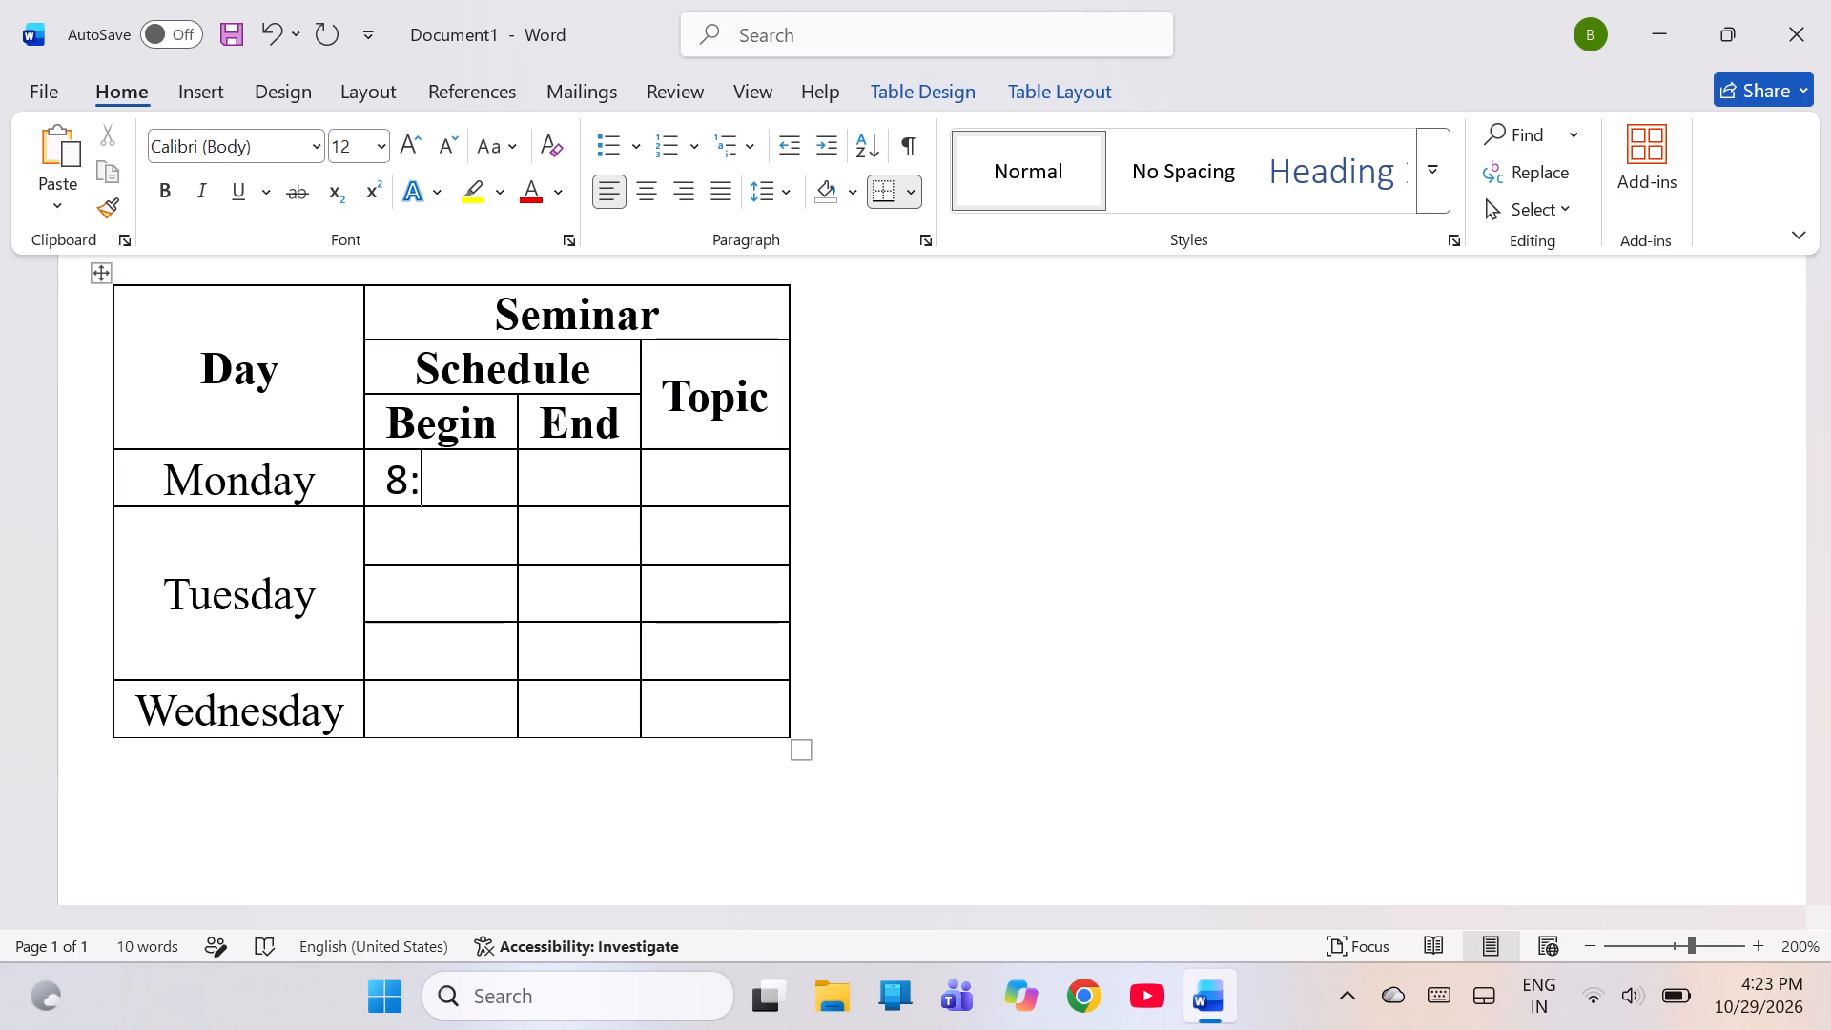
pyautogui.write('00')
pyautogui.press('space')
pyautogui.press('a')
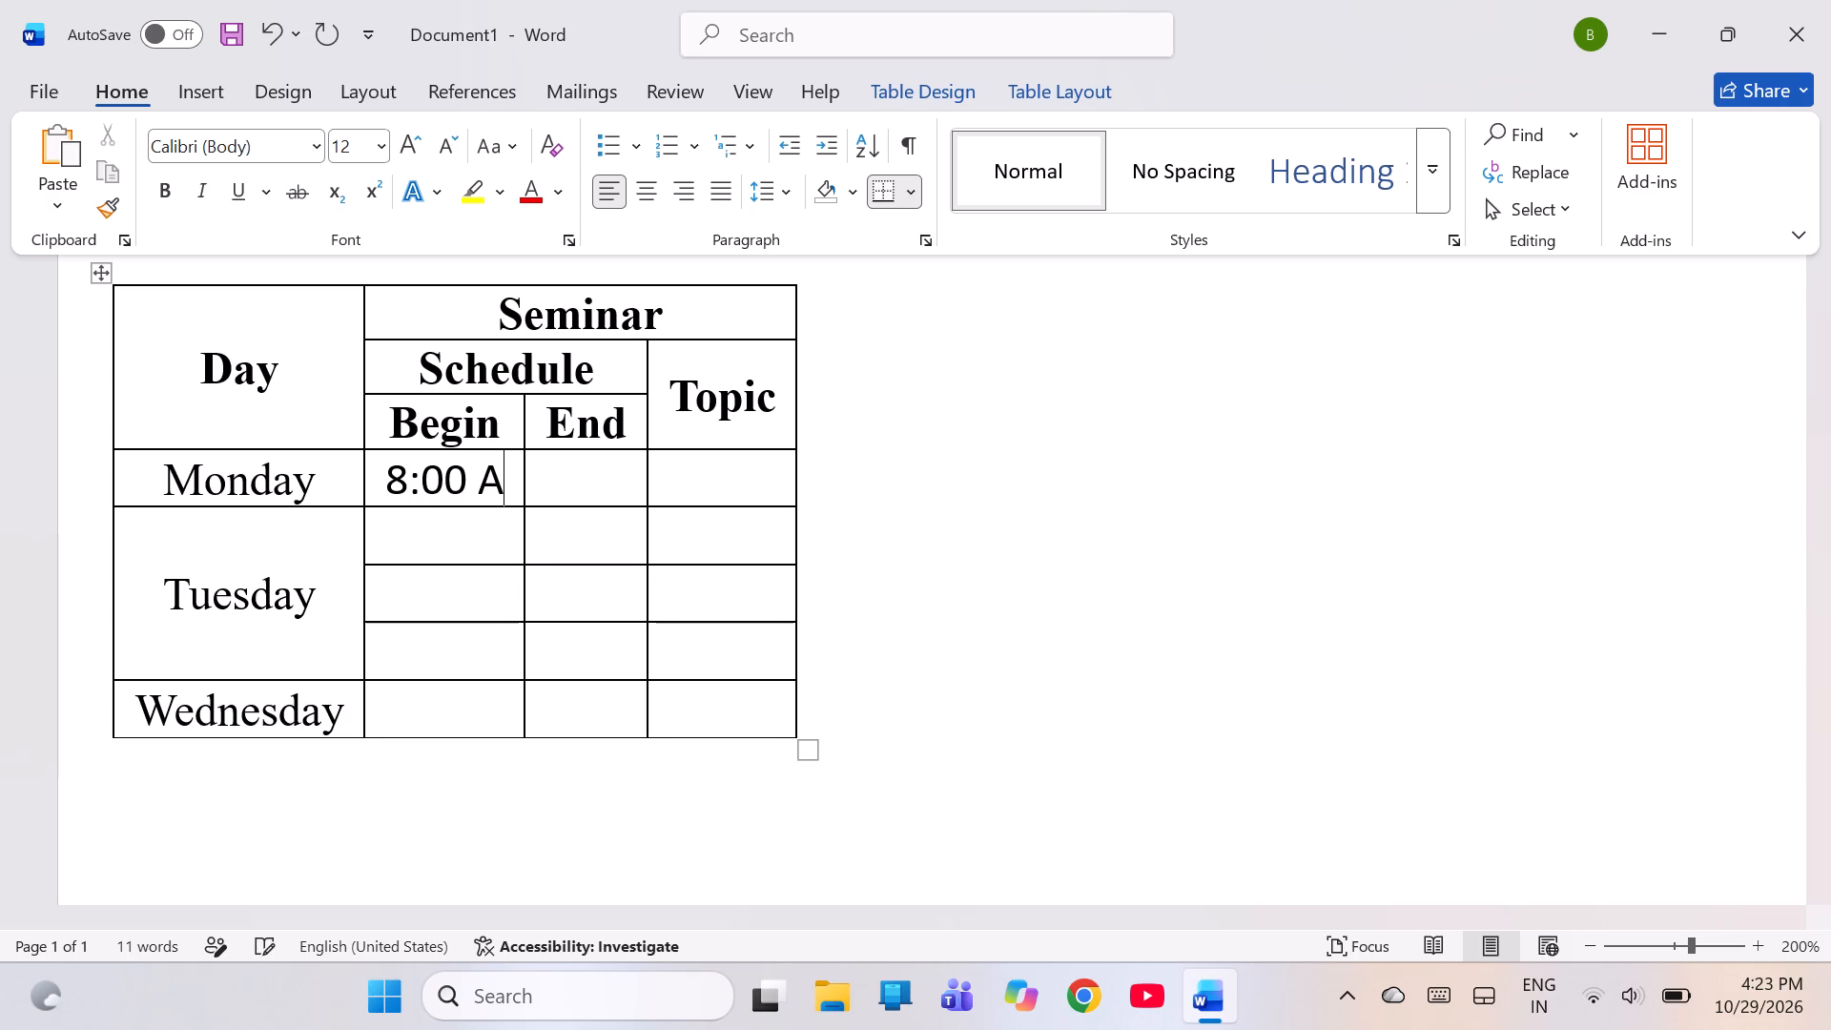
pyautogui.press('BackSpace')
pyautogui.press('a')
pyautogui.press('BackSpace')
pyautogui.press('a')
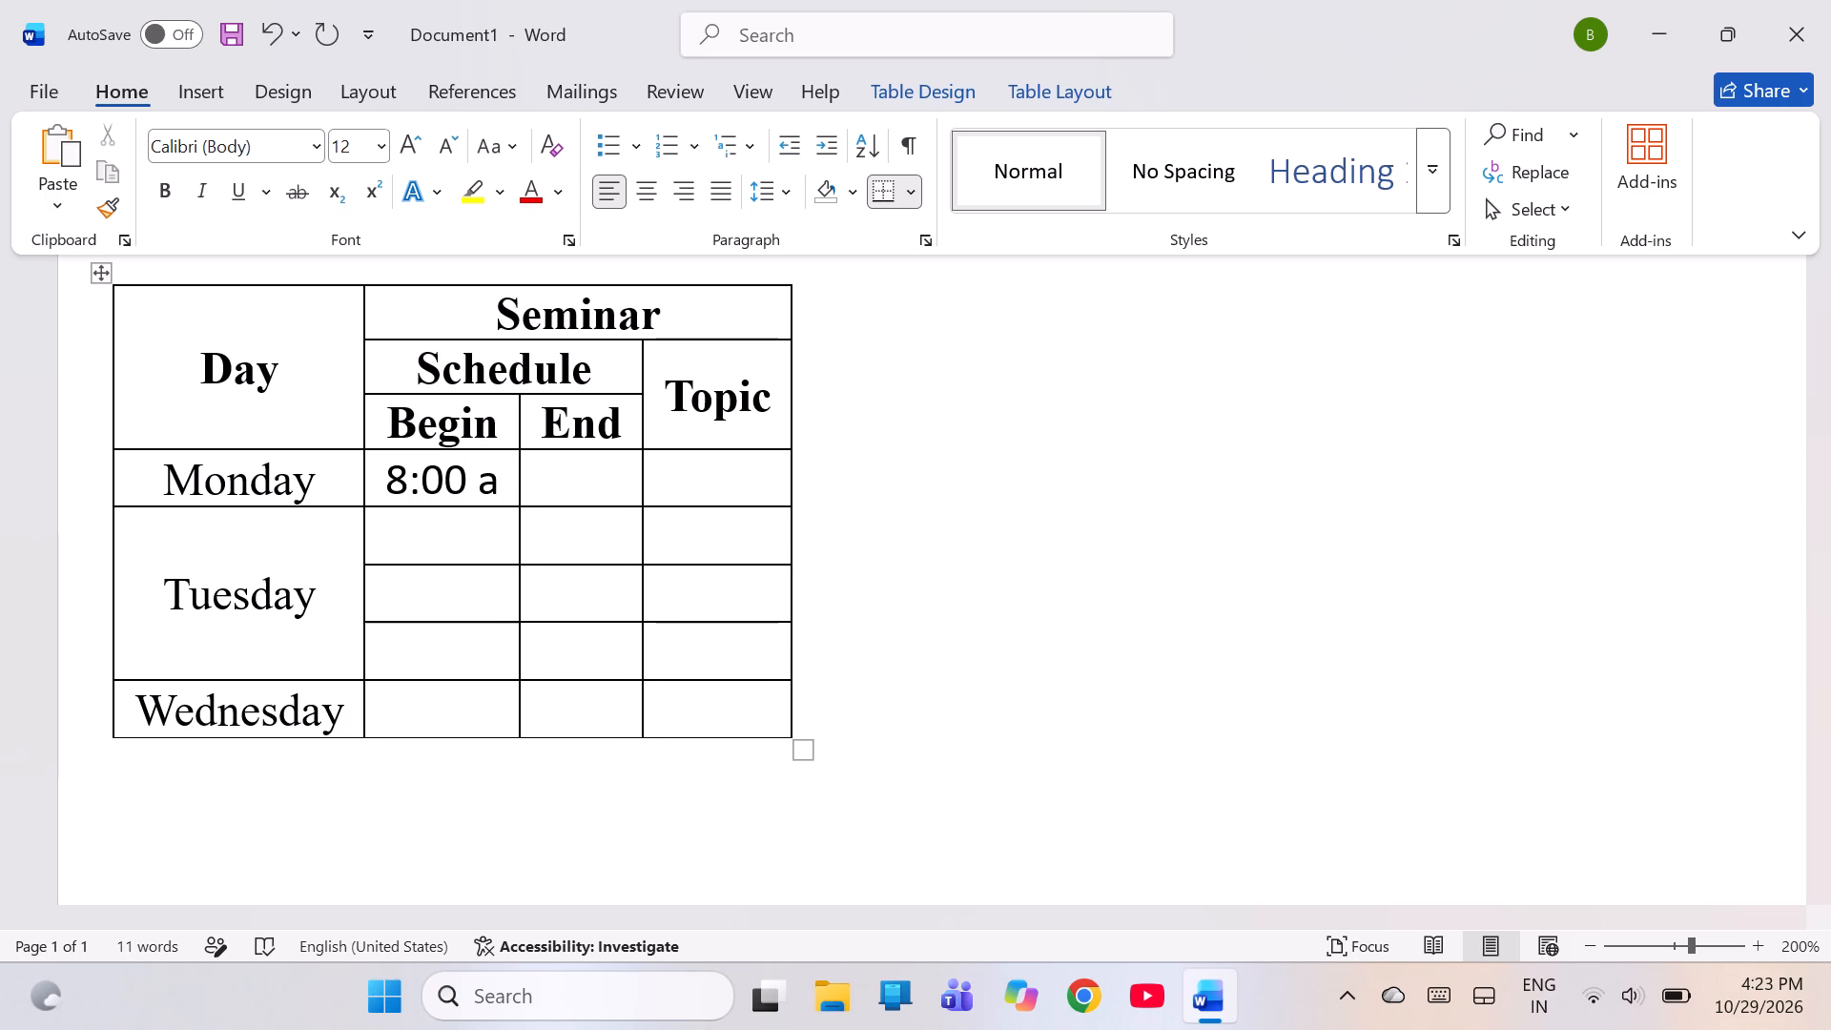
pyautogui.press('.')
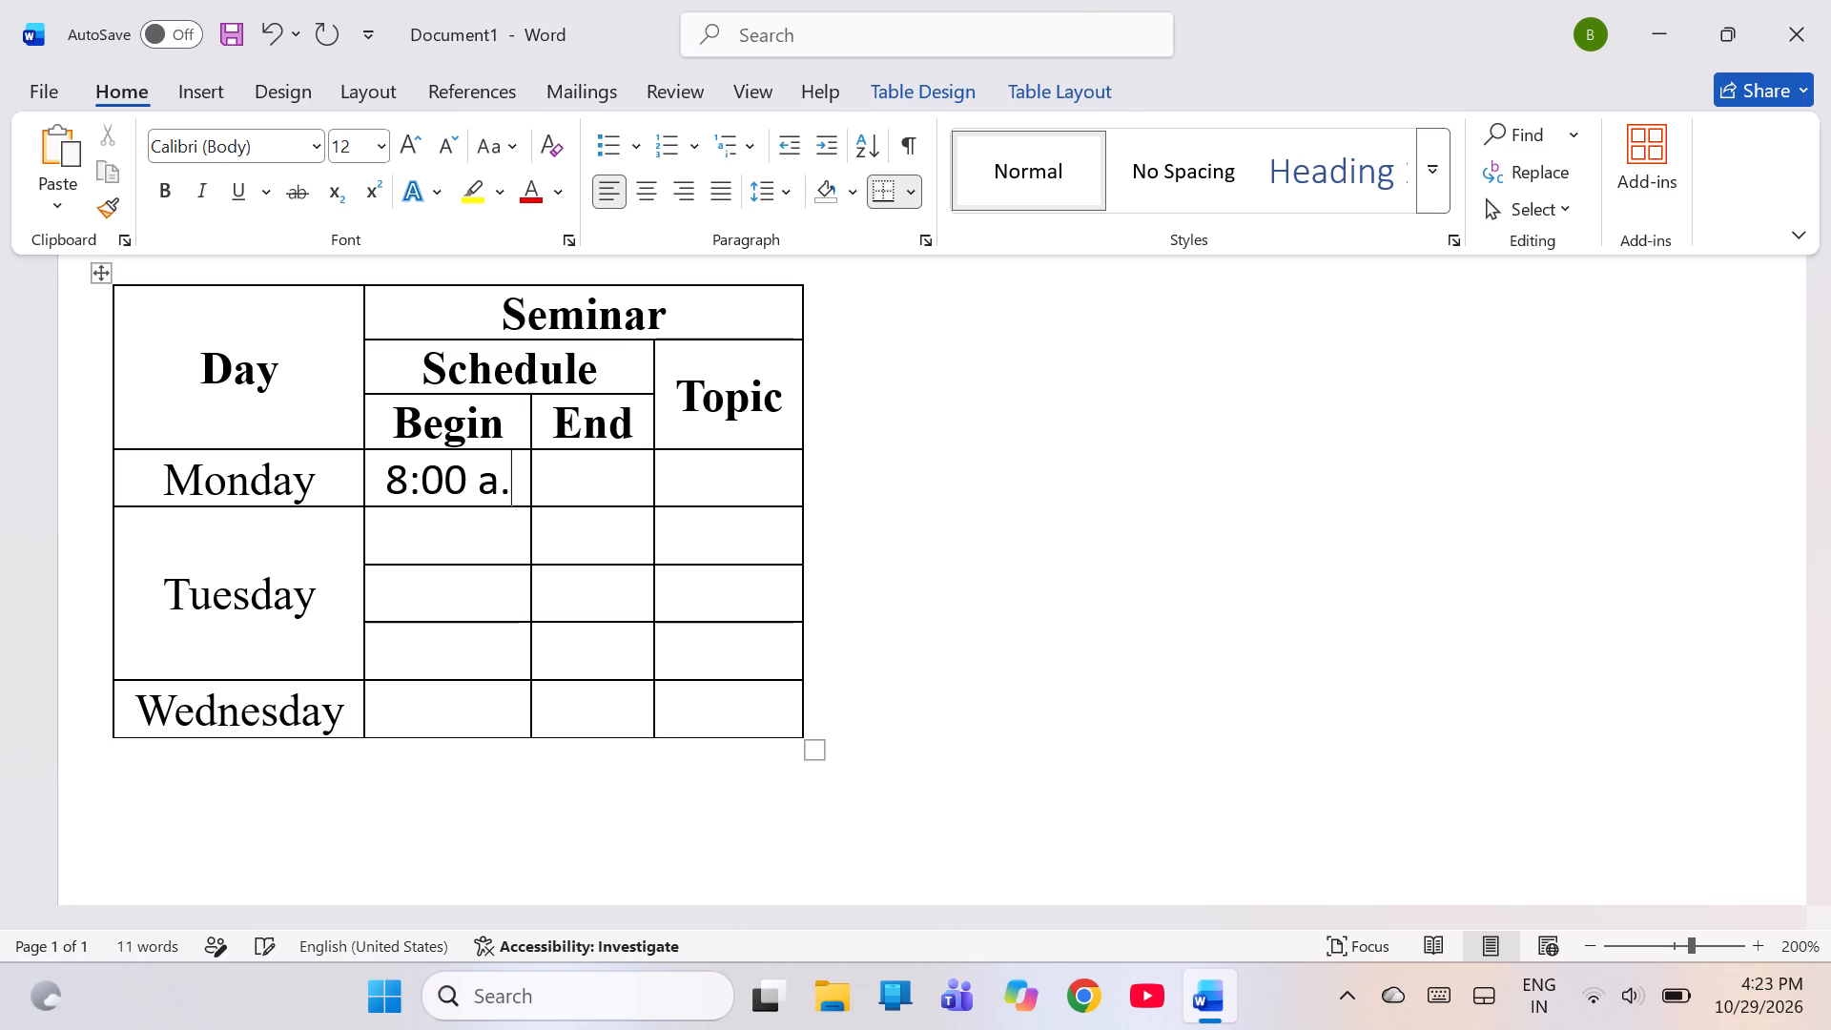
pyautogui.write('m.')
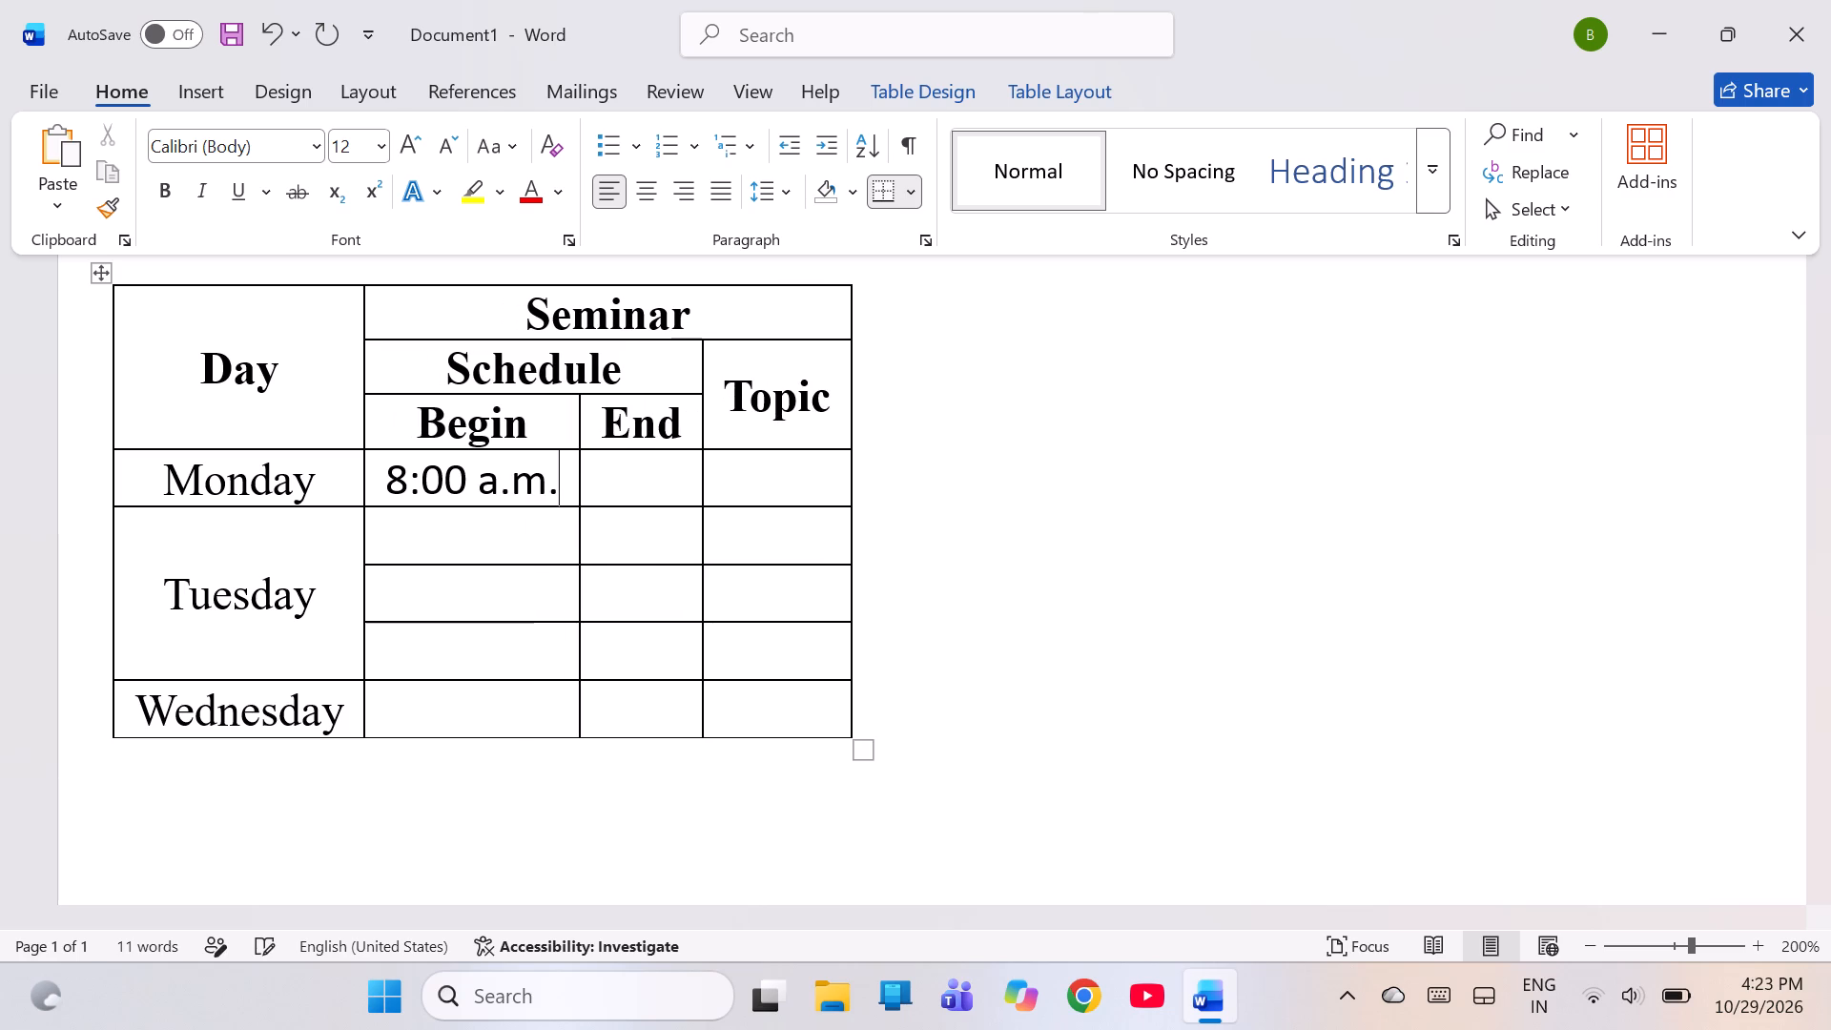
# Enter 5:00 p.m. as the End time in the Monday row.
pyautogui.press('Right')
pyautogui.press('5')
pyautogui.hotkey('shift', ':')
pyautogui.write('00')
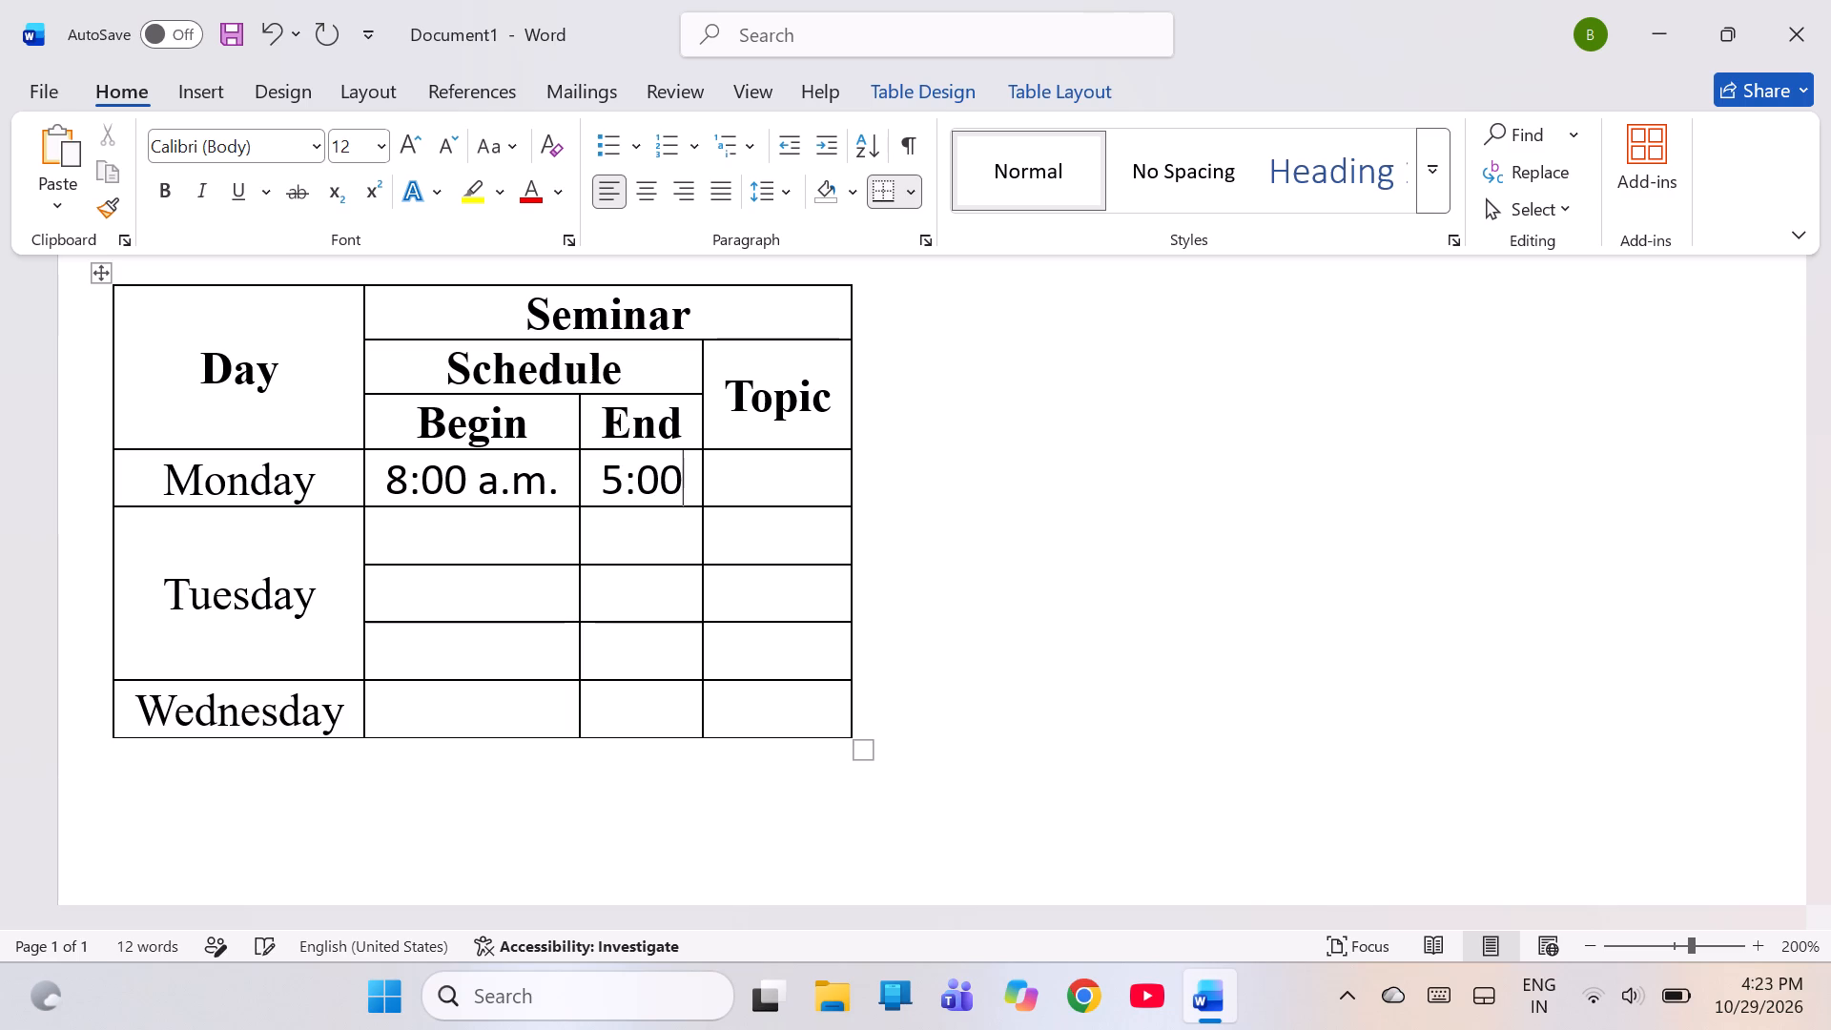
pyautogui.press('space')
pyautogui.write('p.')
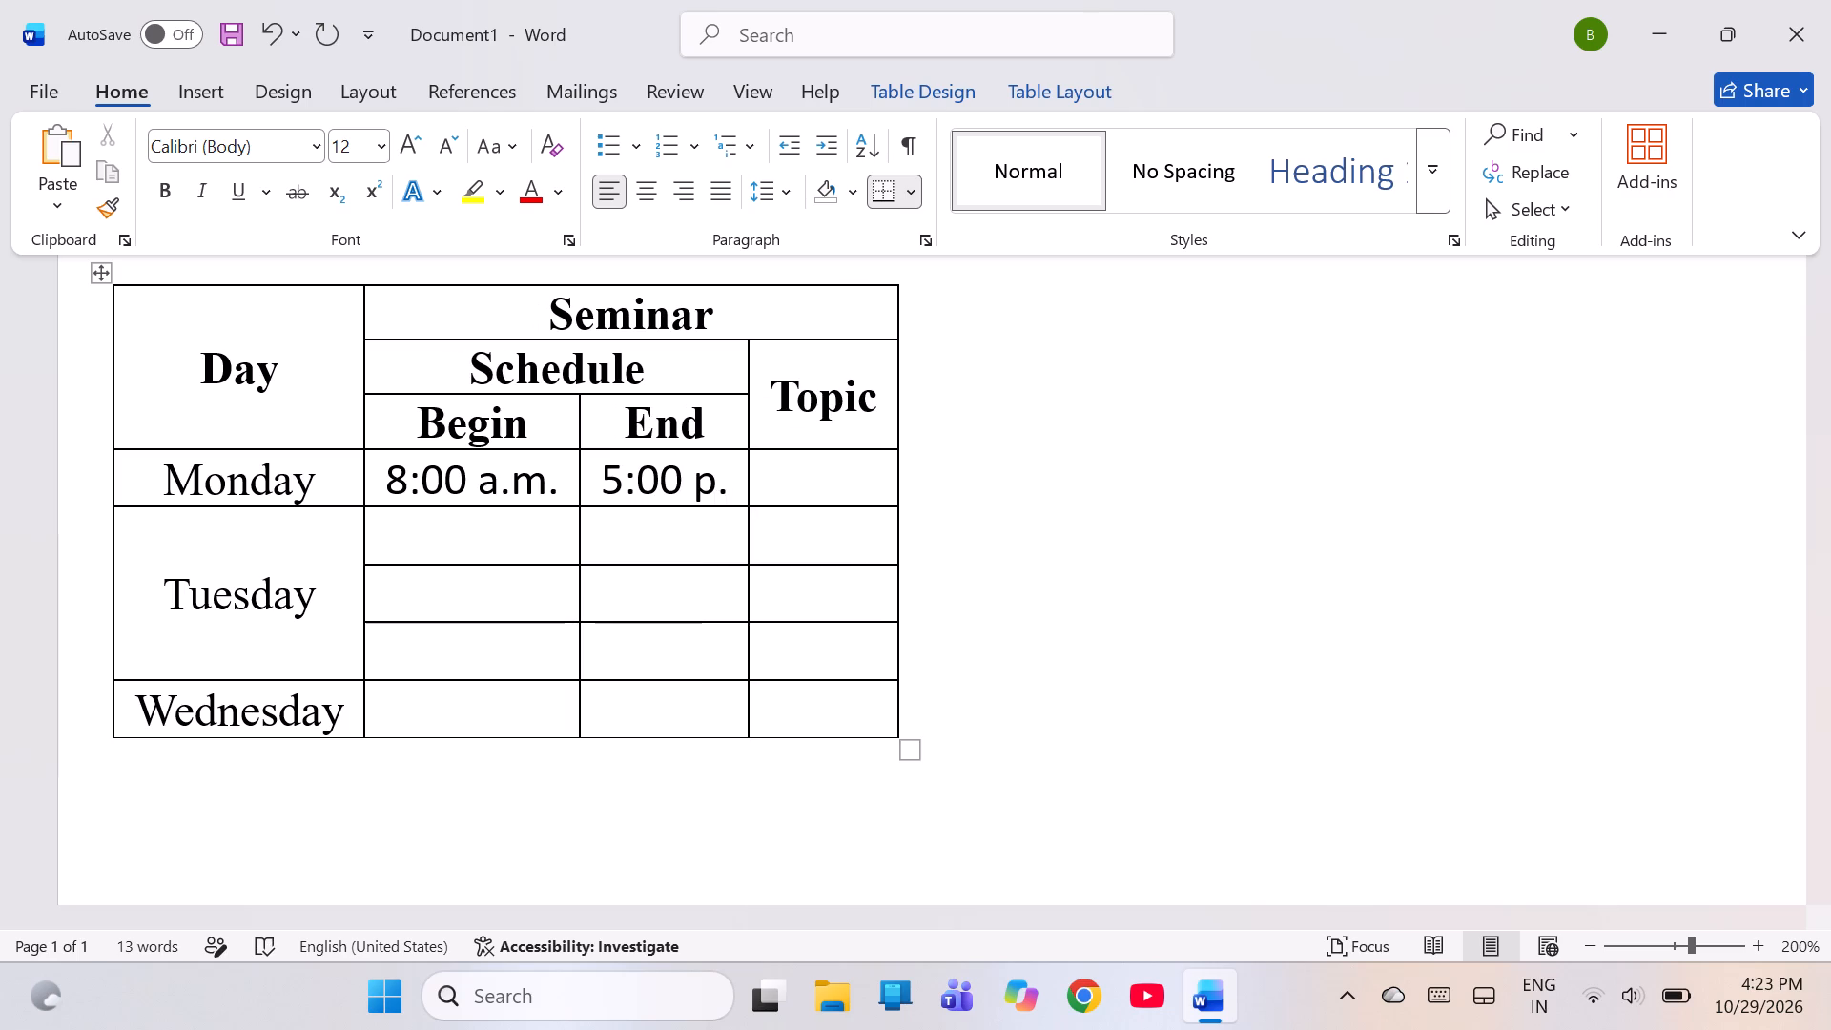
pyautogui.write('m.')
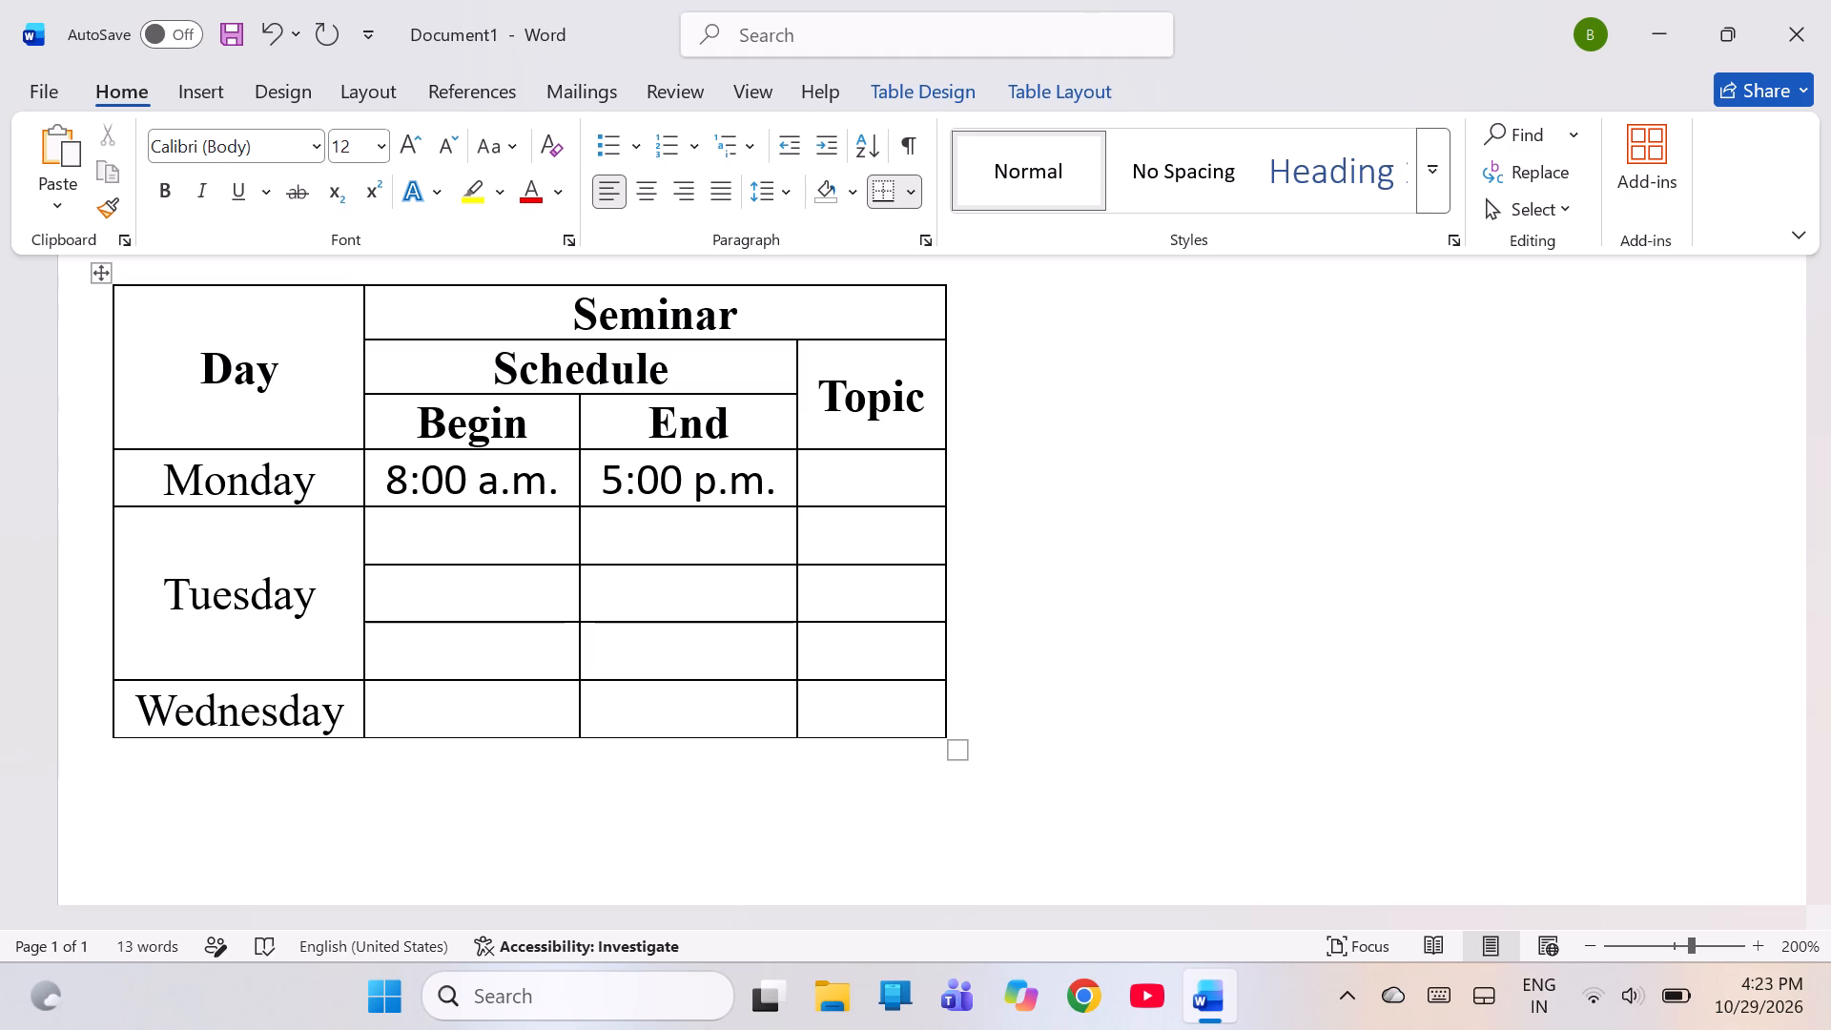
pyautogui.press('Right')
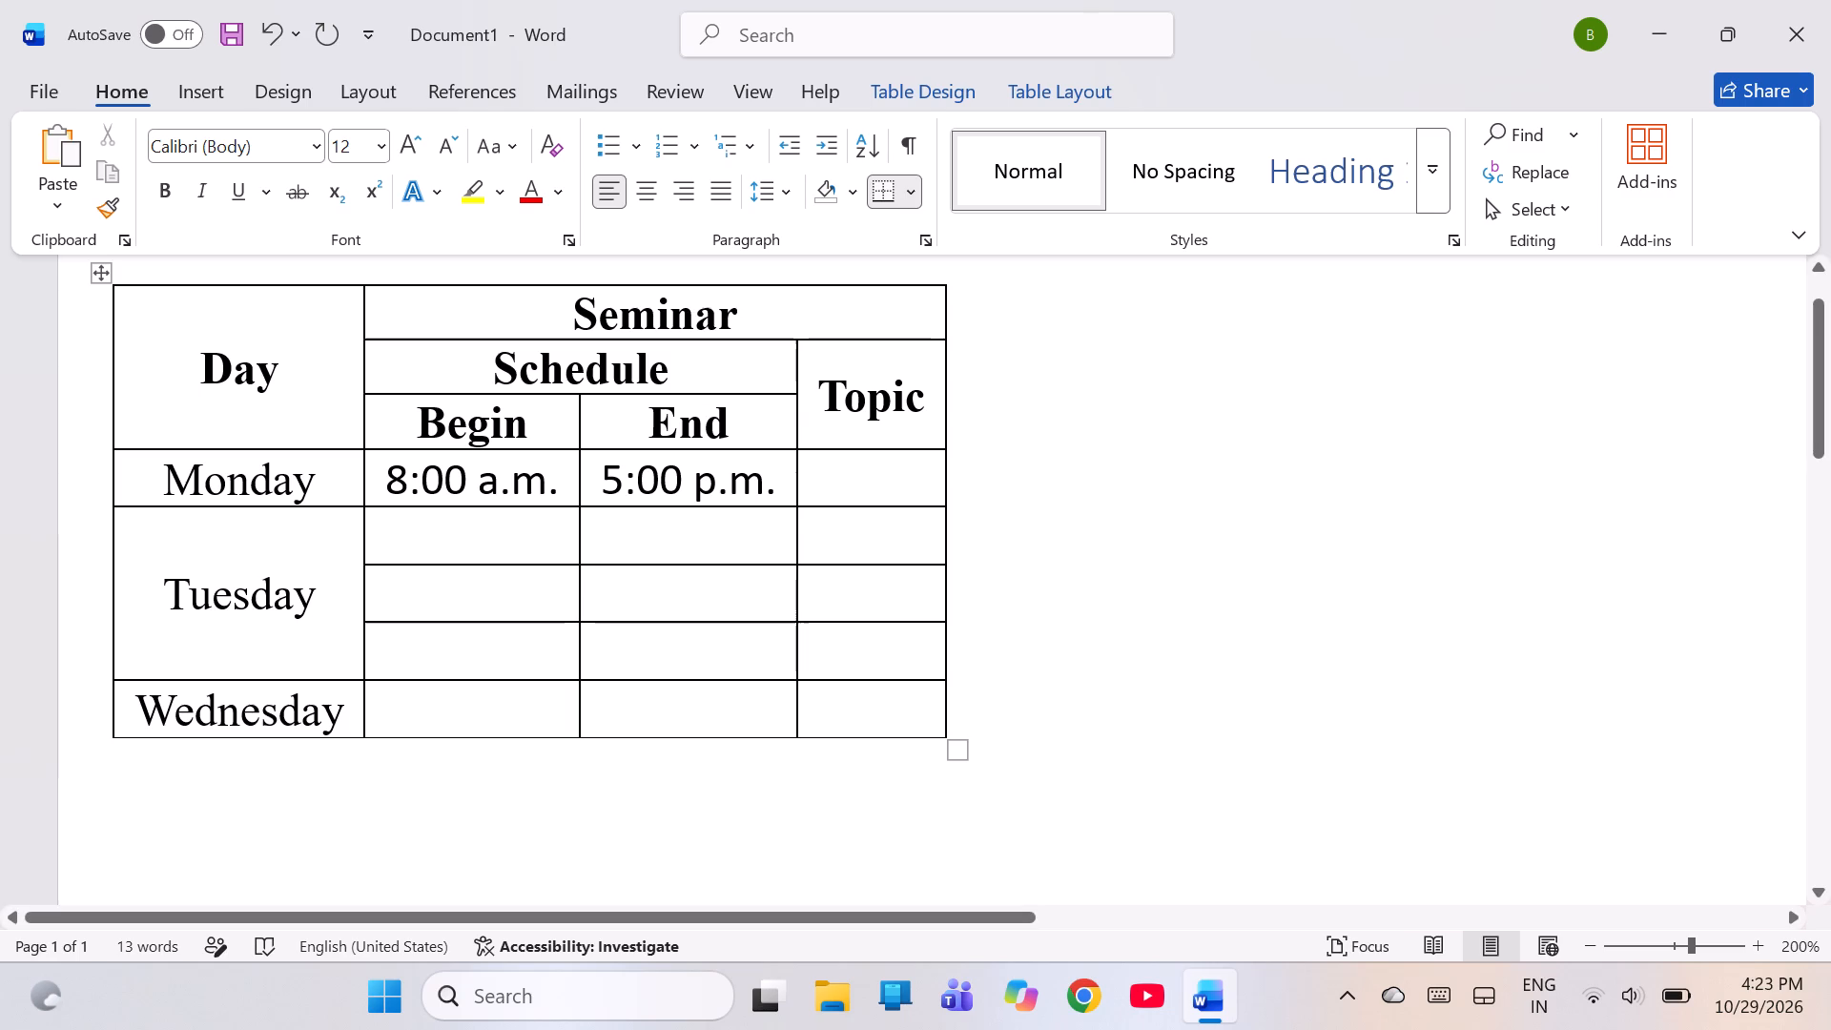
# Enter 8:00 a.m. as the Begin time in the first Tuesday row.
pyautogui.click(421, 542)
pyautogui.press('8')
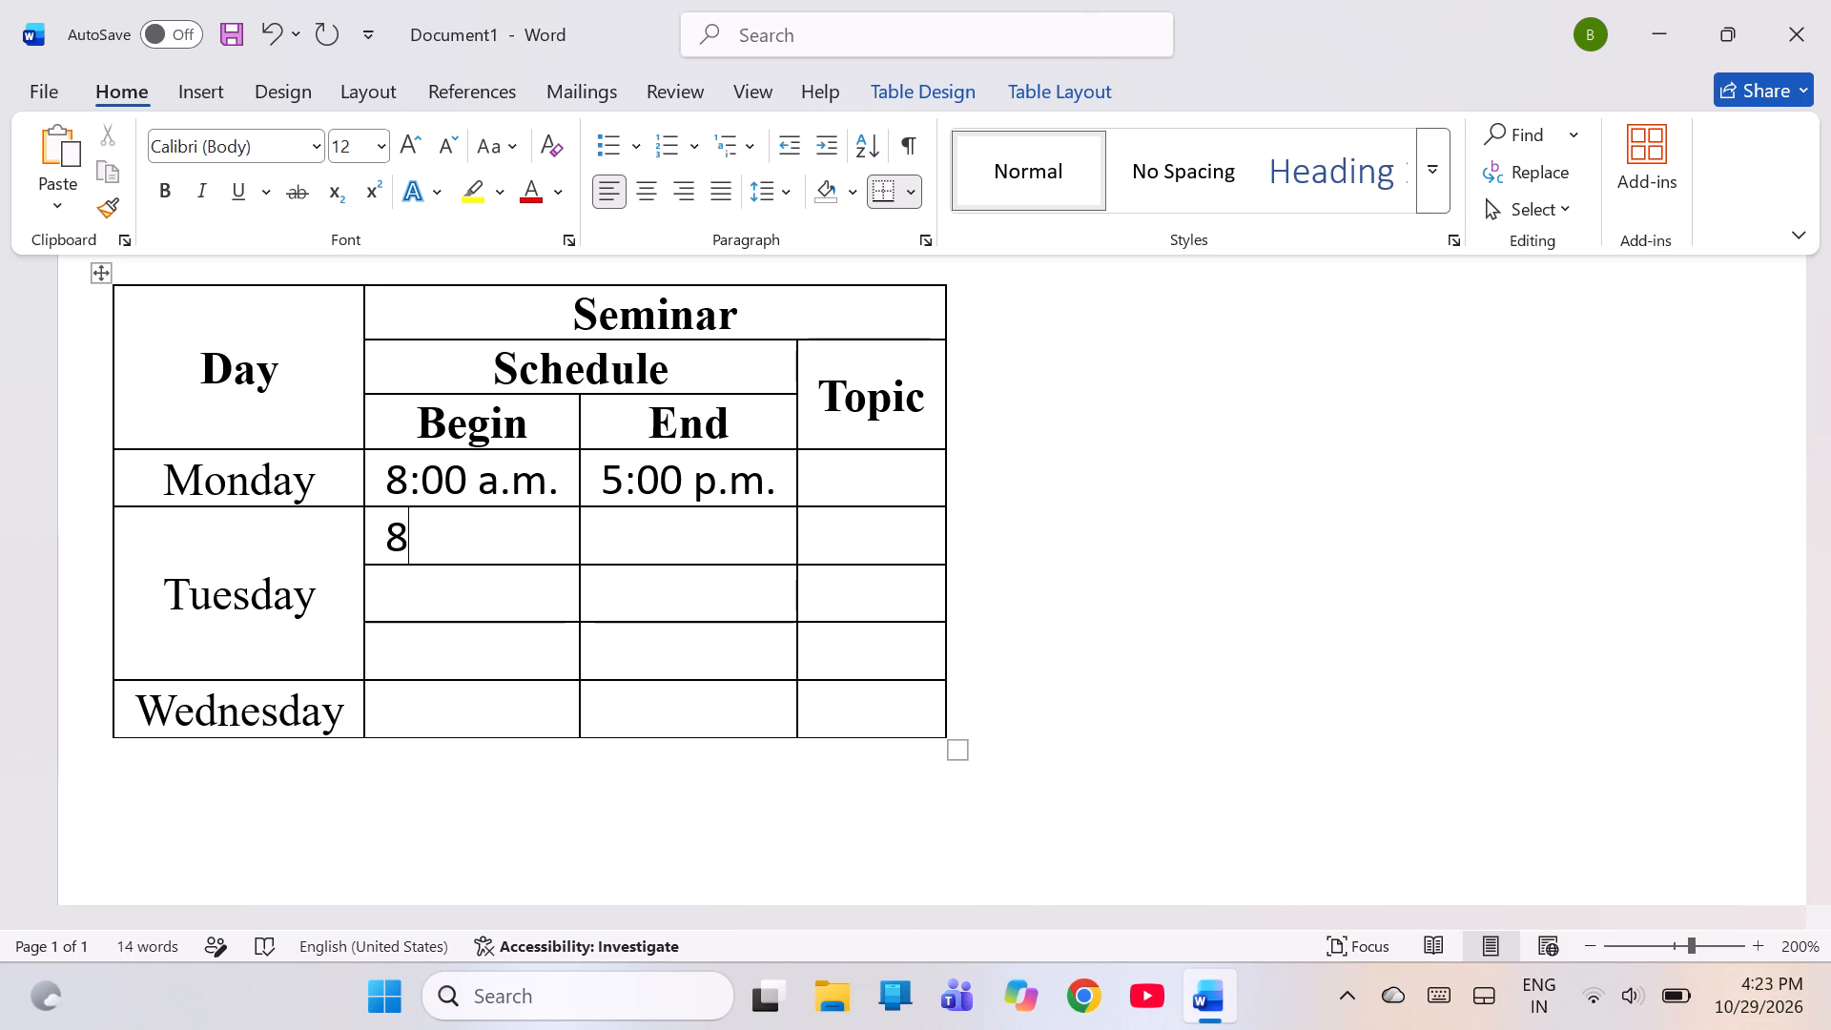
pyautogui.hotkey('shift', ':')
pyautogui.write('00')
pyautogui.press('space')
pyautogui.write('a.')
pyautogui.write('m.')
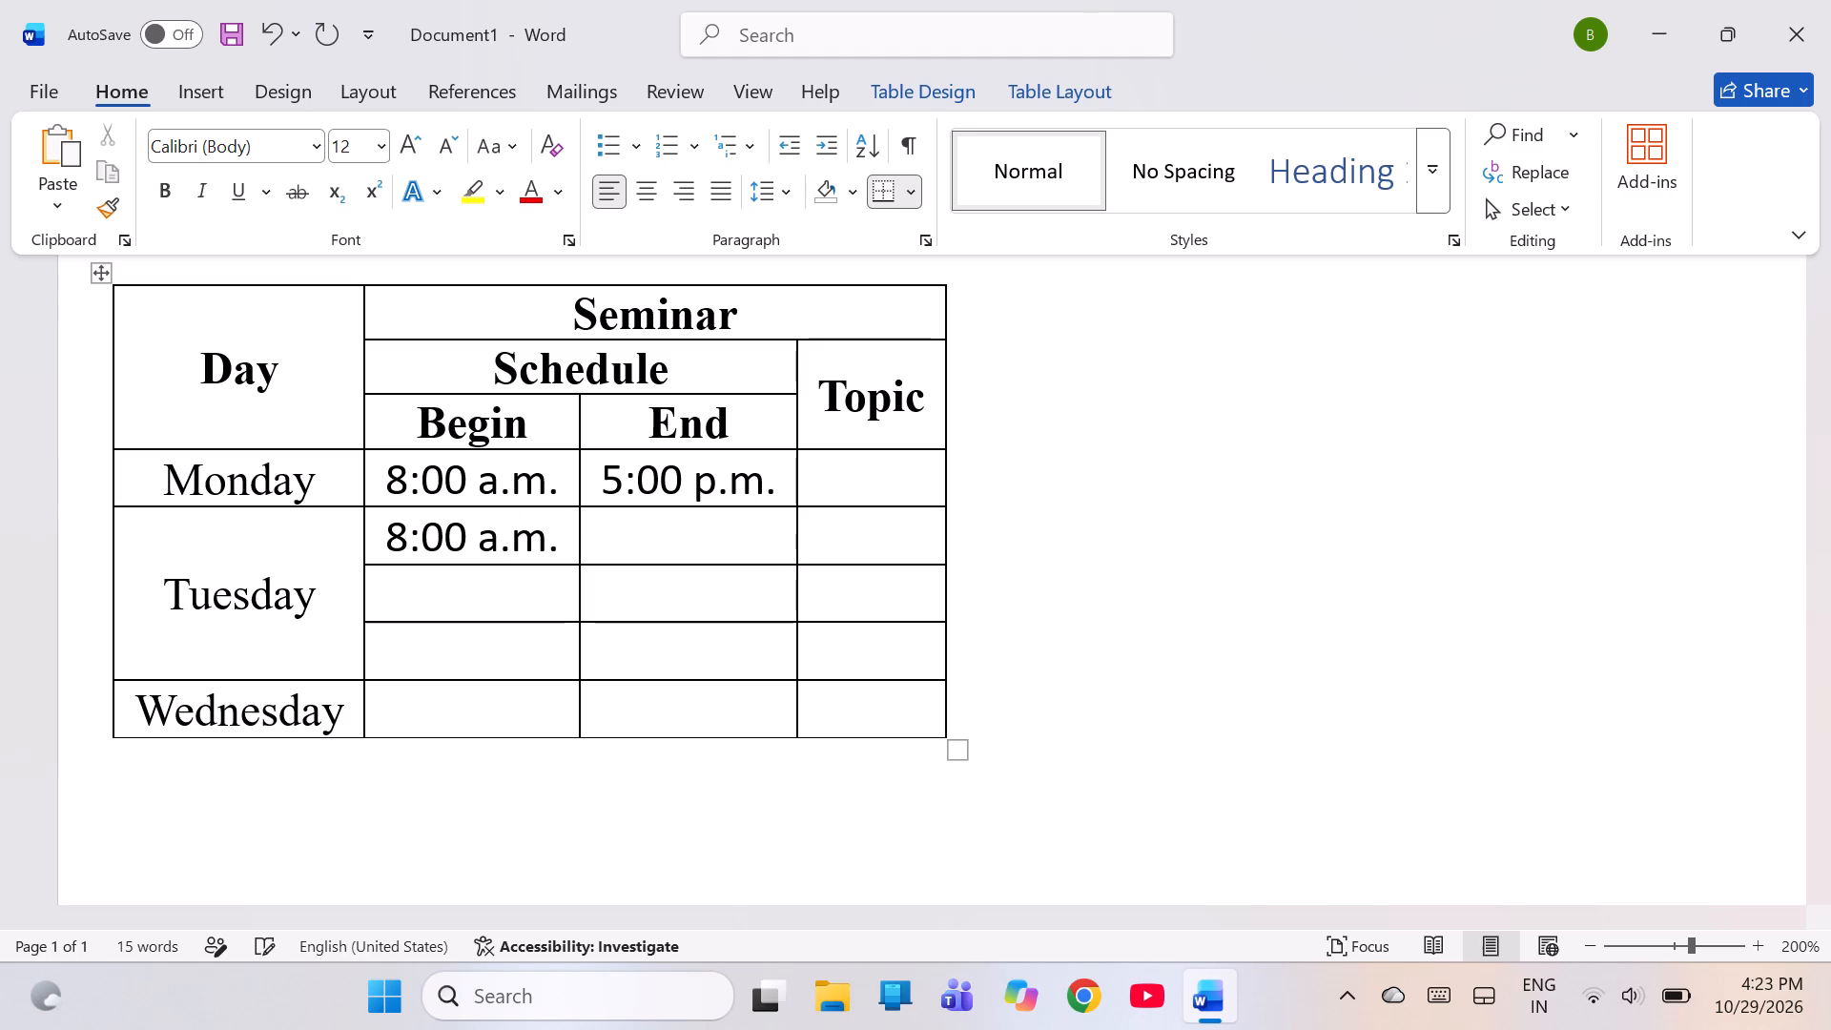
# Enter 11:00 a.m. as the End time in the first Tuesday row.
pyautogui.press('Right')
pyautogui.write('11')
pyautogui.hotkey('shift', ':')
pyautogui.write('00')
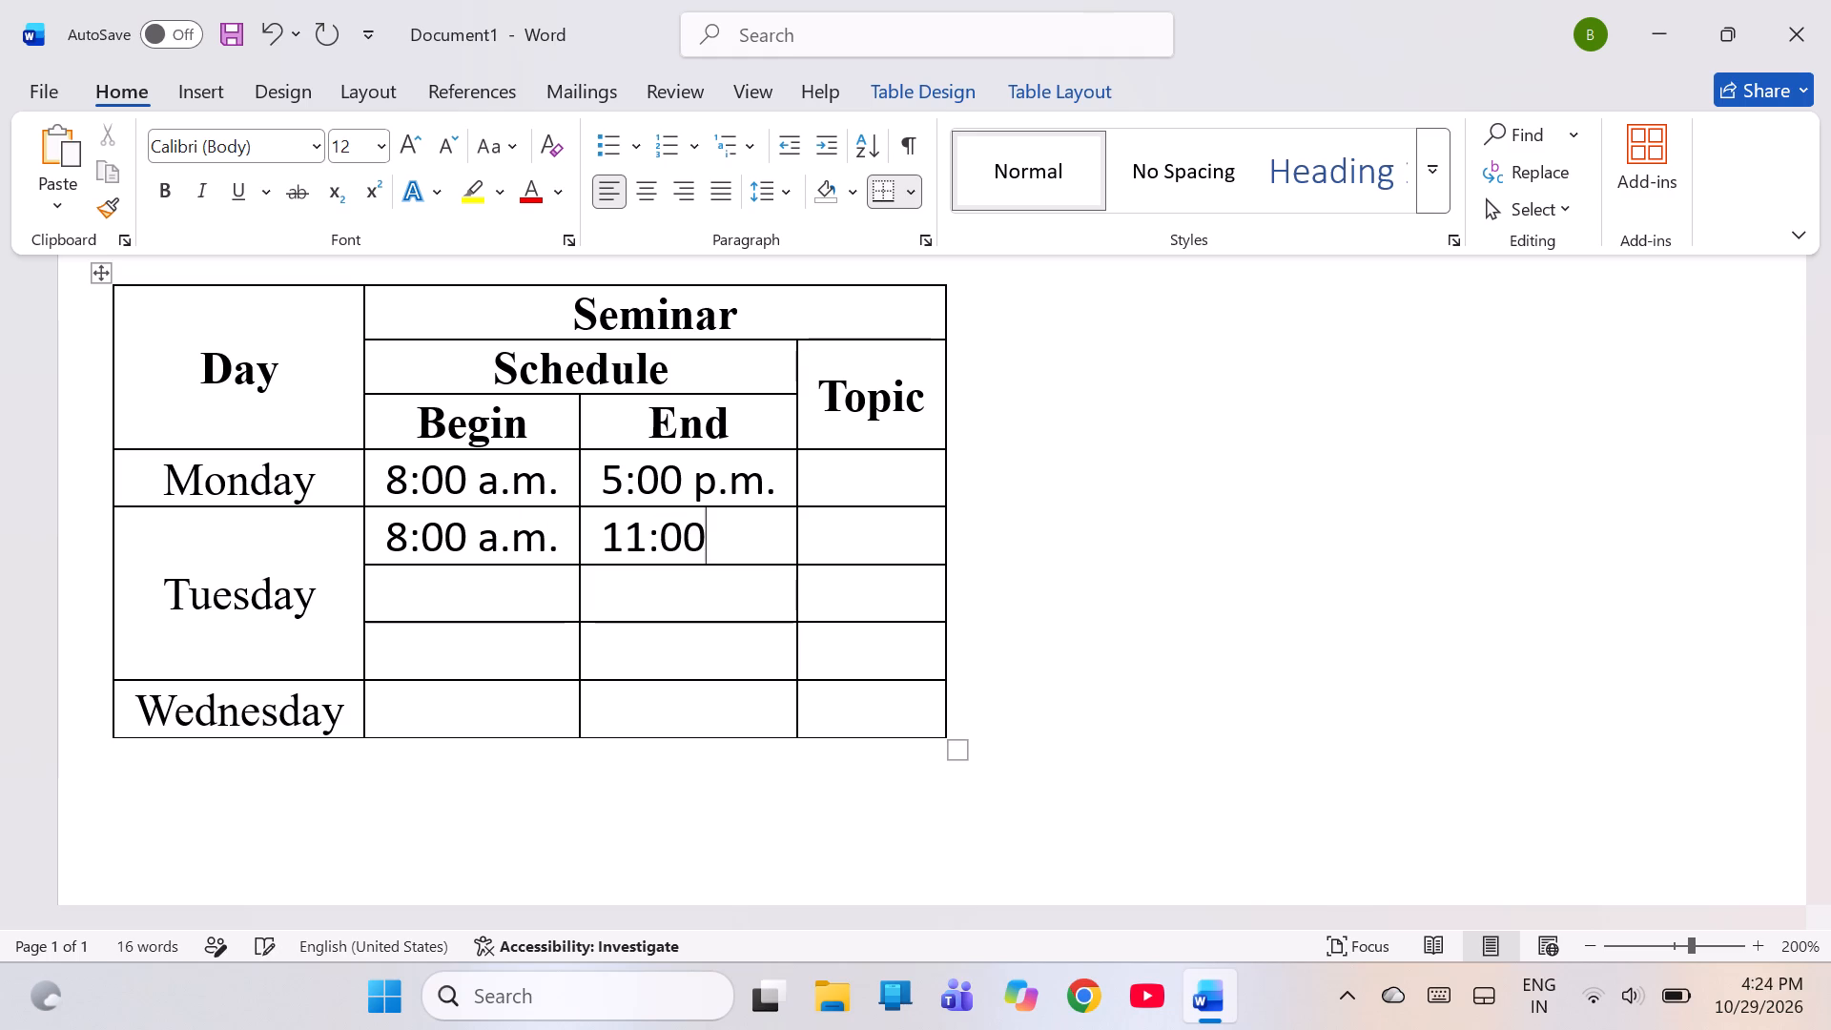
pyautogui.press('space')
pyautogui.press('a')
pyautogui.write('.m.')
# Enter 11:00 a.m. as the Begin time in the second Tuesday row.
pyautogui.press('Down')
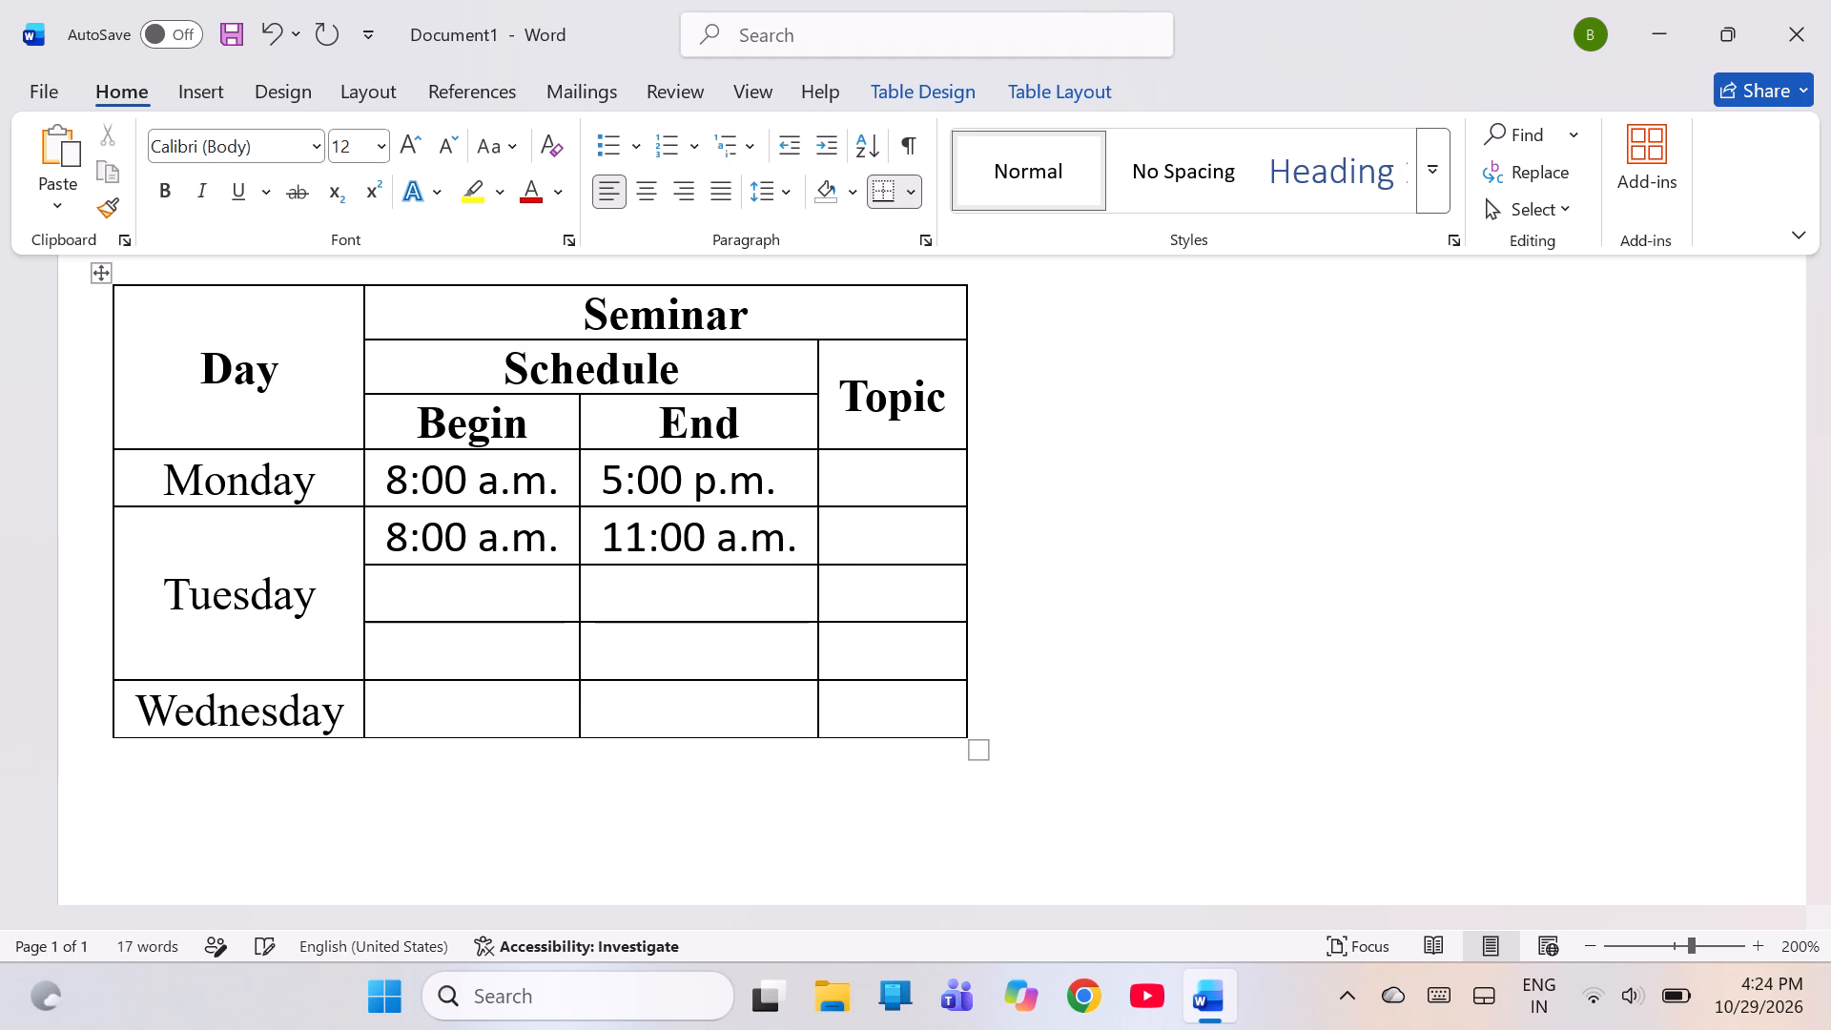
pyautogui.press('Left')
pyautogui.write('11')
pyautogui.hotkey('shift', ':')
pyautogui.write('00')
pyautogui.press('space')
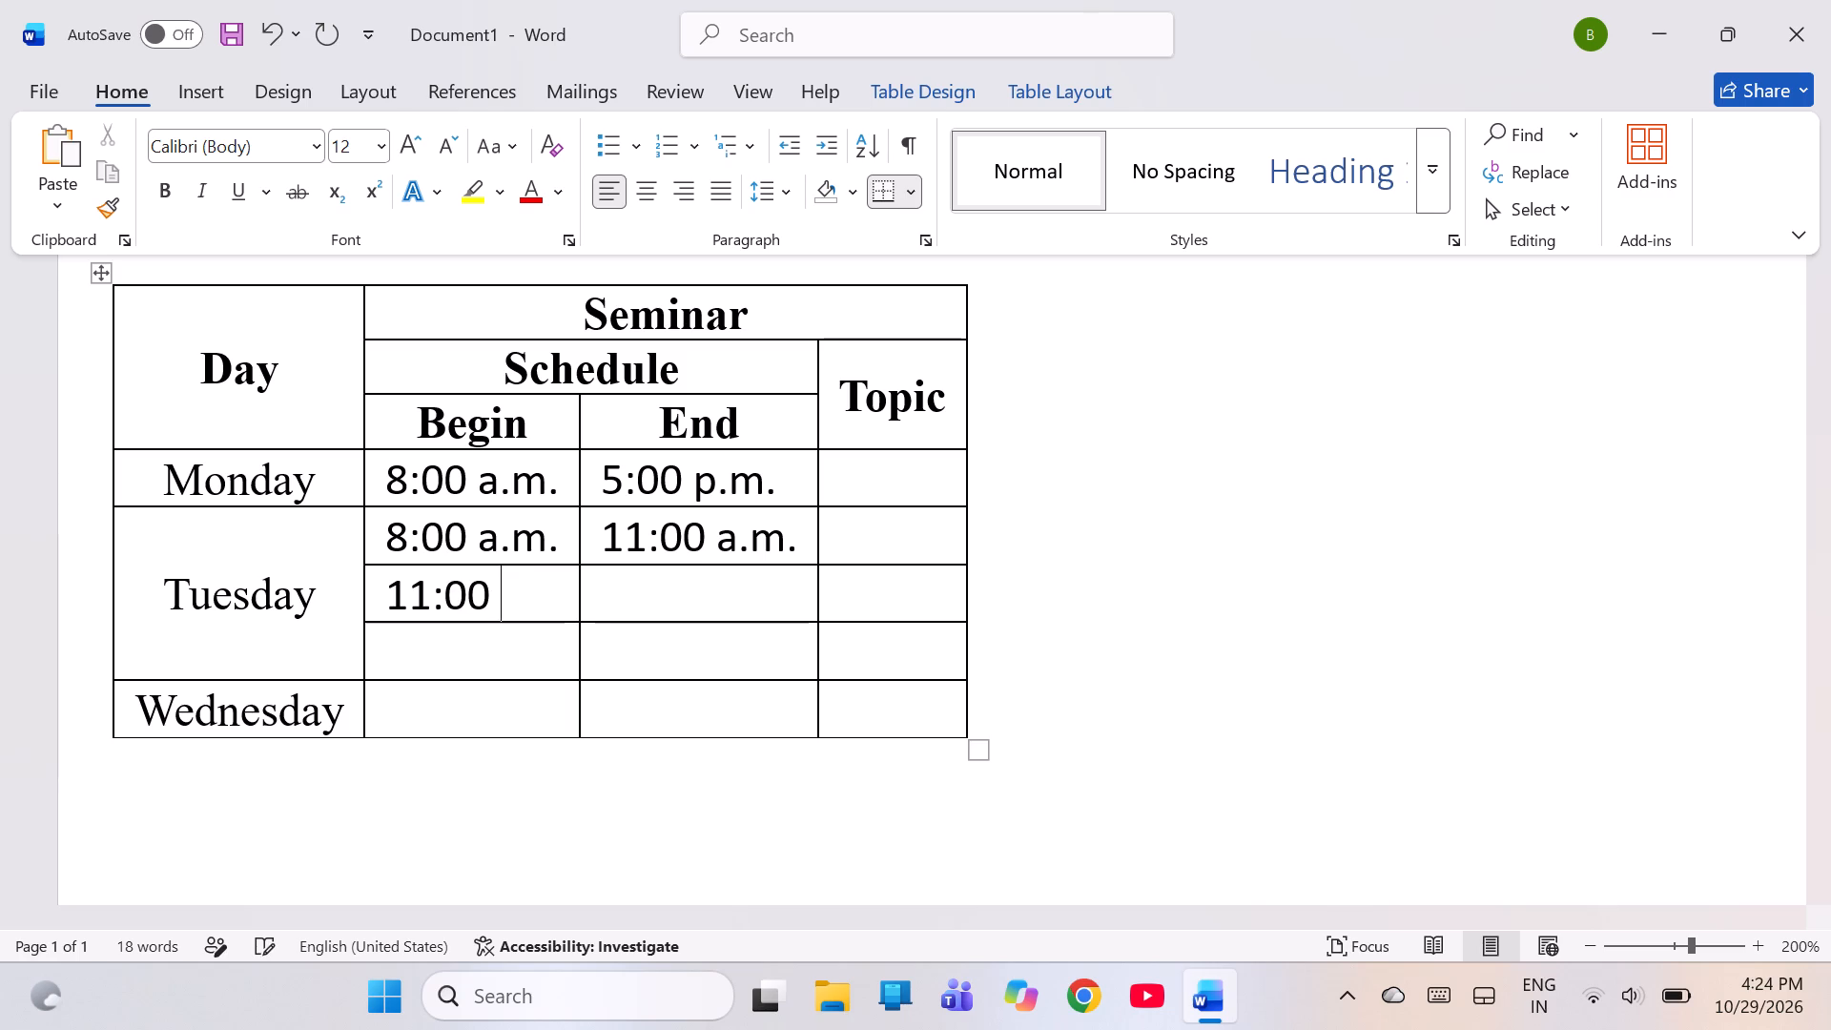
pyautogui.press('a')
pyautogui.write('.m')
pyautogui.press('.')
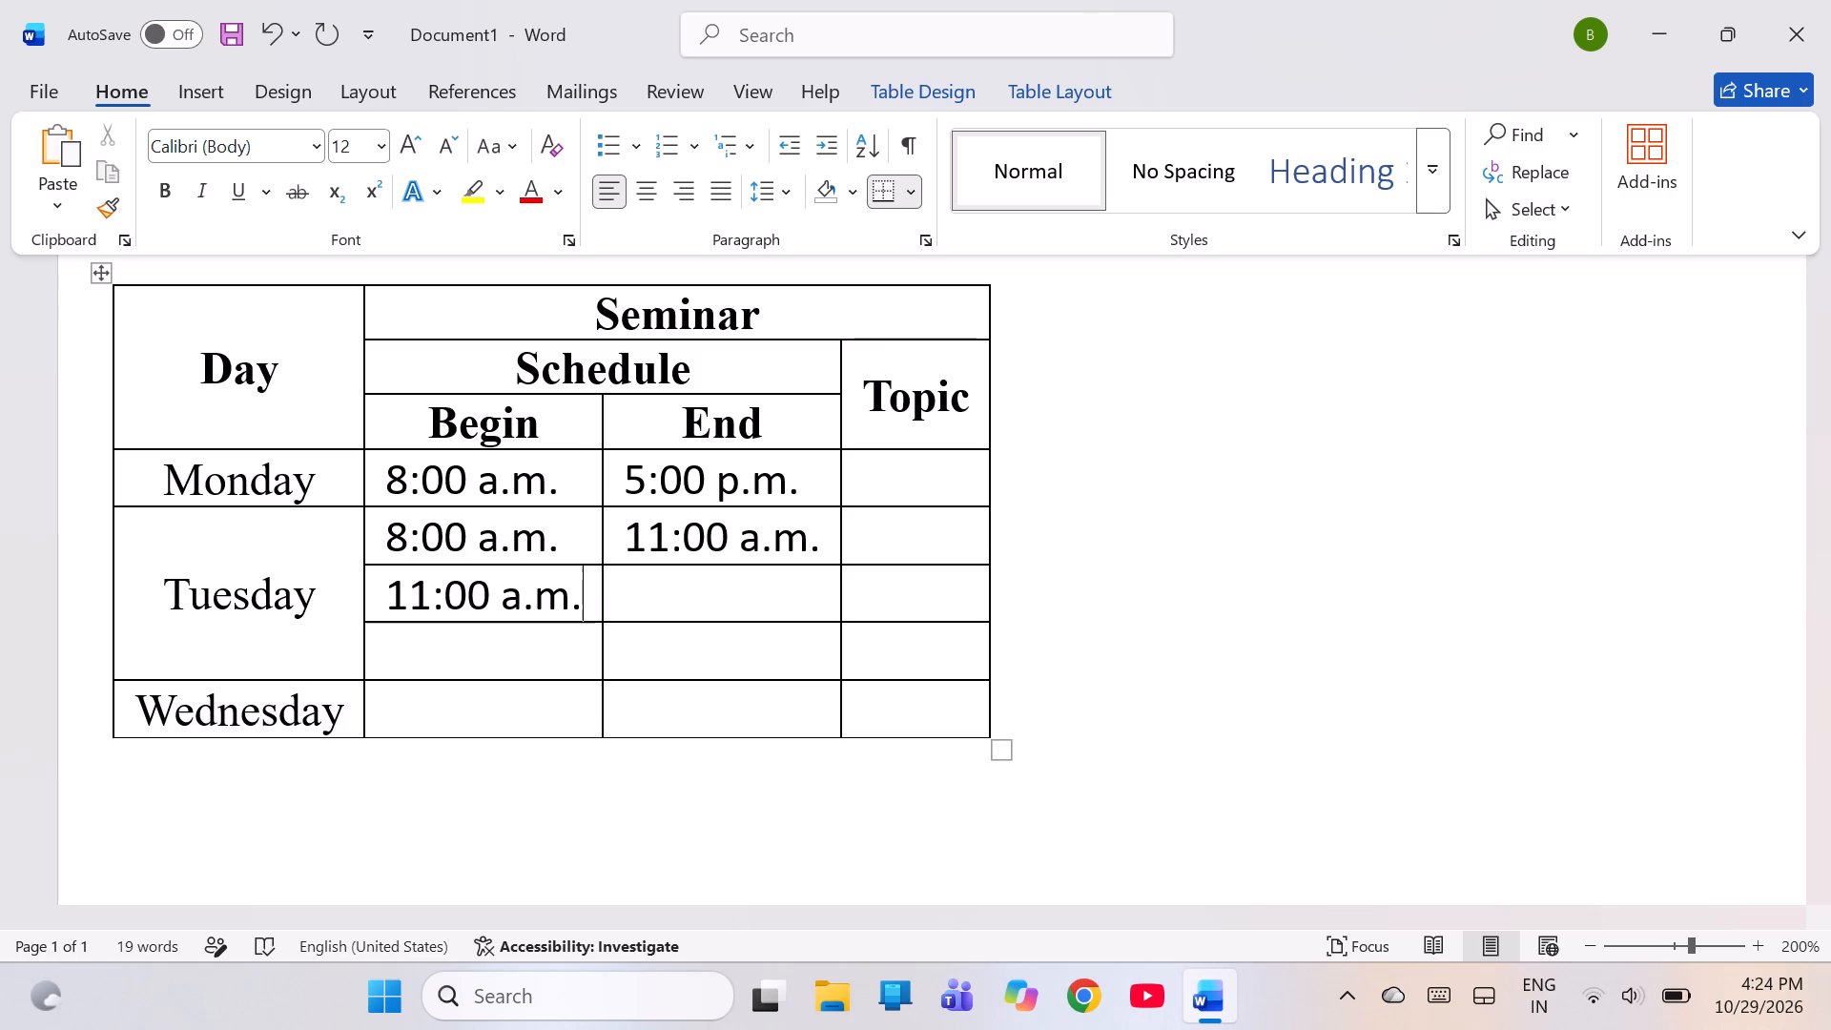
# Enter 2:00 p.m. as the End time in the second Tuesday row.
pyautogui.press('Right')
pyautogui.press('2')
pyautogui.hotkey('shift', ':')
pyautogui.write('00')
pyautogui.press('space')
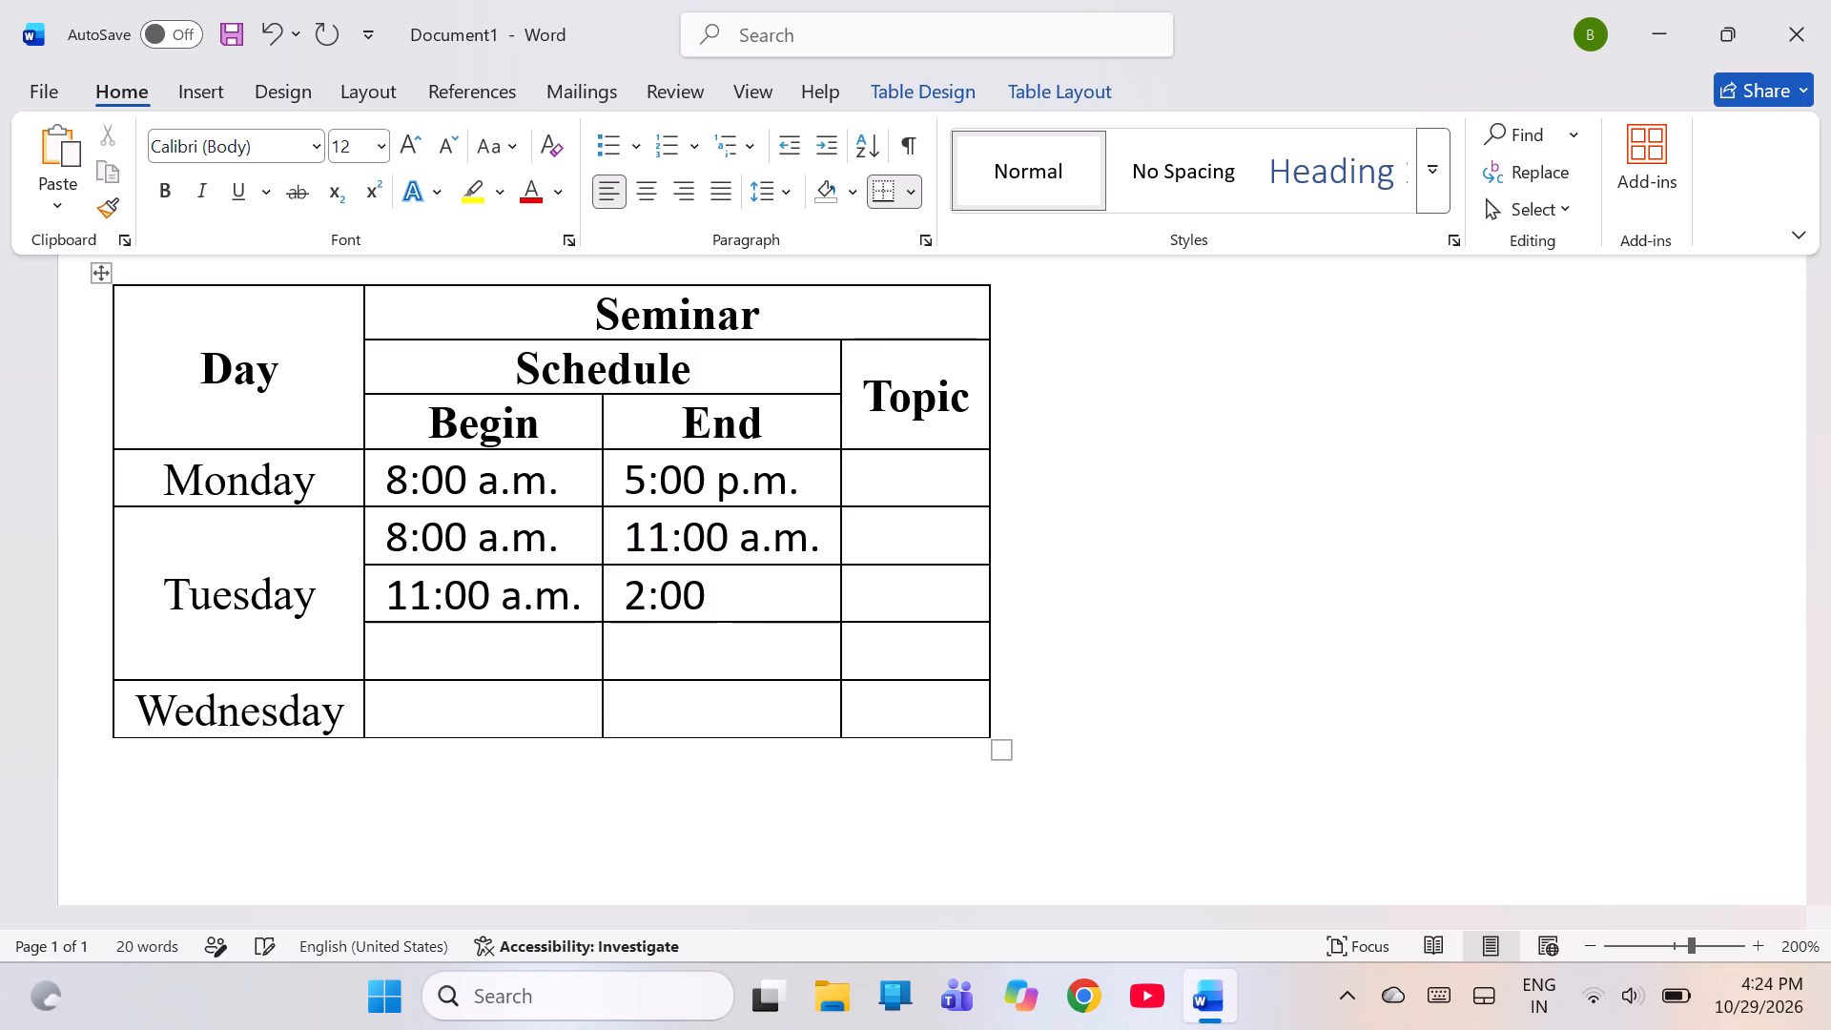
pyautogui.write('p')
pyautogui.write('.m')
pyautogui.press('.')
# Enter 2:00 p.m. as the Begin time in the third Tuesday row.
pyautogui.press('Down')
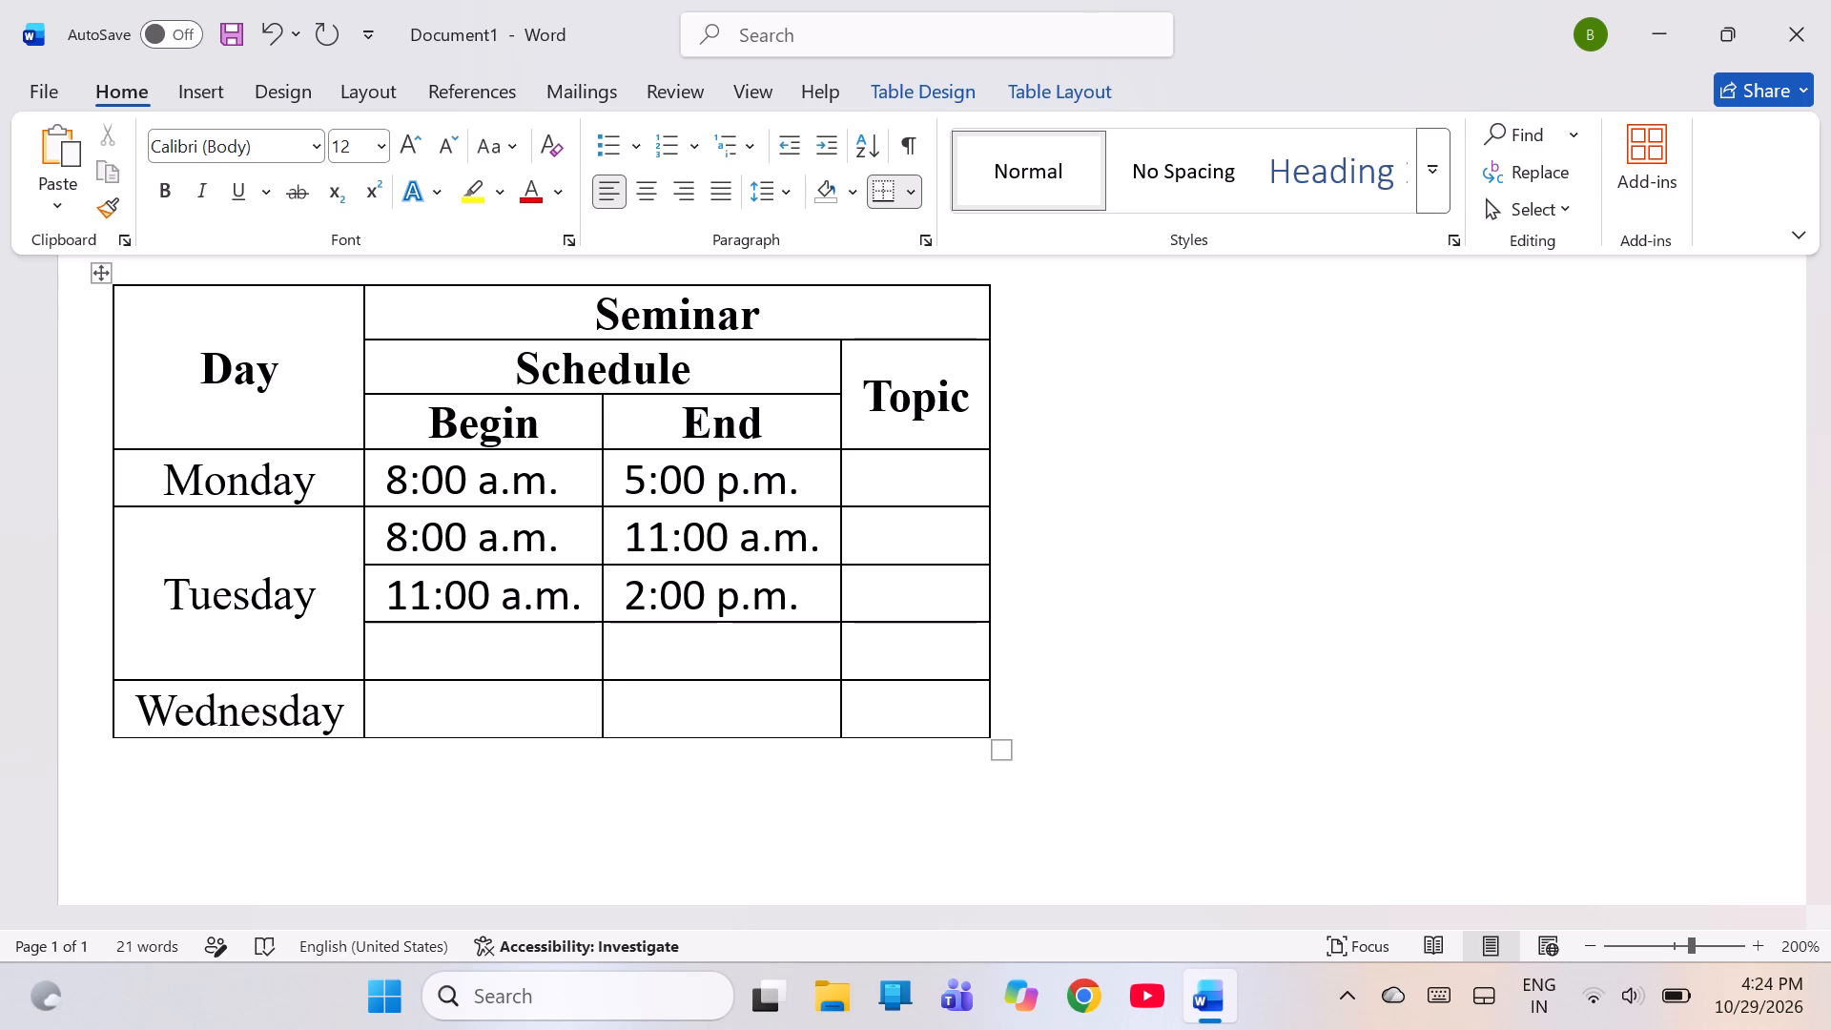
pyautogui.press('Left')
pyautogui.press('2')
pyautogui.write(':00')
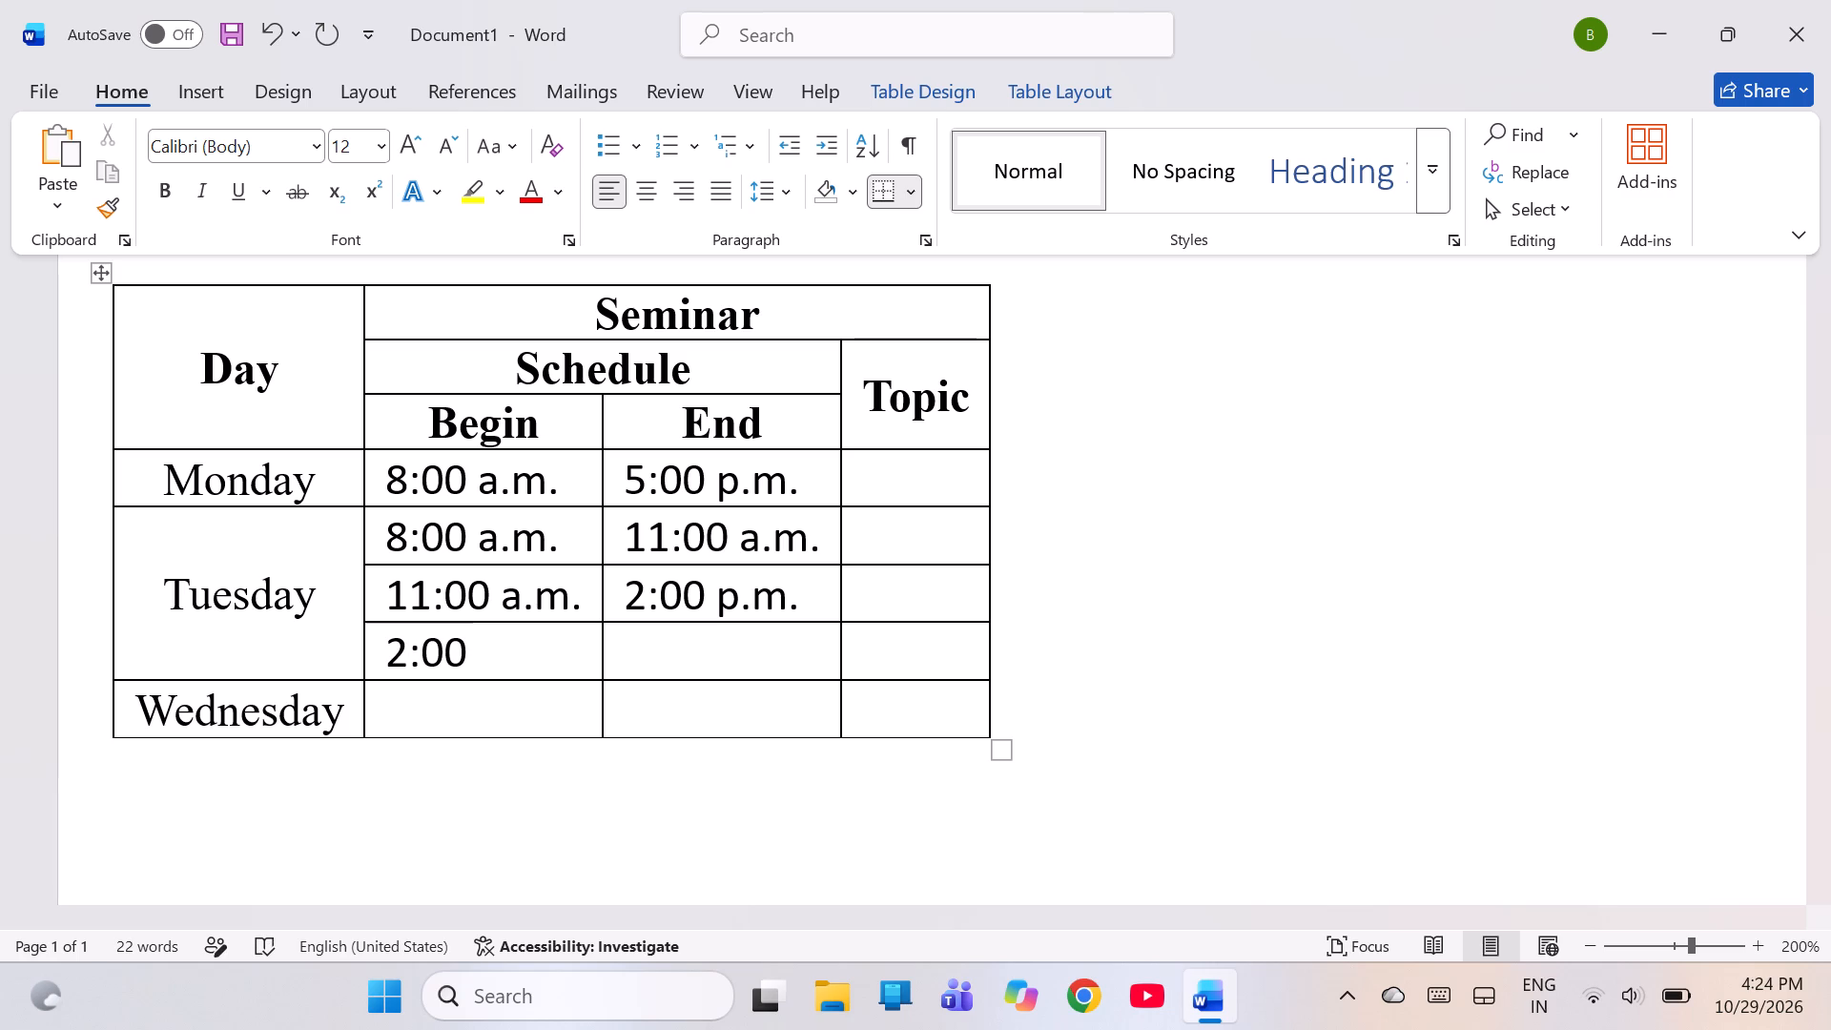
pyautogui.press('space')
pyautogui.press('p')
pyautogui.write('.m.')
# Enter 5:00 p.m. as the End time in the third Tuesday row.
pyautogui.press('Down')
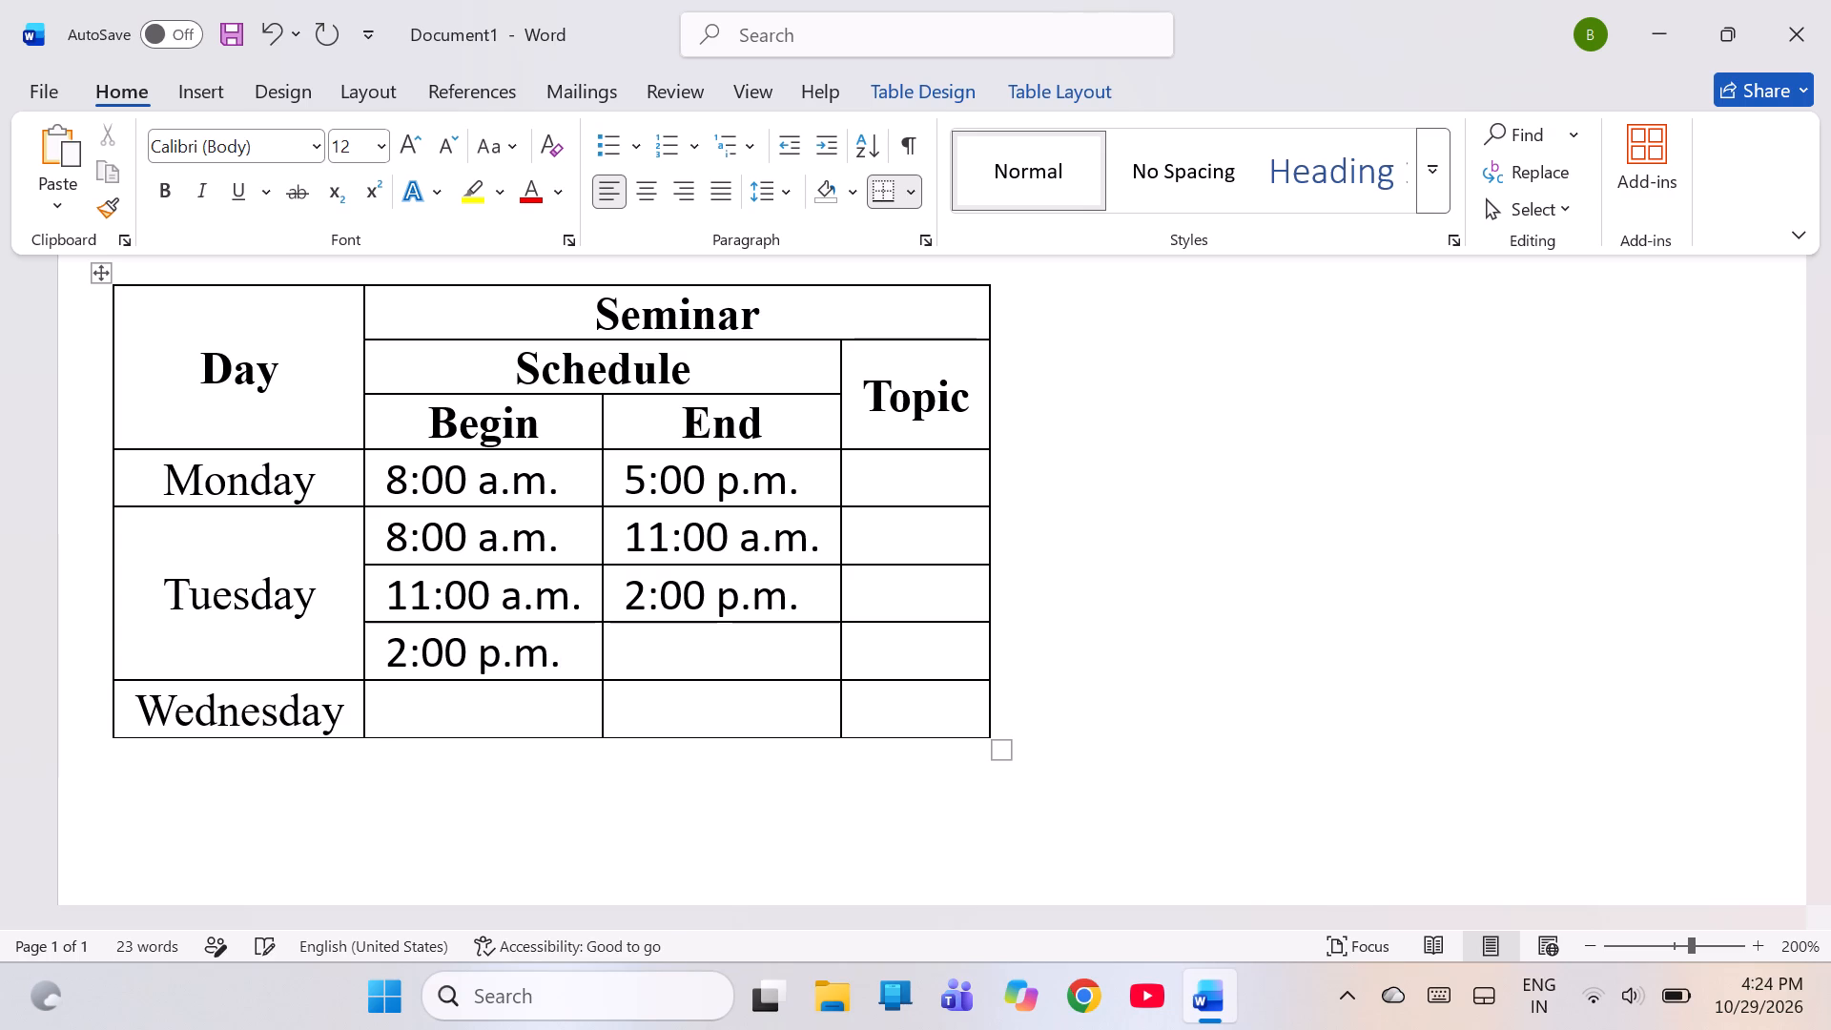
pyautogui.press('Up')
pyautogui.press('Right')
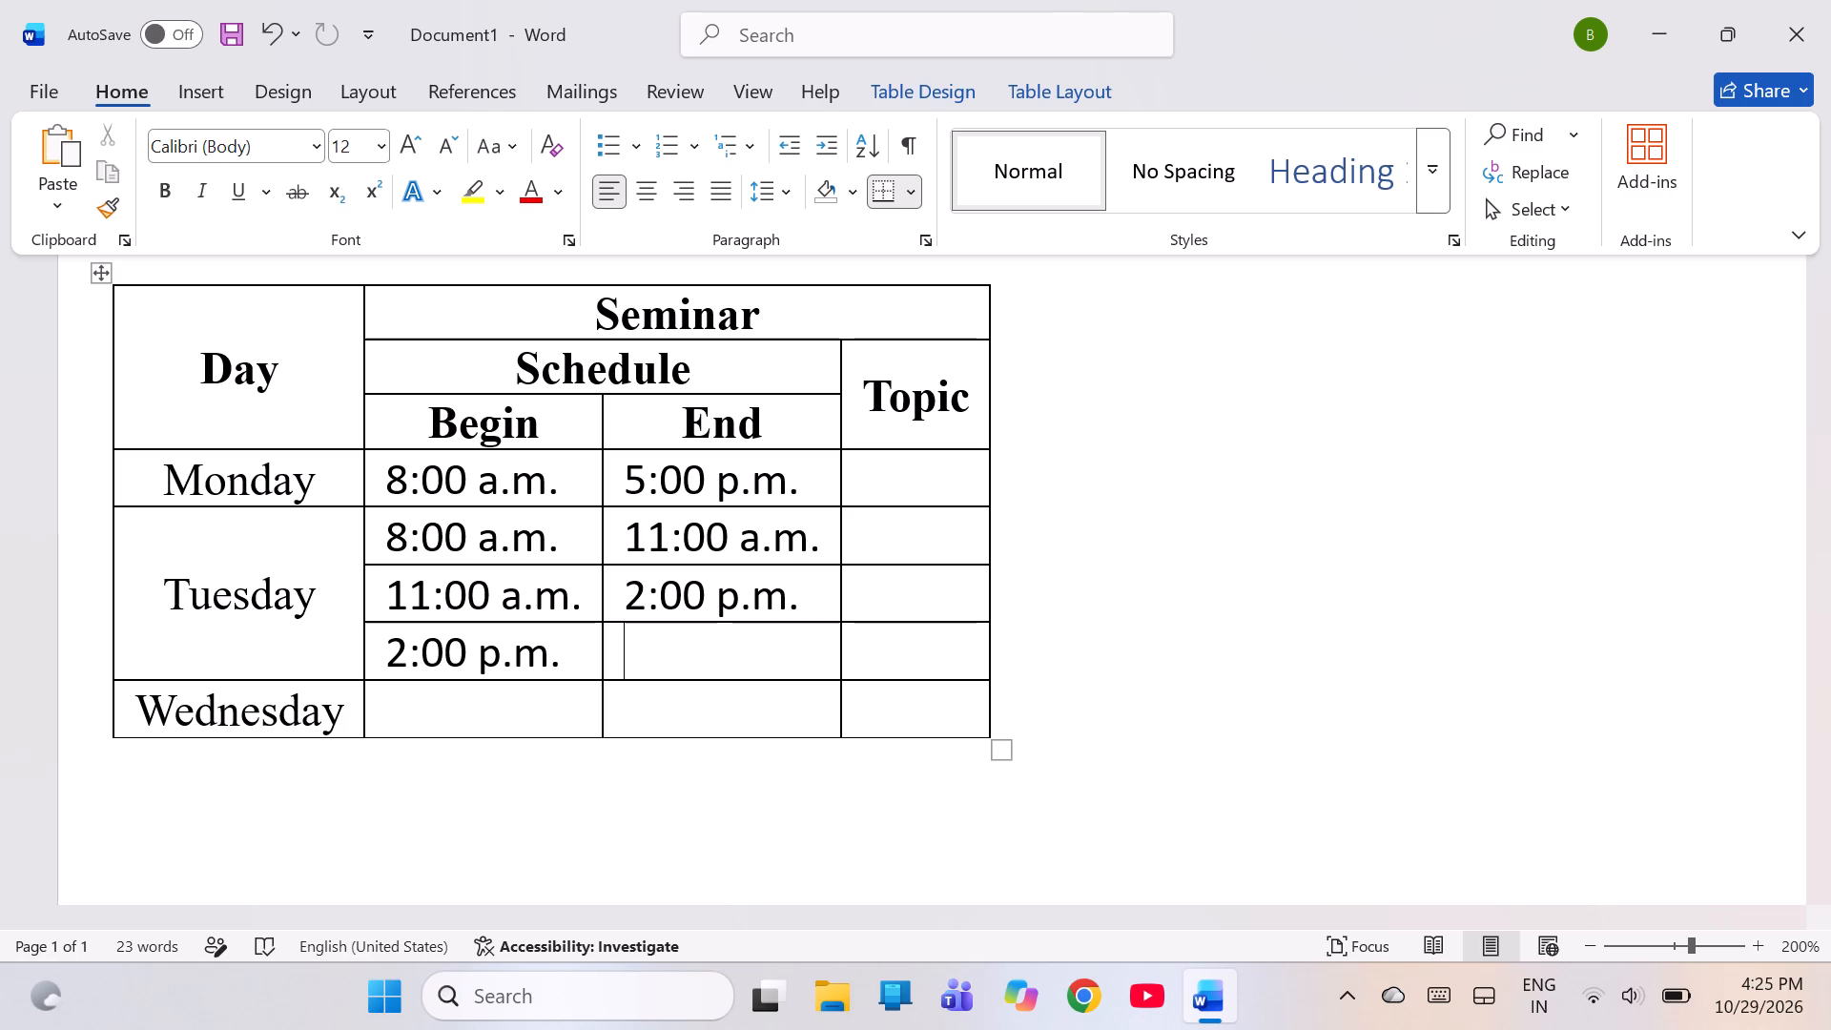
pyautogui.press('5')
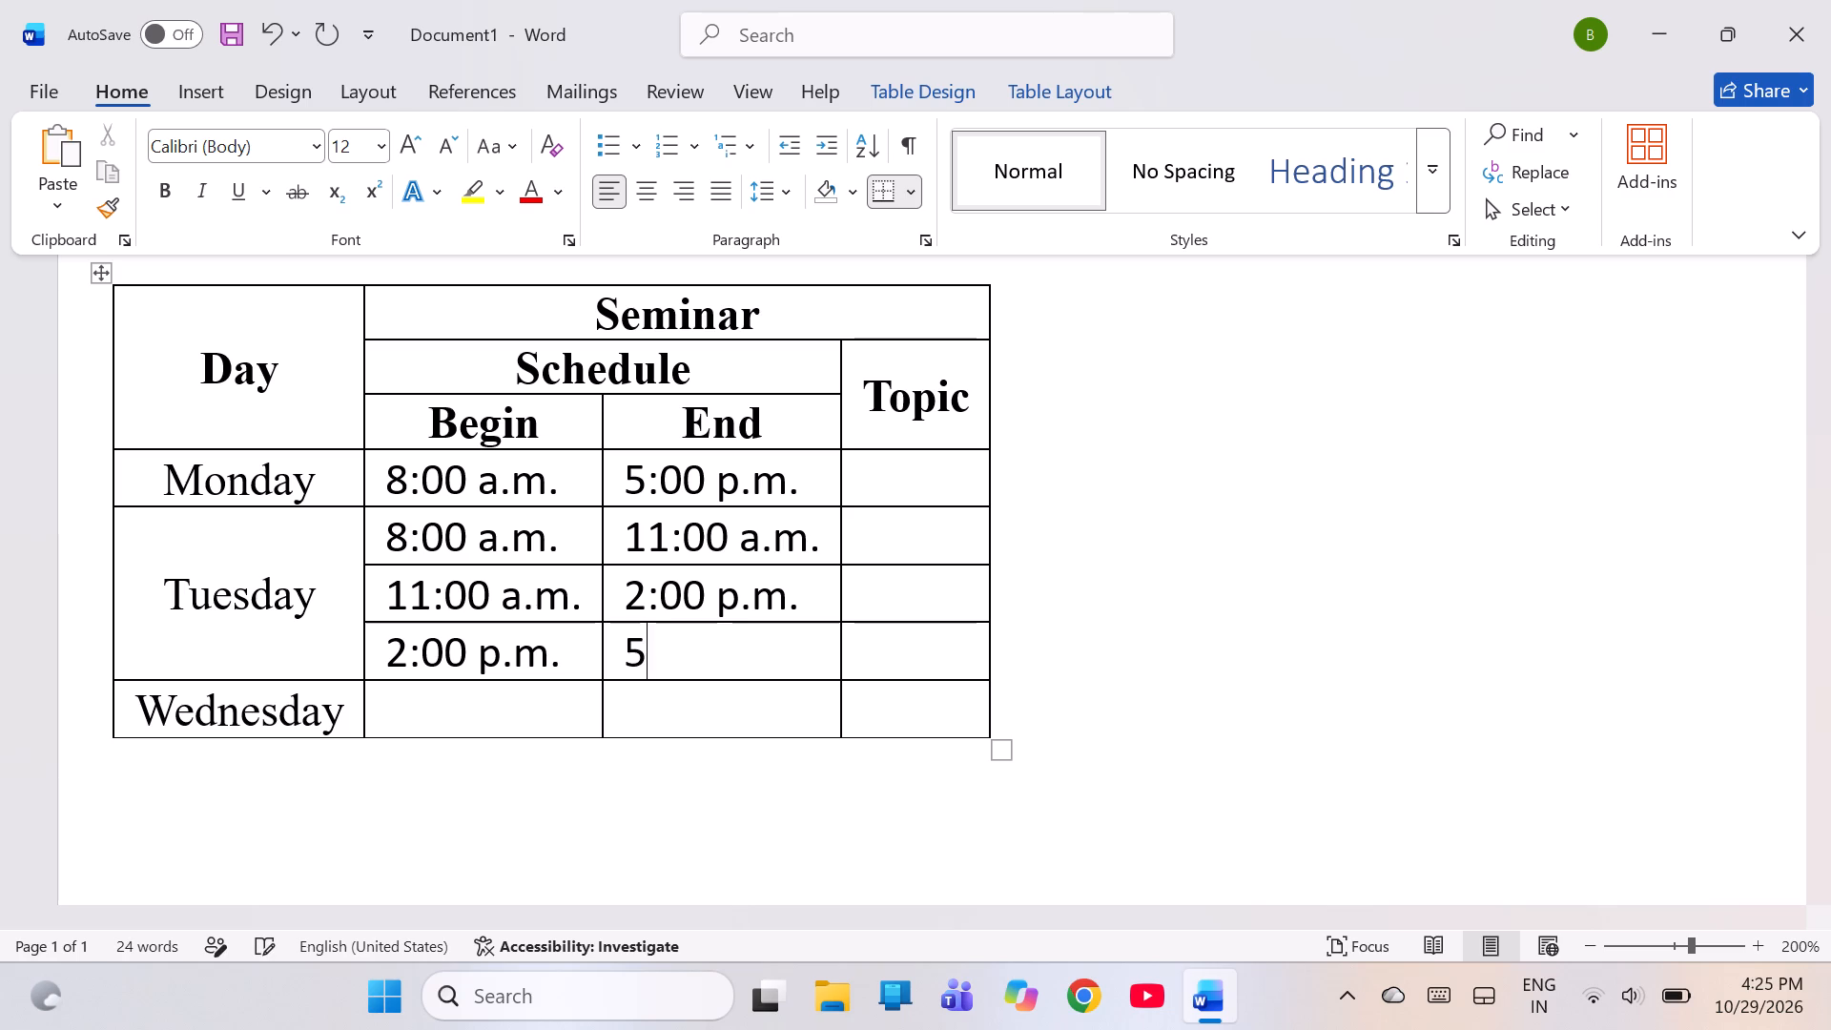
pyautogui.write(':00')
pyautogui.press('space')
pyautogui.write('pm')
pyautogui.press('BackSpace')
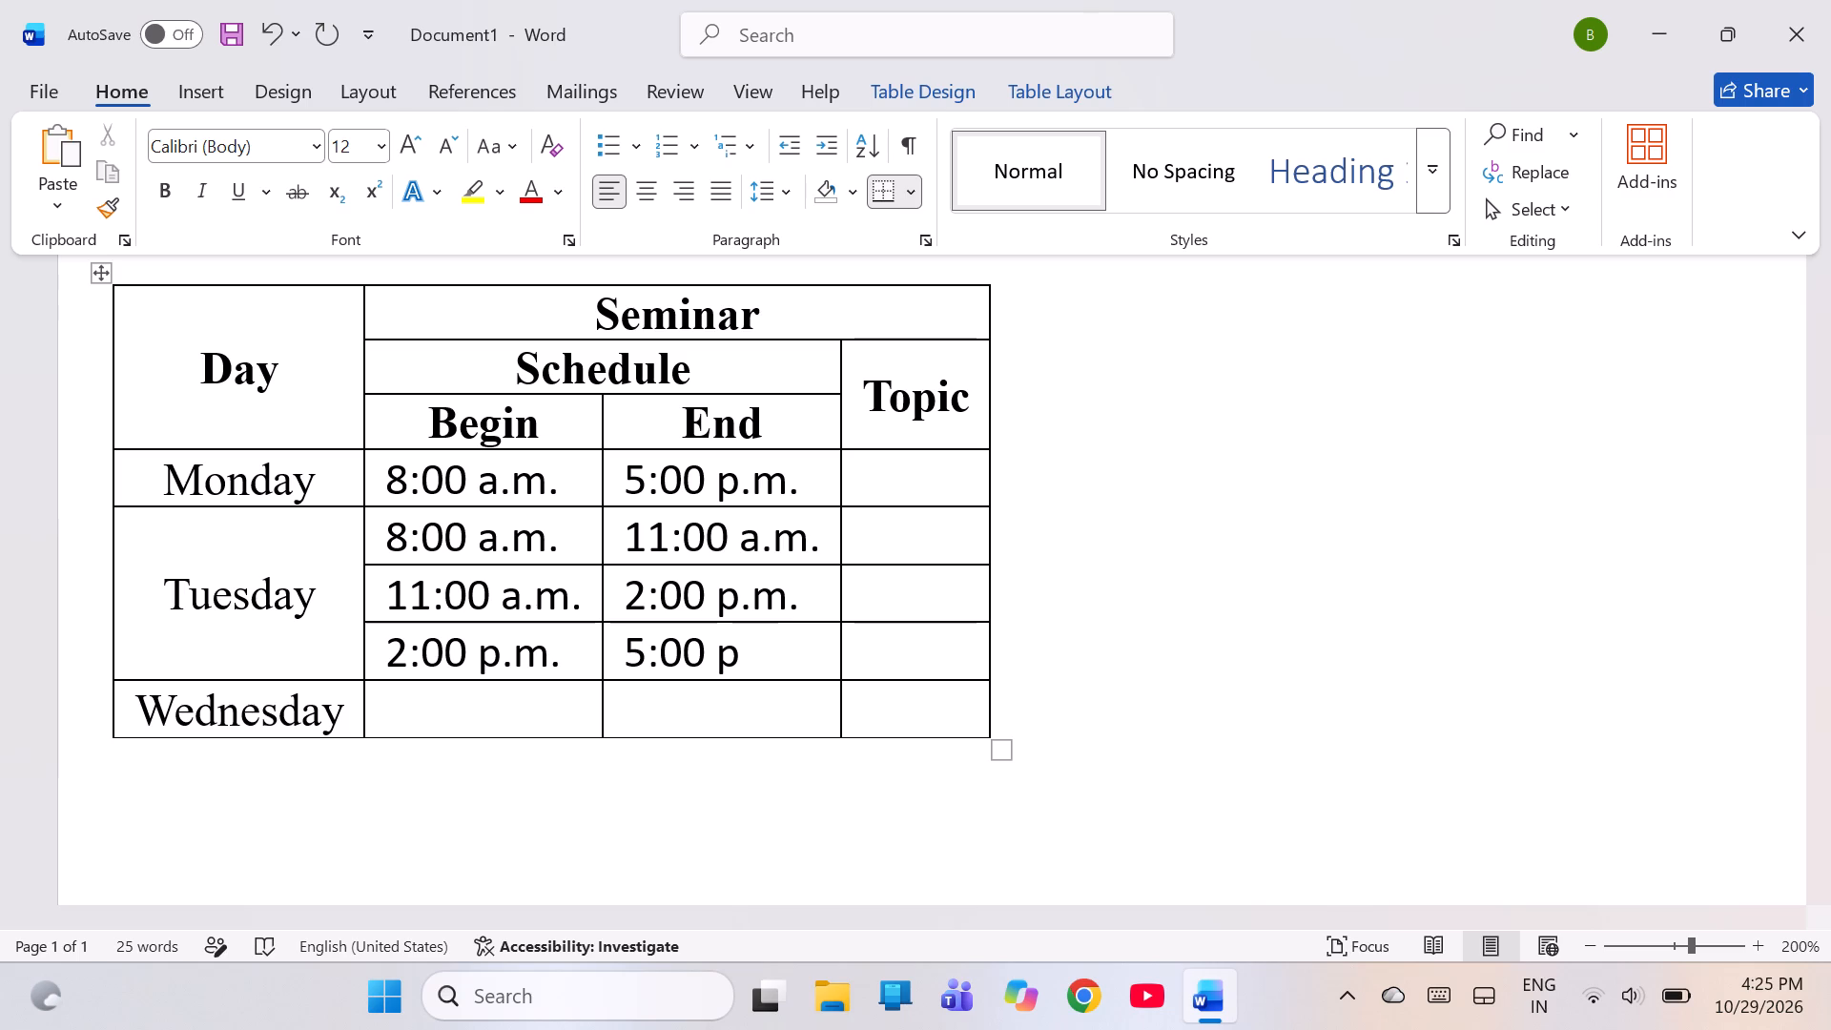
pyautogui.write('.m.')
# Enter 8:00 a.m. as the Begin time in the Wednesday row.
pyautogui.press('Down')
pyautogui.press('Left')
pyautogui.press('8')
pyautogui.press(';')
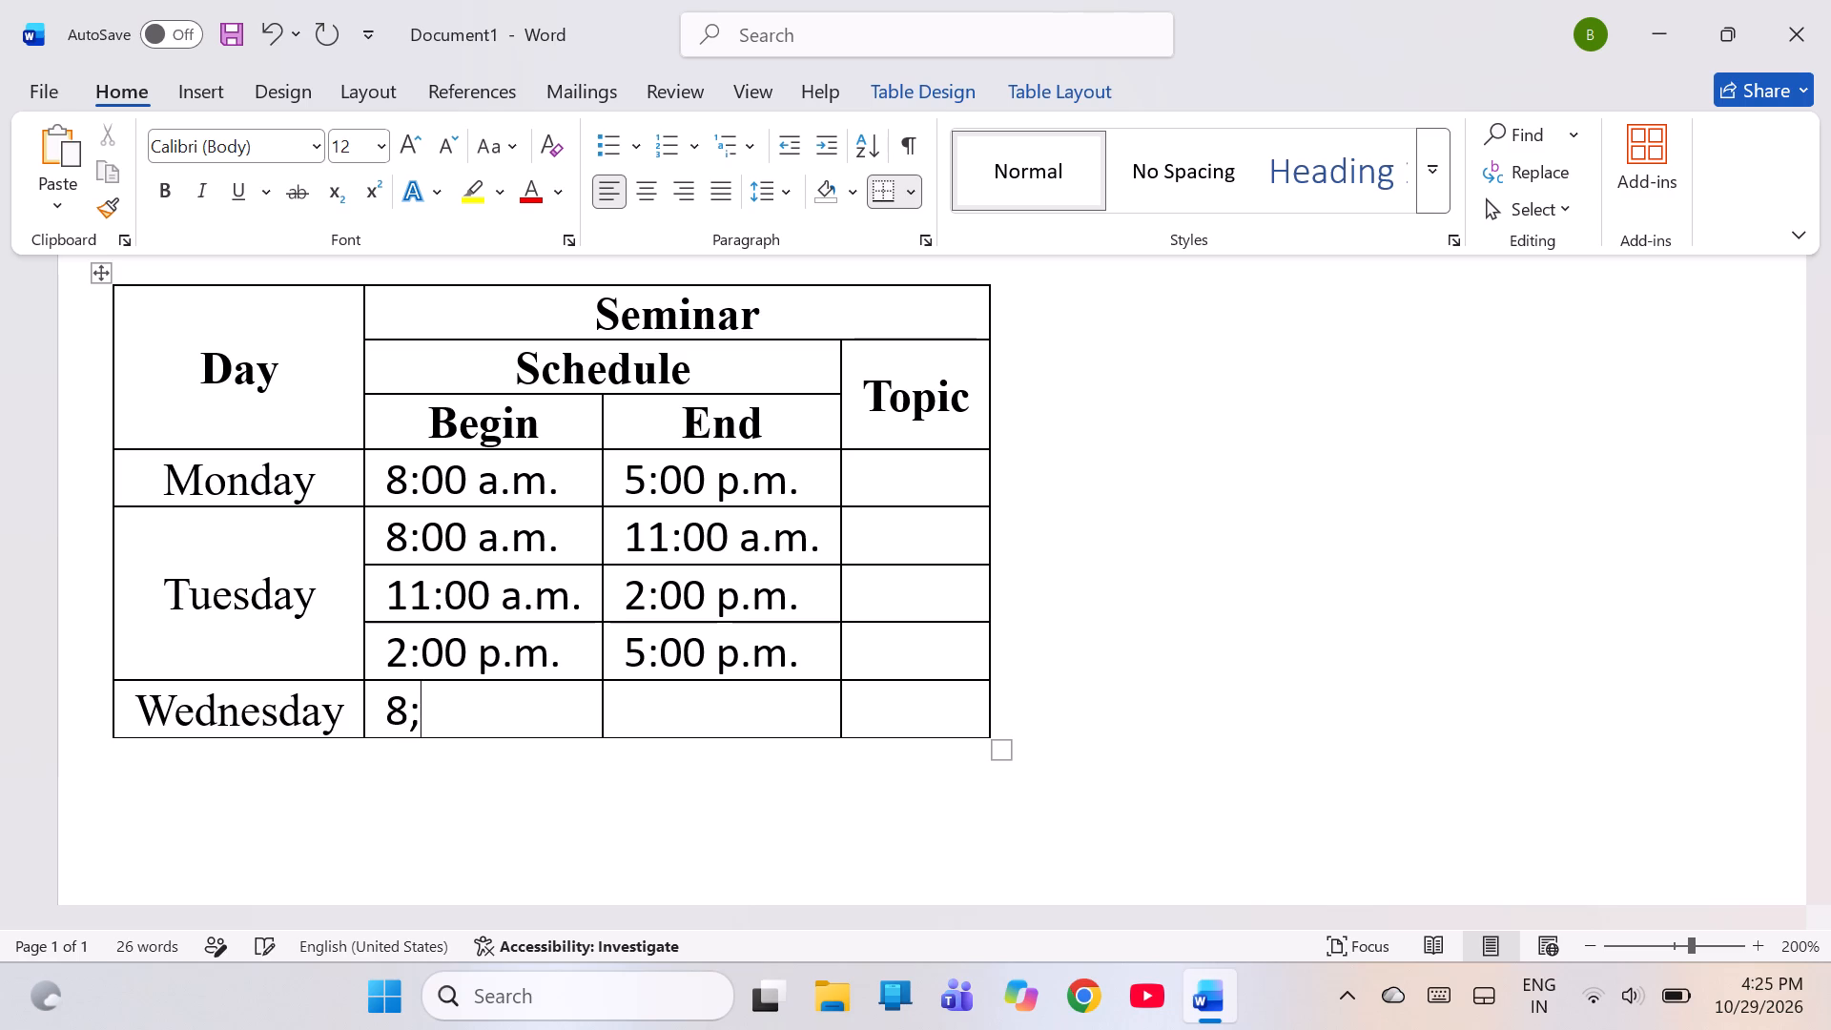
pyautogui.press('BackSpace')
pyautogui.hotkey('shift', ':')
pyautogui.write('00')
pyautogui.press('space')
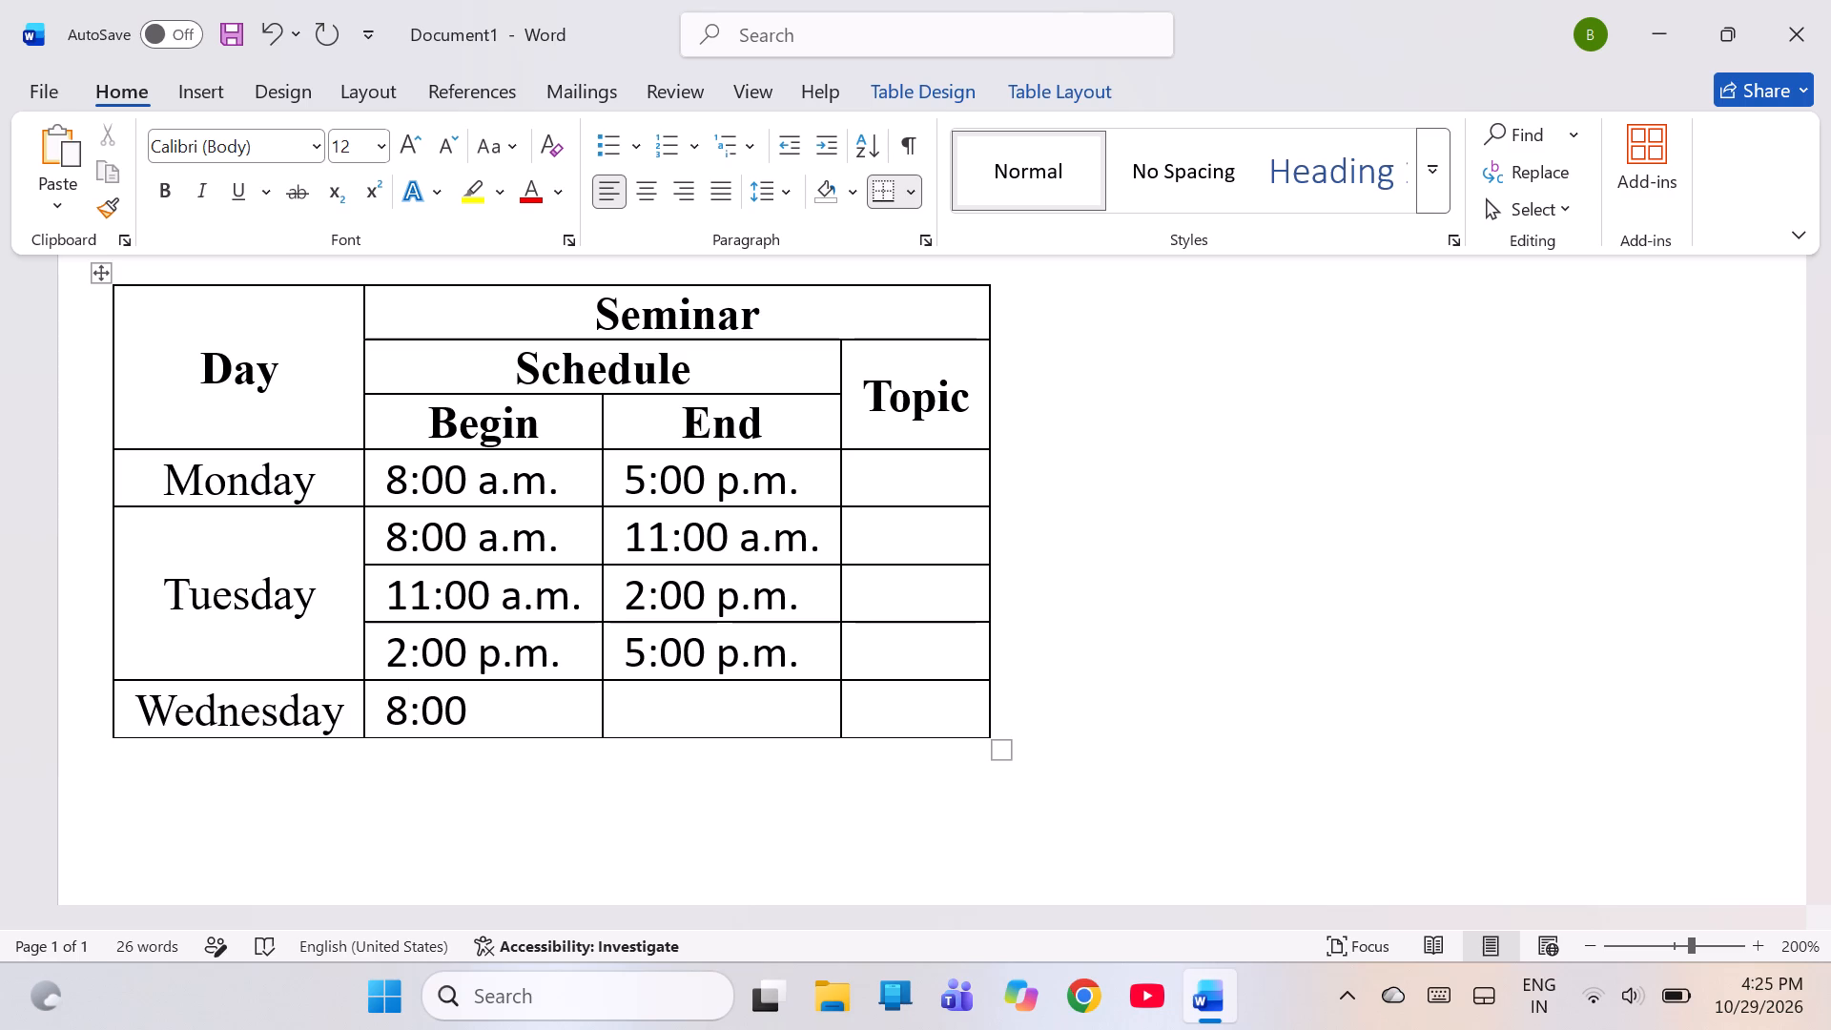
pyautogui.press('a')
pyautogui.write('.m.')
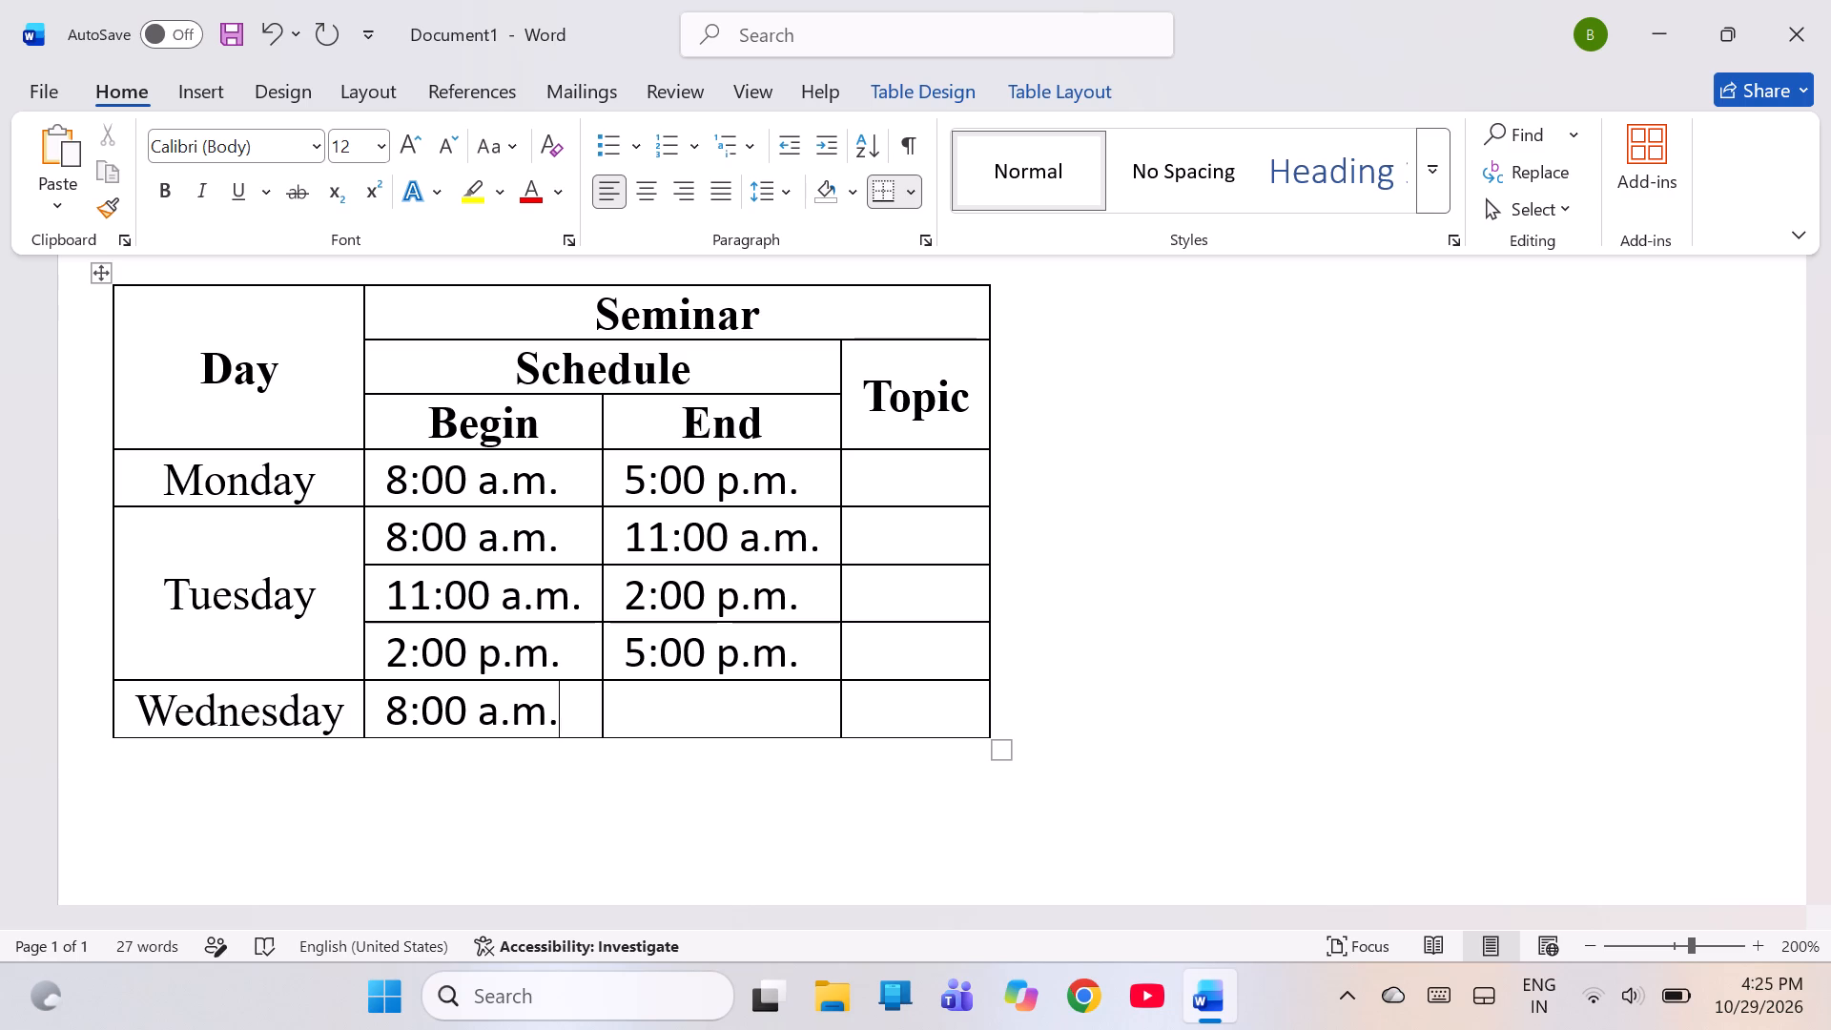
# Enter 12:00 p.m. as the End time in the Wednesday row.
pyautogui.press('Right')
pyautogui.write('12')
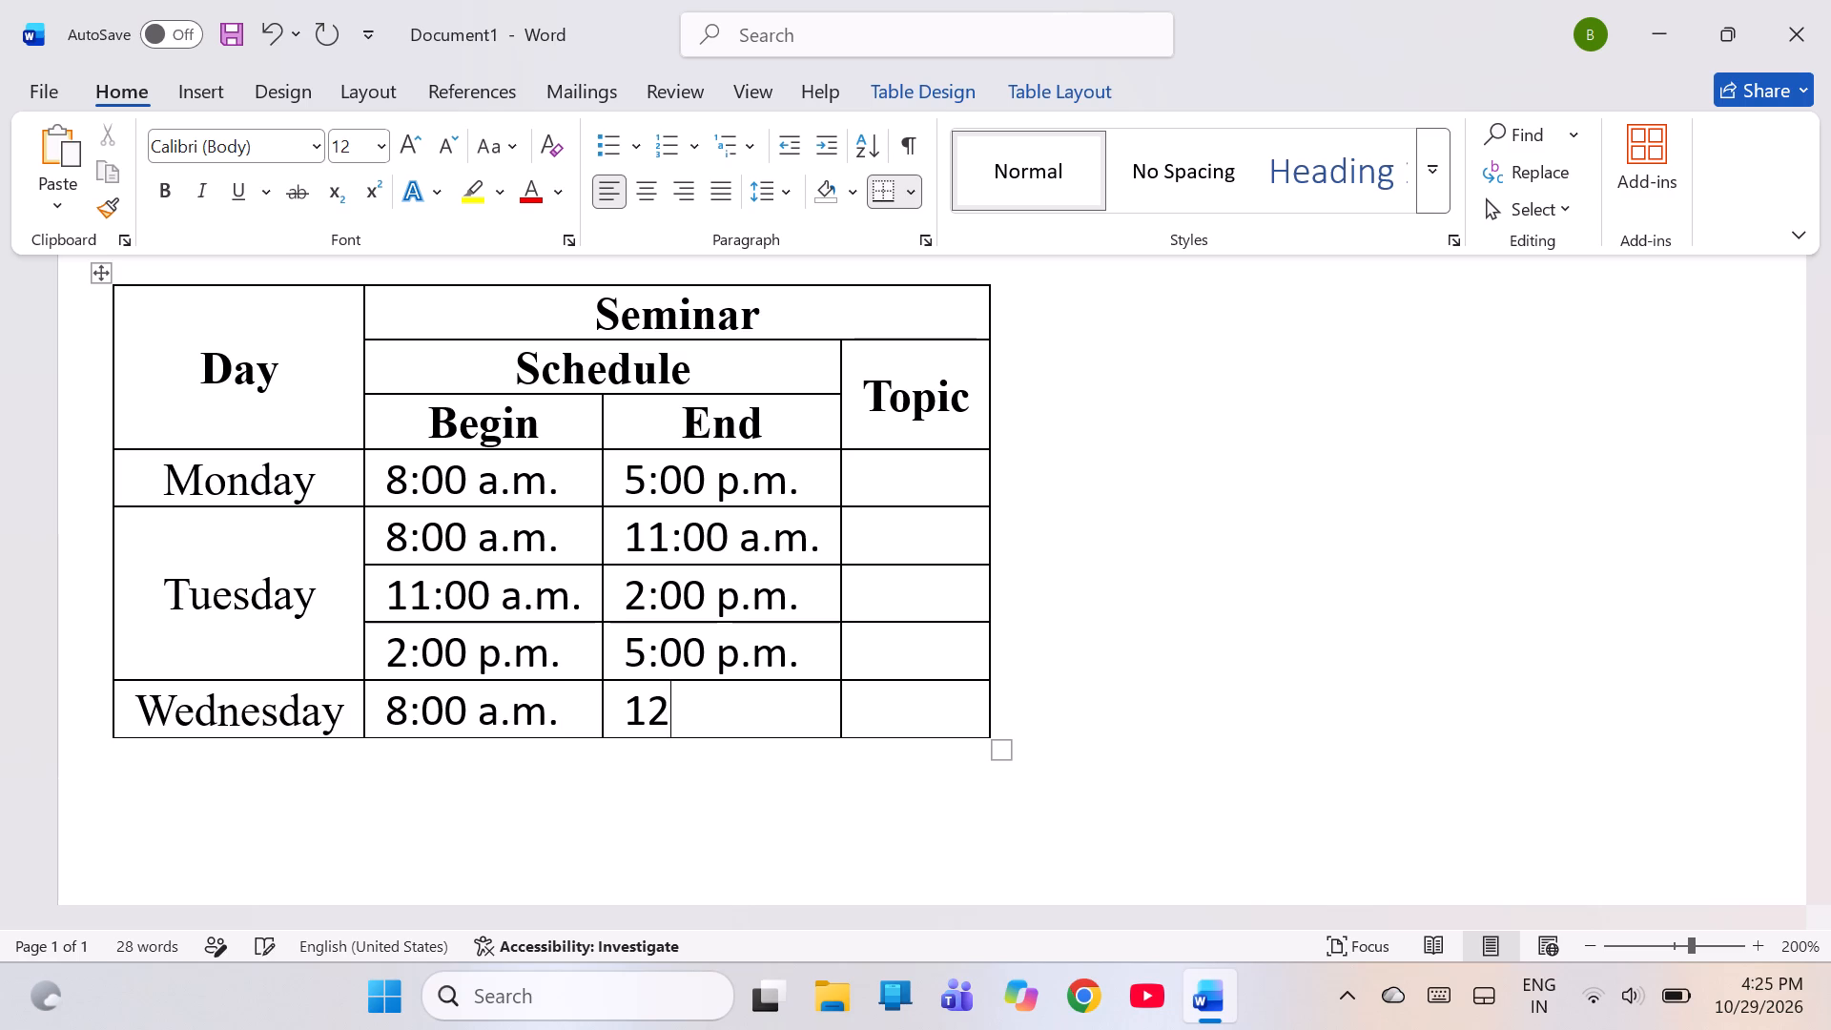
pyautogui.hotkey('shift', ':')
pyautogui.press('0')
pyautogui.press('0')
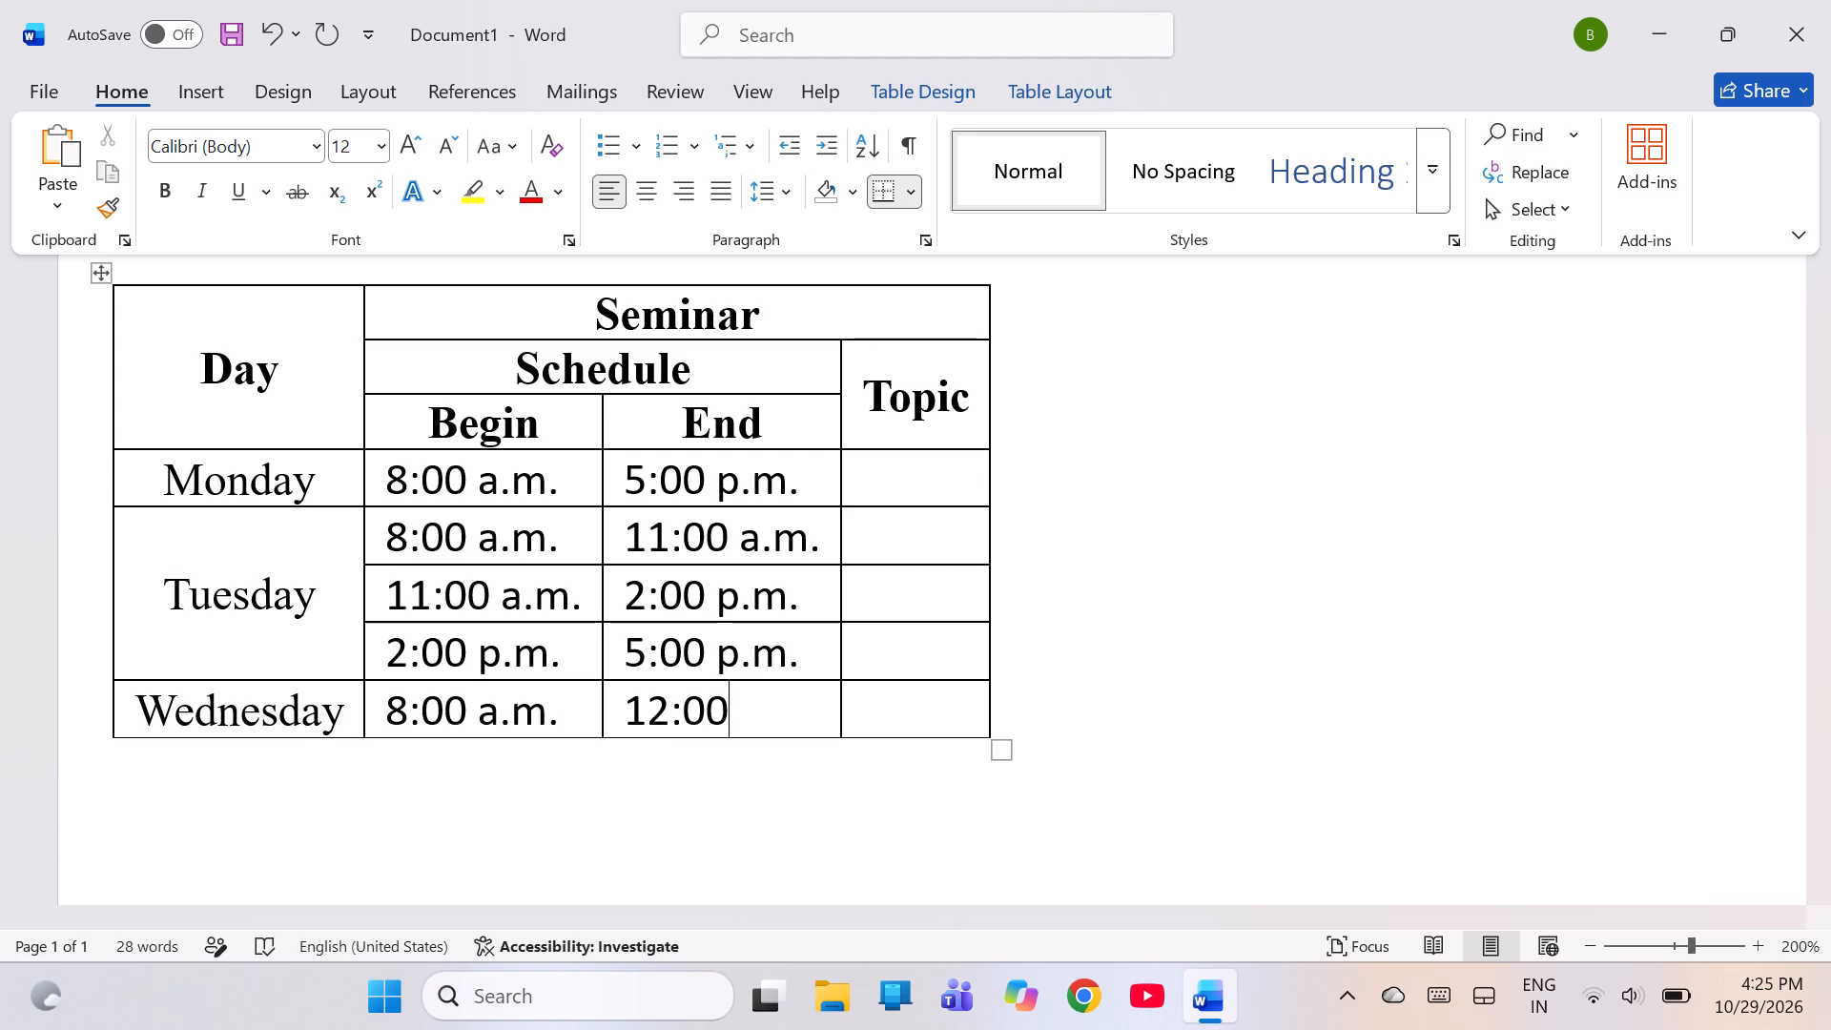
pyautogui.press('space')
pyautogui.write('p')
pyautogui.write('.m.')
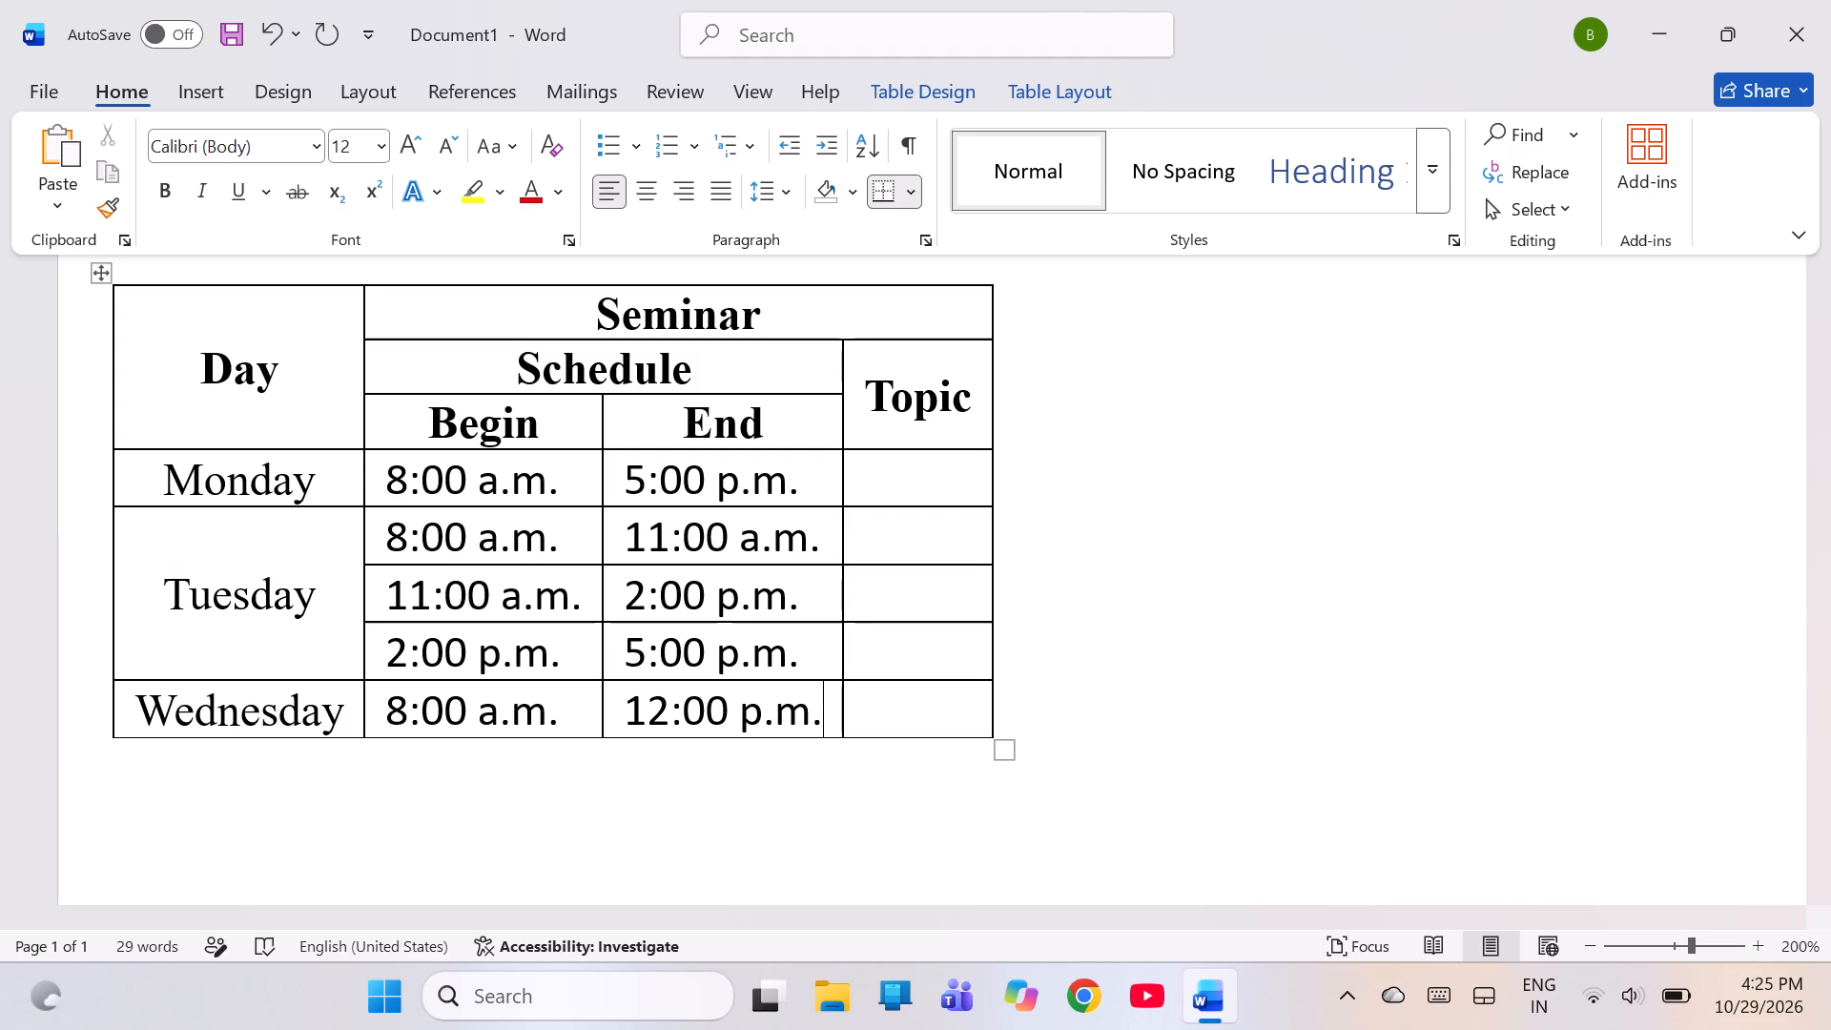
# Enter "Introduction to XML" as the Topic in the Monday row, with only the initial letter and XML capitalised.
pyautogui.click(862, 484)
pyautogui.click(875, 484)
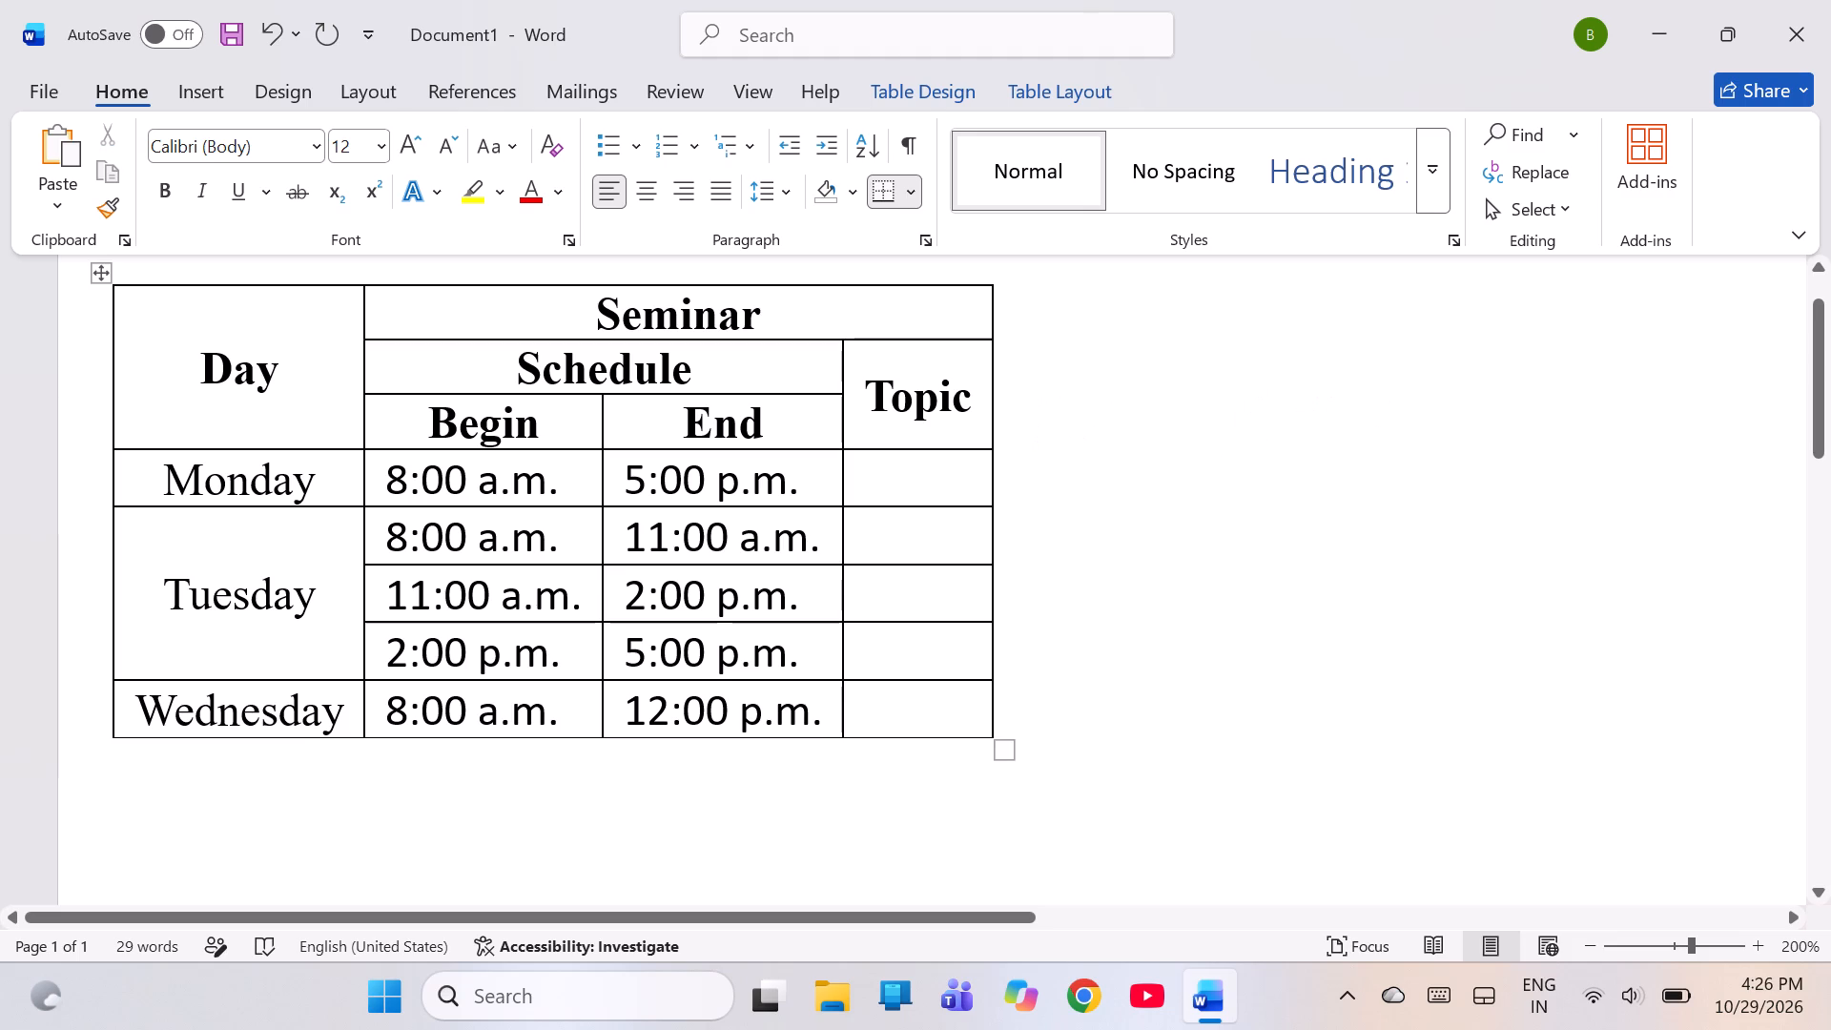
pyautogui.press('i')
pyautogui.press('n')
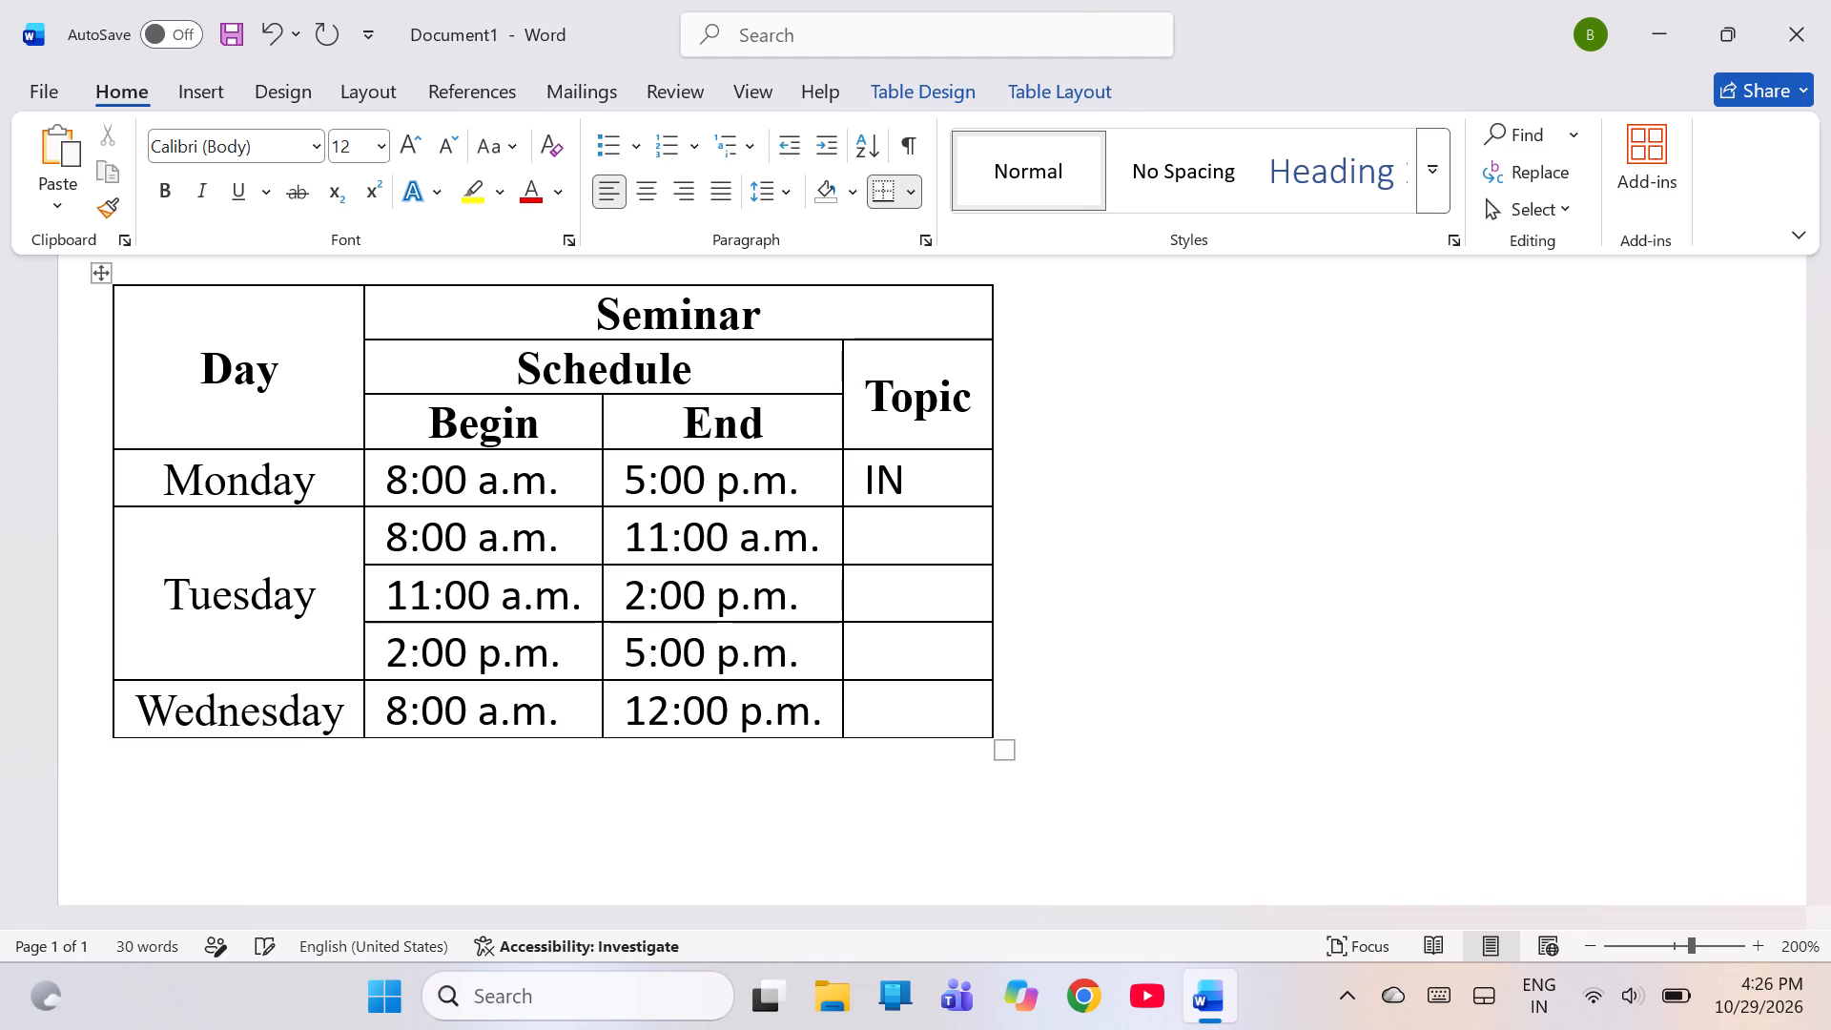
pyautogui.write('TRODUCTION')
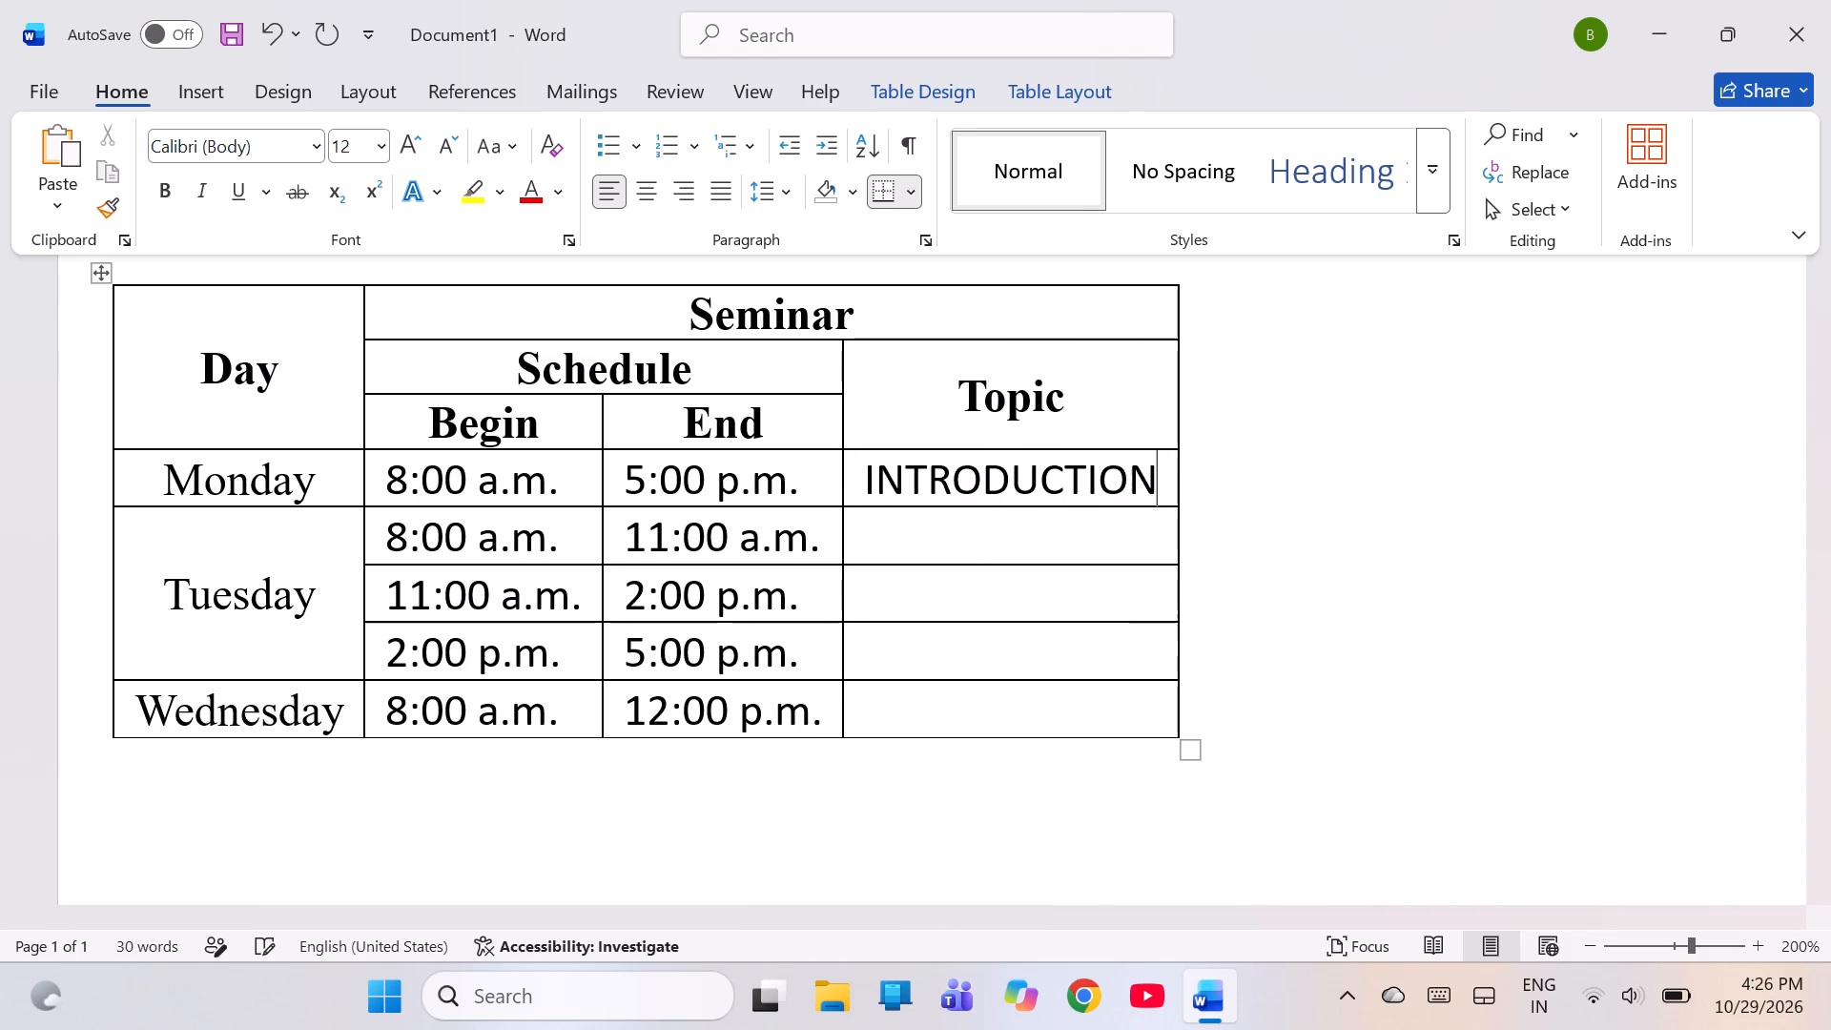
pyautogui.press('BackSpace')
pyautogui.press('BackSpace')
pyautogui.press('BackSpace')
pyautogui.press('BackSpace')
pyautogui.press('BackSpace')
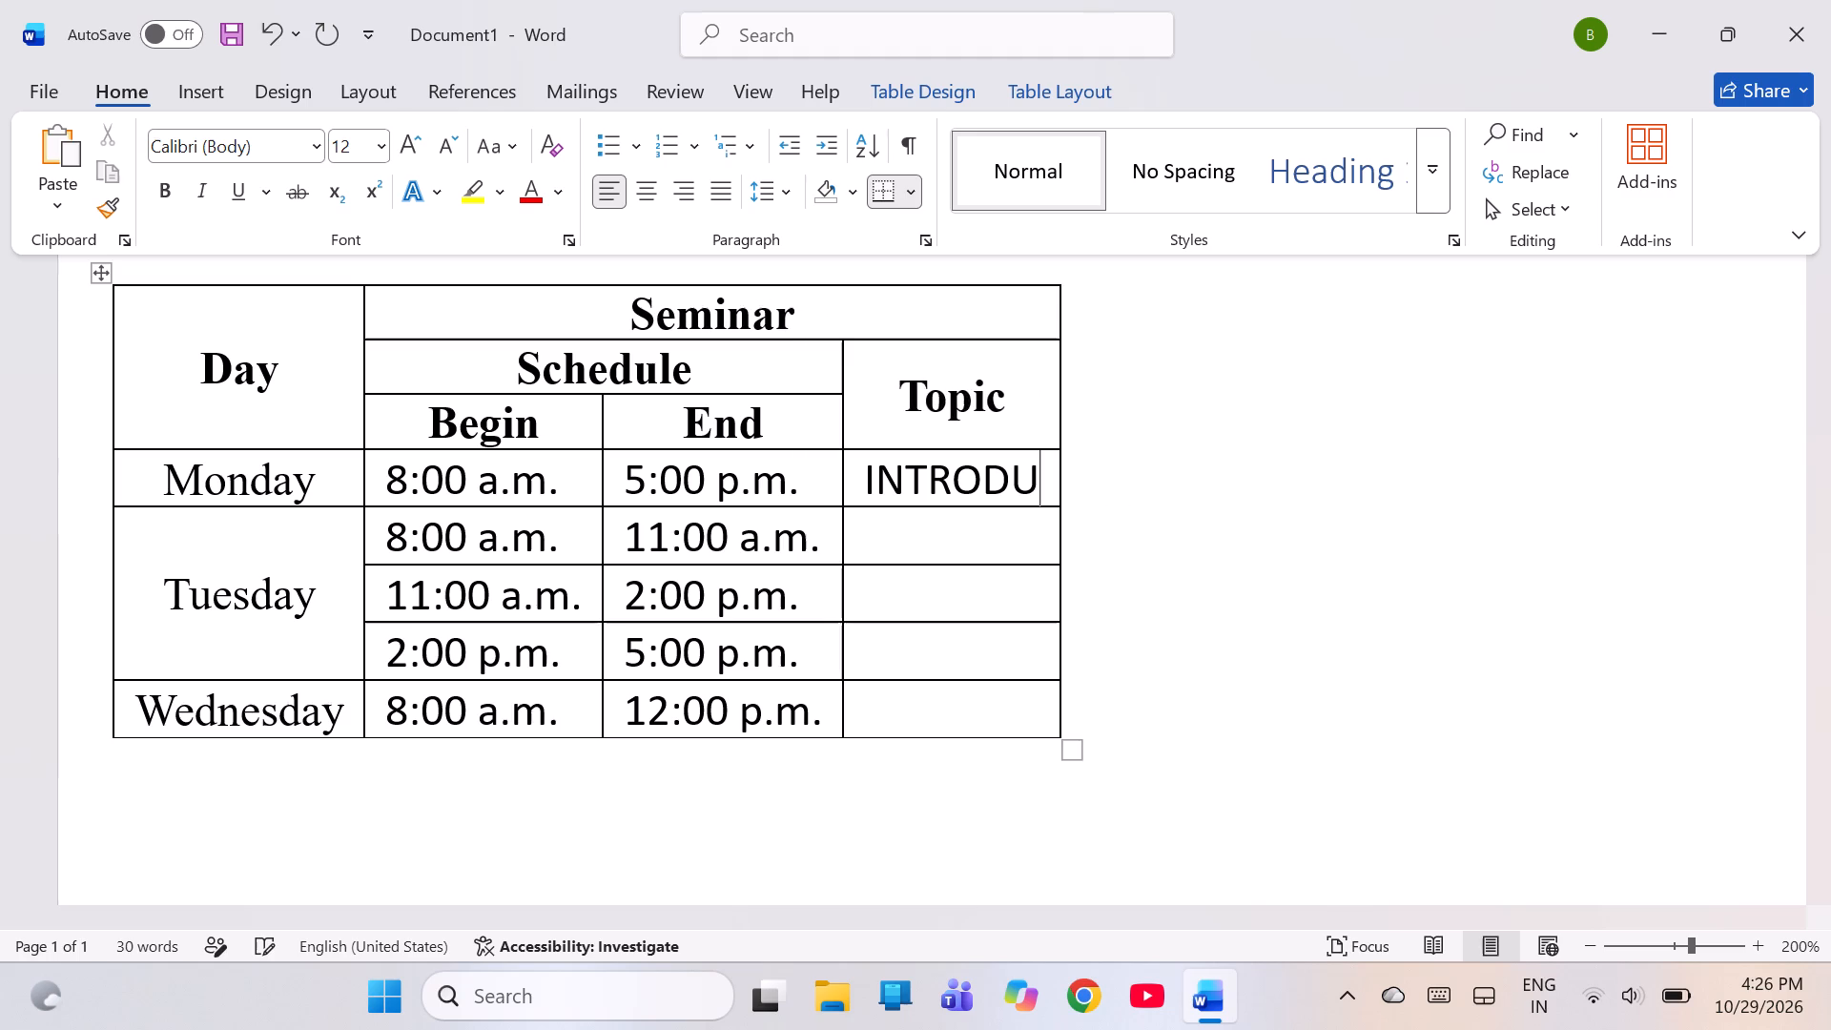
pyautogui.press('BackSpace')
pyautogui.press('BackSpace')
pyautogui.press('BackSpace')
pyautogui.press('BackSpace')
pyautogui.press('BackSpace')
pyautogui.press('BackSpace')
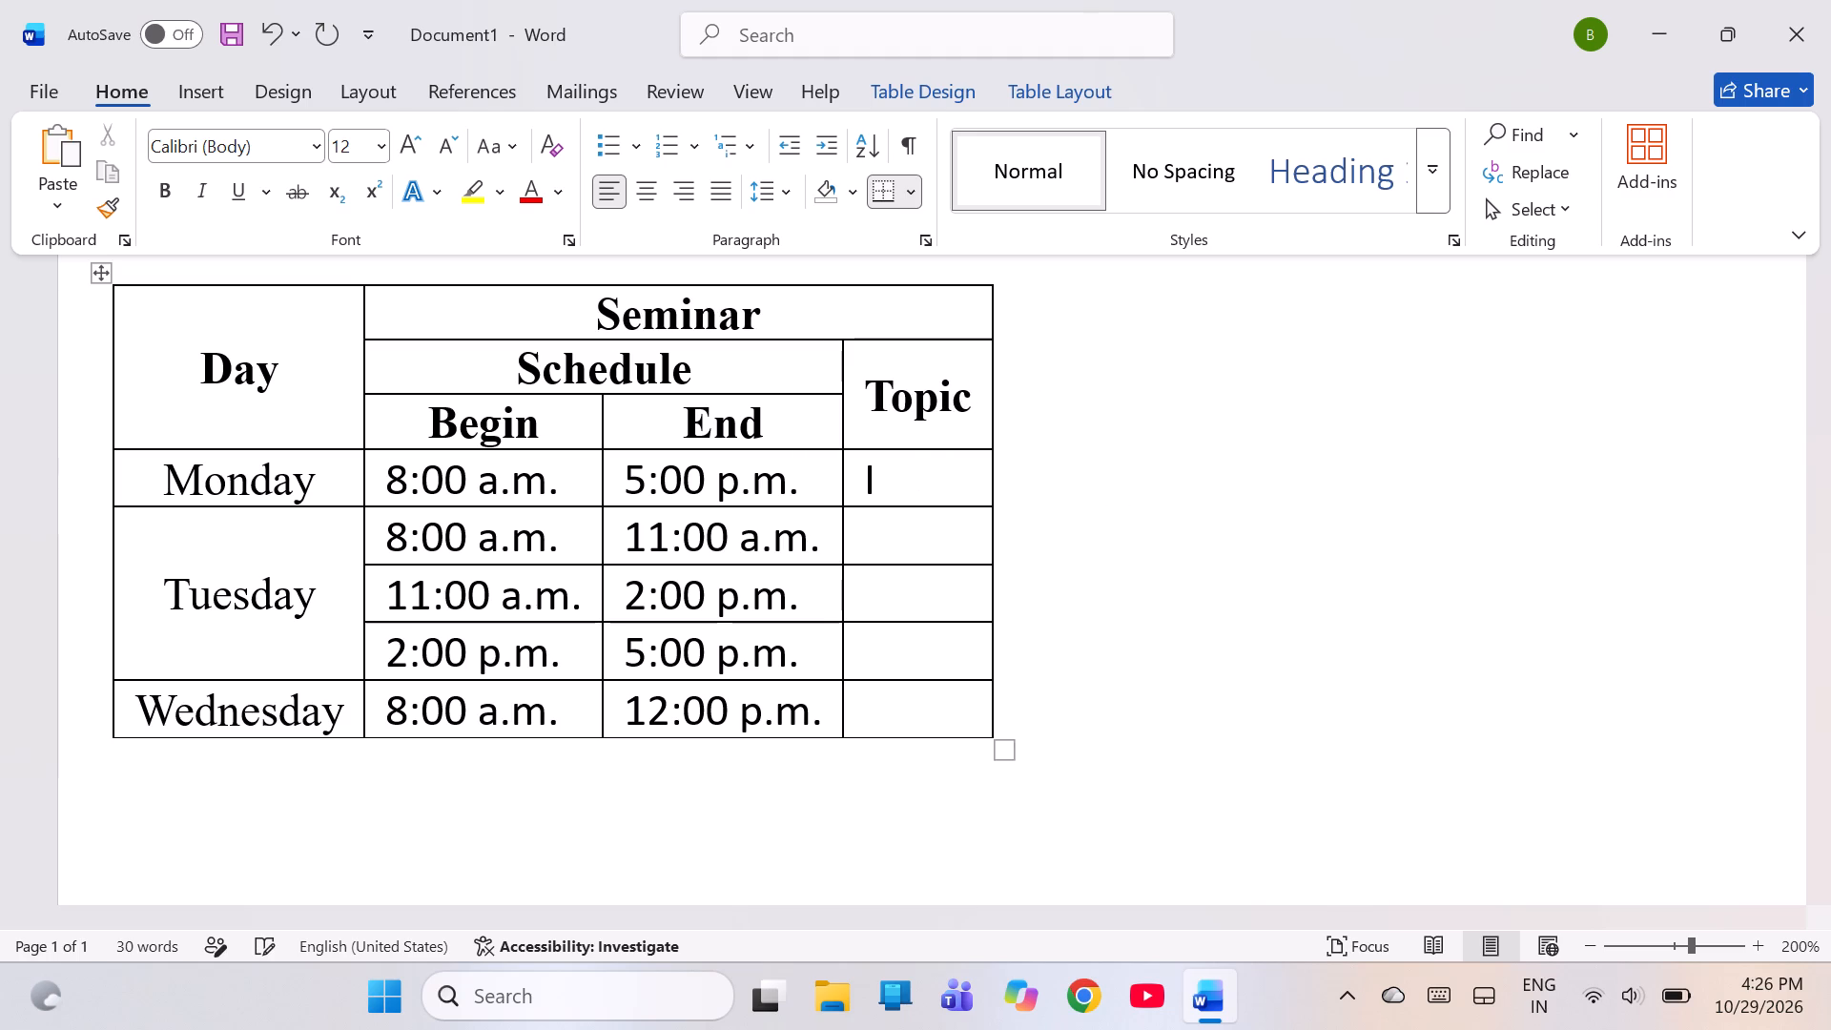
pyautogui.write('ntr')
pyautogui.write('oduction')
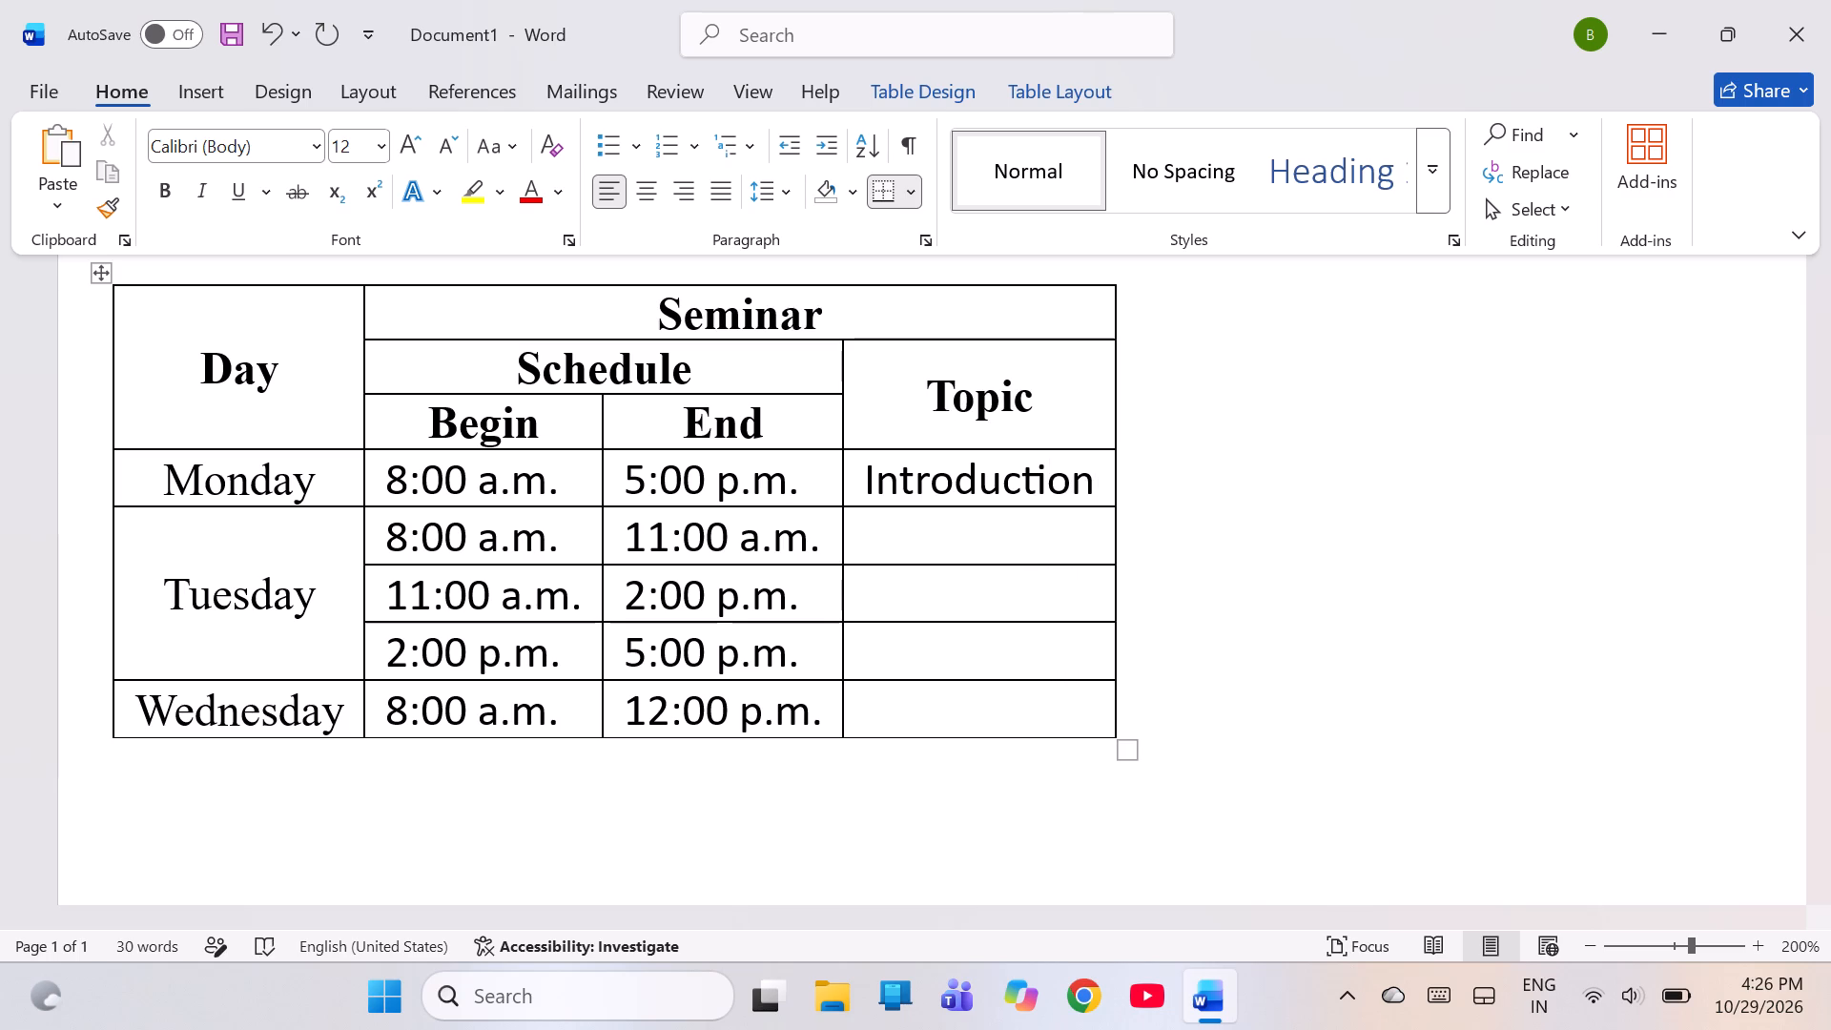
pyautogui.press('space')
pyautogui.write('to')
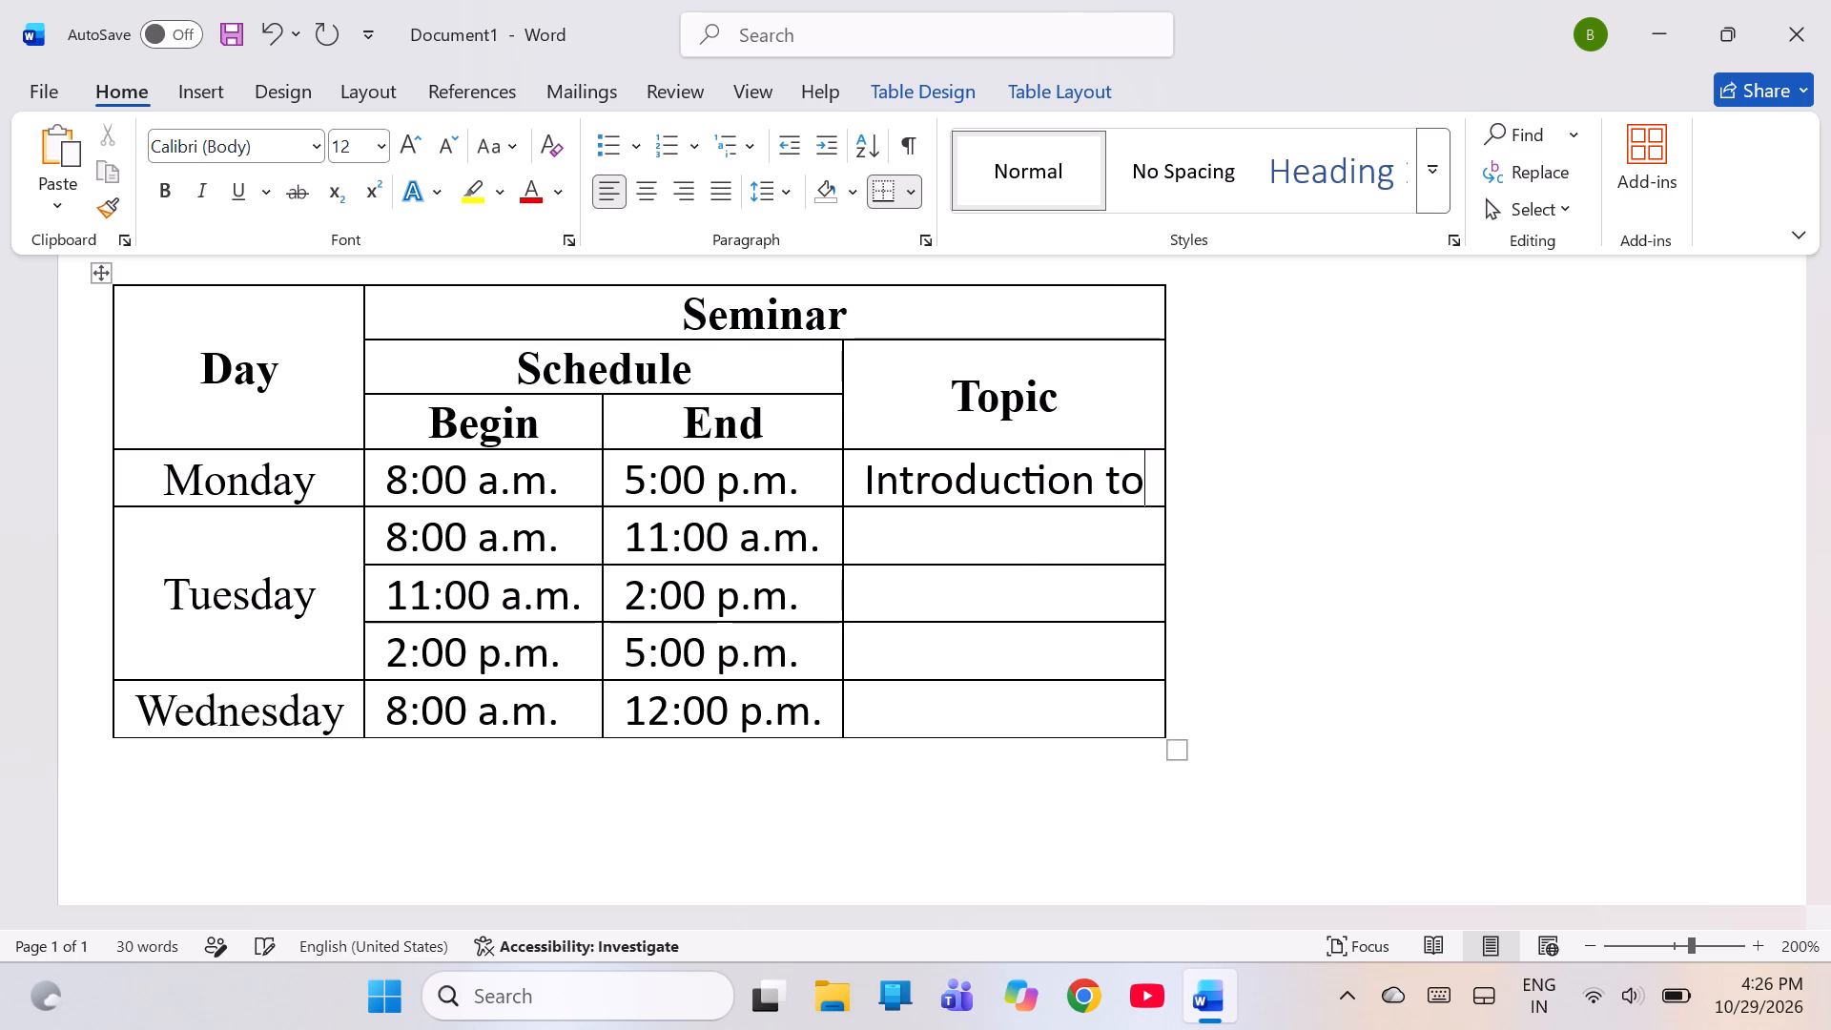
pyautogui.press('space')
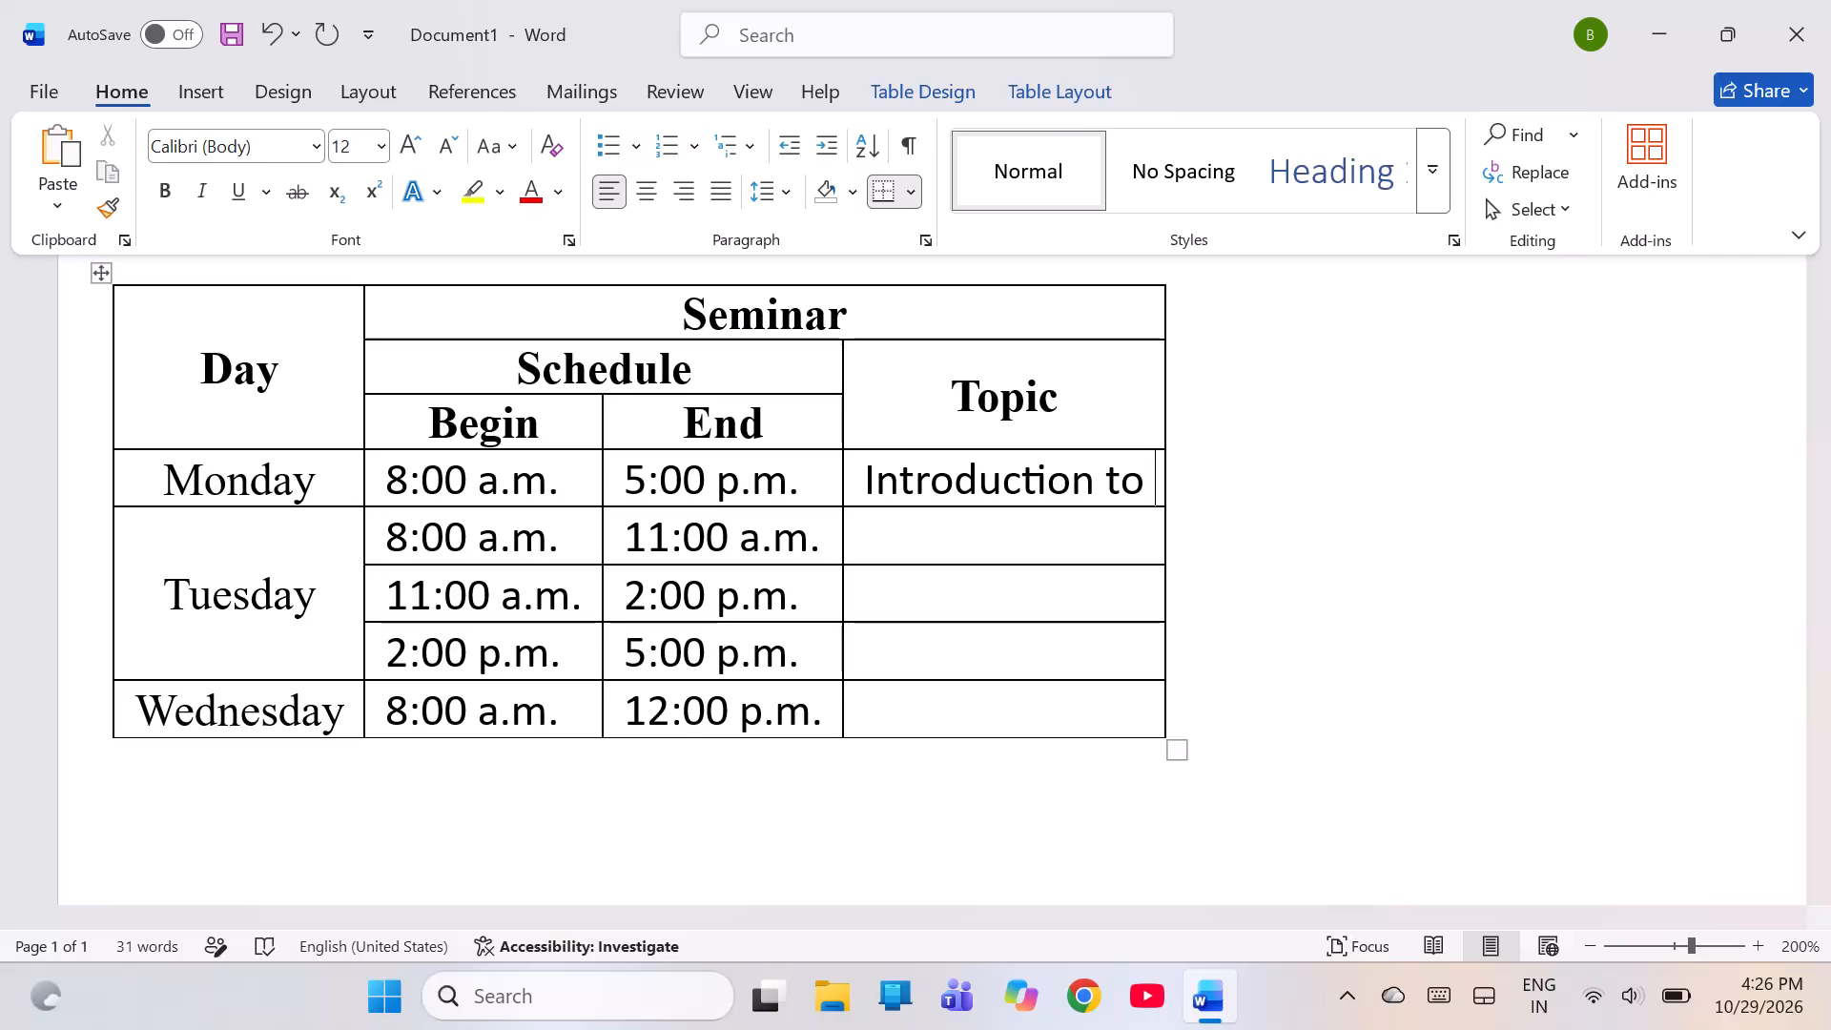
pyautogui.write('XML')
# Enter "Validity: DTD and Relax NG" as the Topic in the first Tuesday row, correcting the spacing between words.
pyautogui.press('Down')
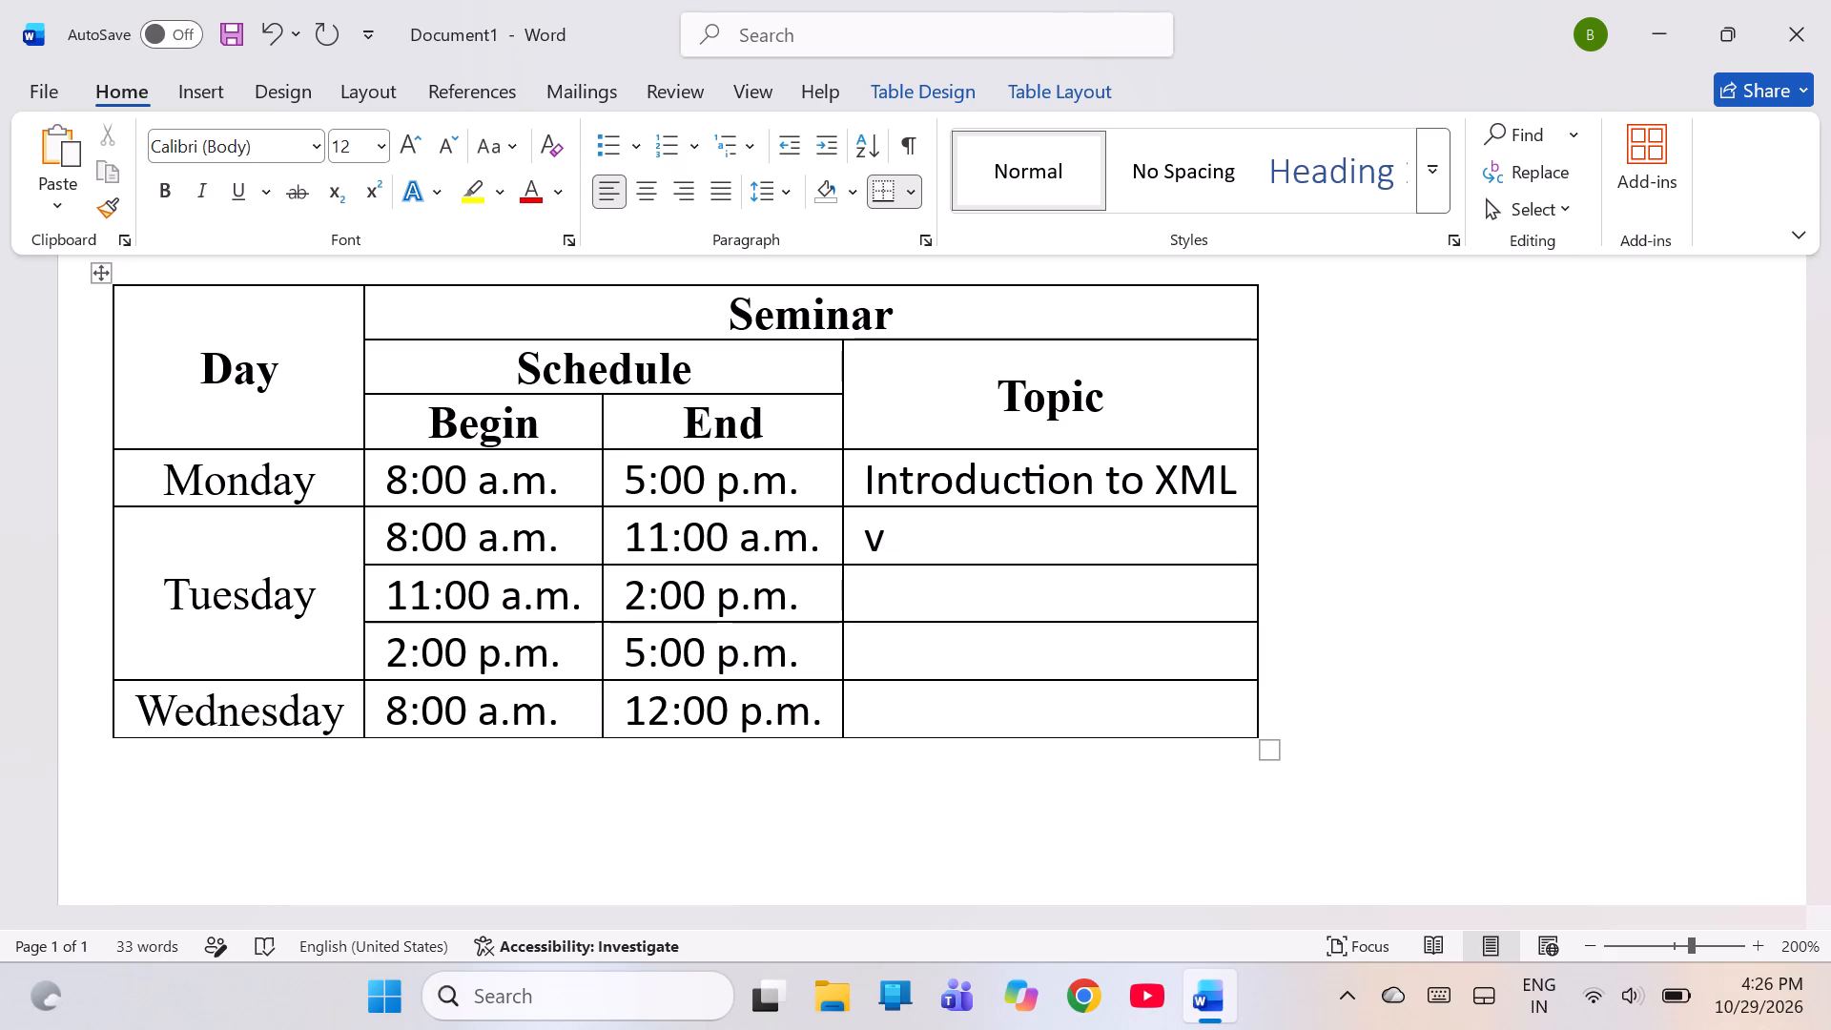
pyautogui.press('BackSpace')
pyautogui.press('v')
pyautogui.press('BackSpace')
pyautogui.press('v')
pyautogui.write('alid')
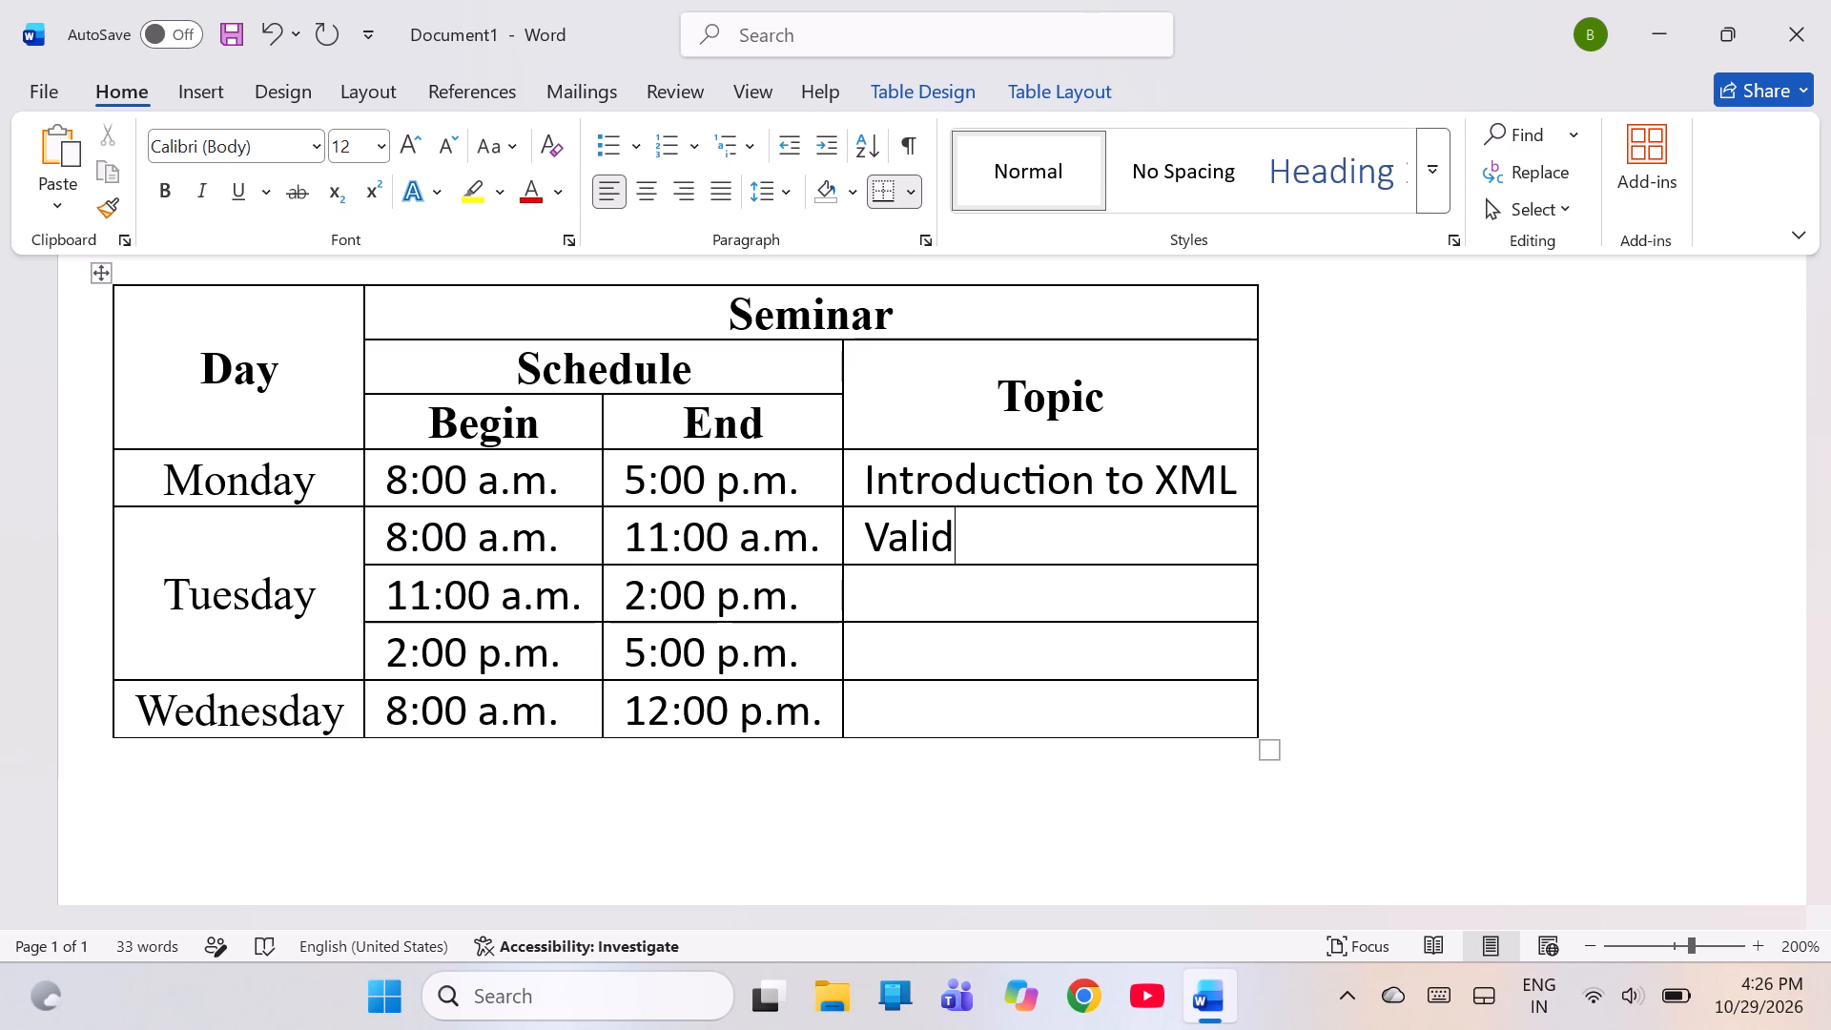
pyautogui.write('ity')
pyautogui.hotkey('shift', ':')
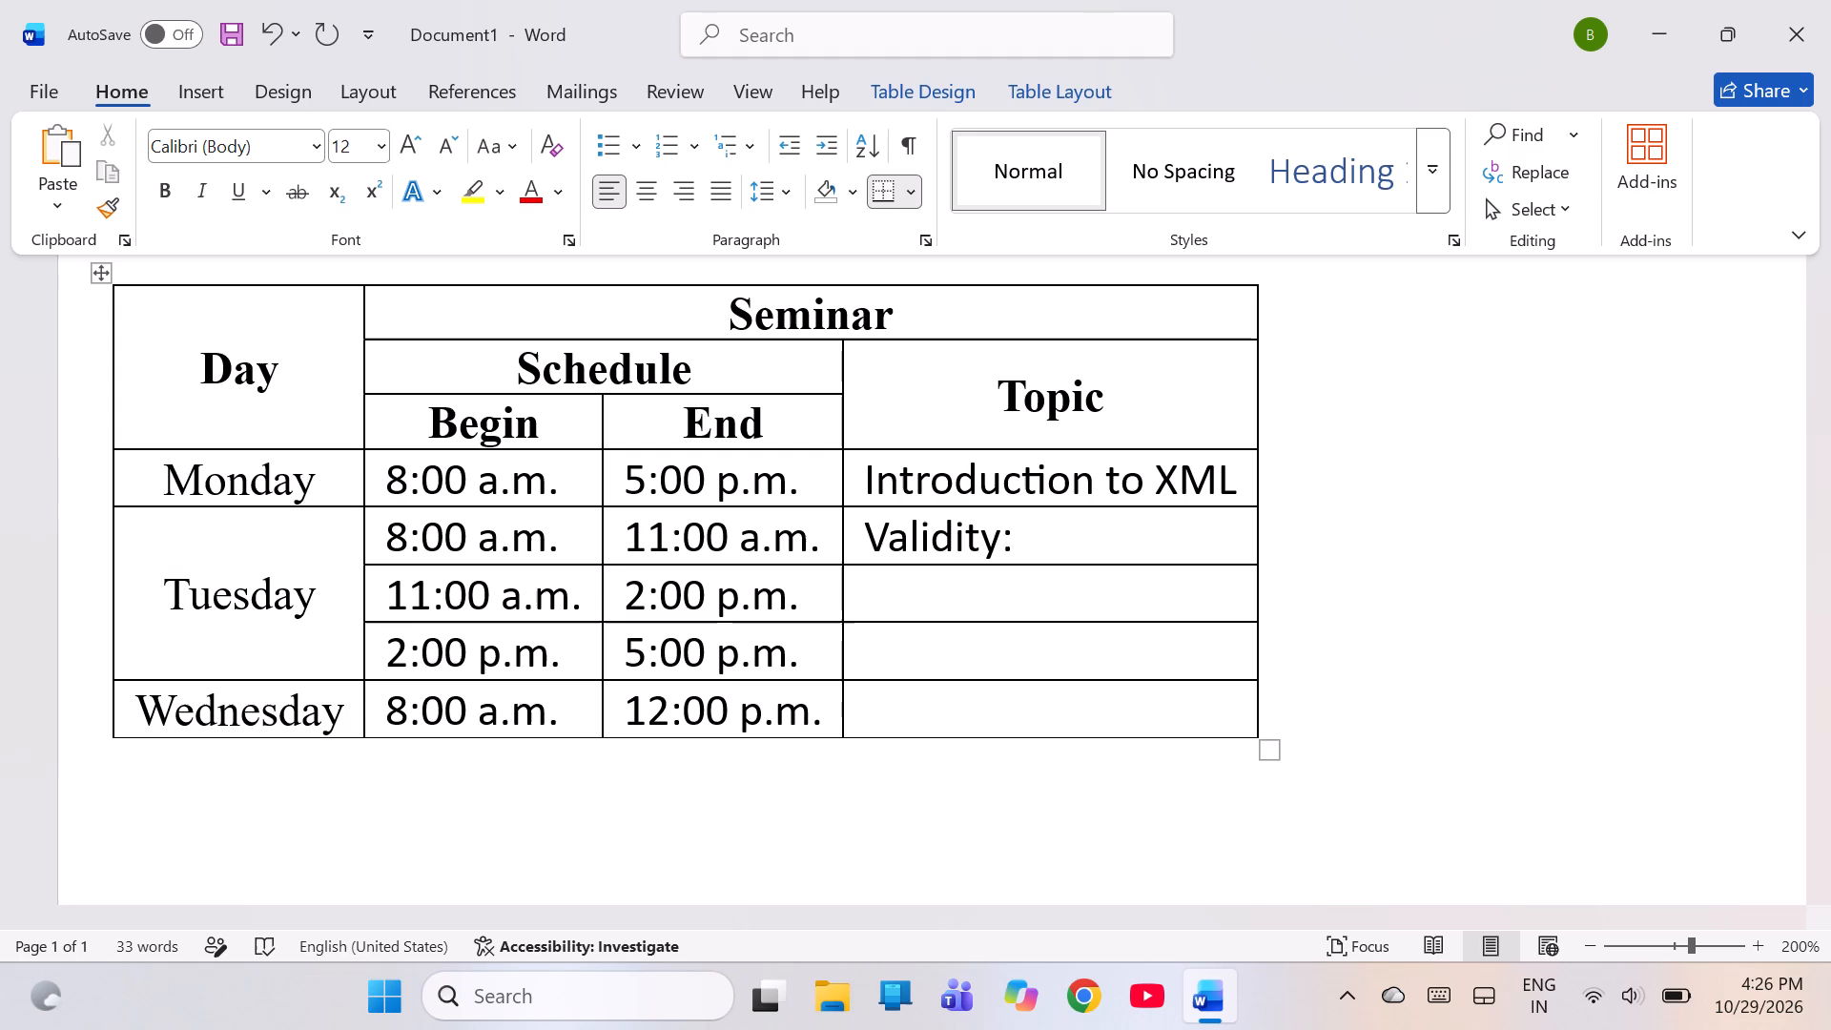
pyautogui.write('DTD')
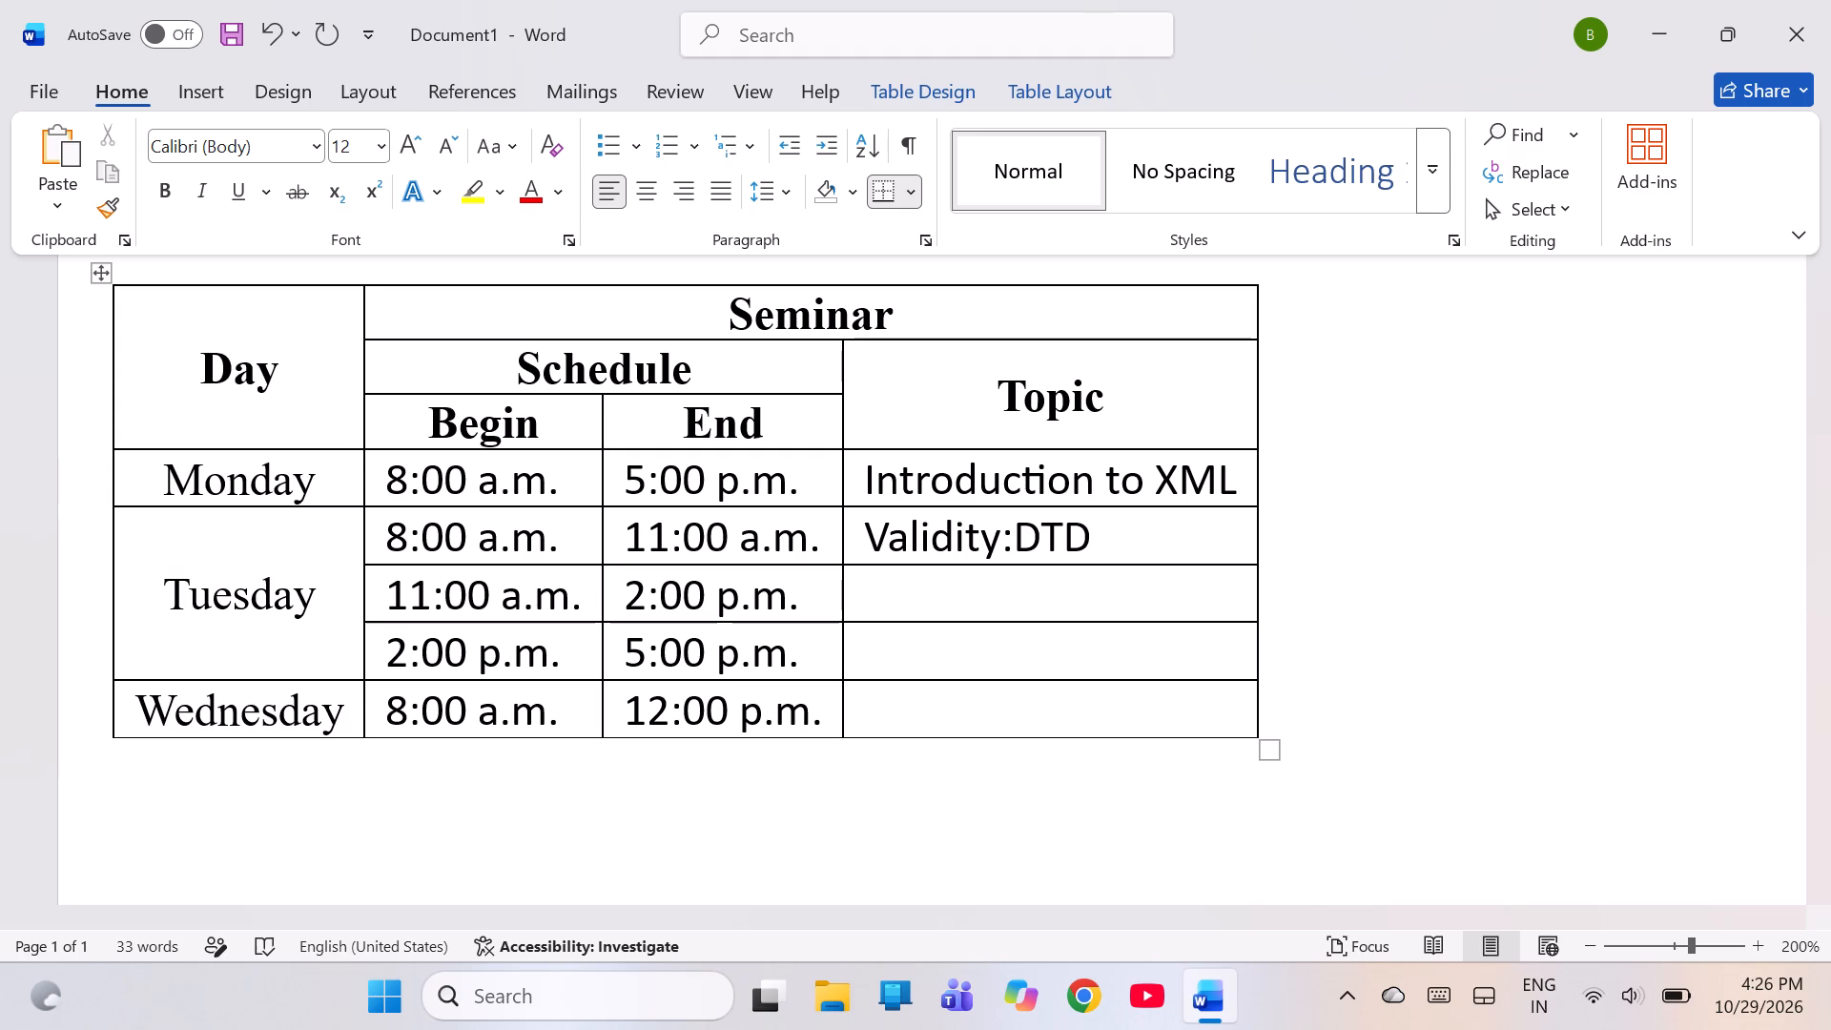
pyautogui.press('space')
pyautogui.write('an')
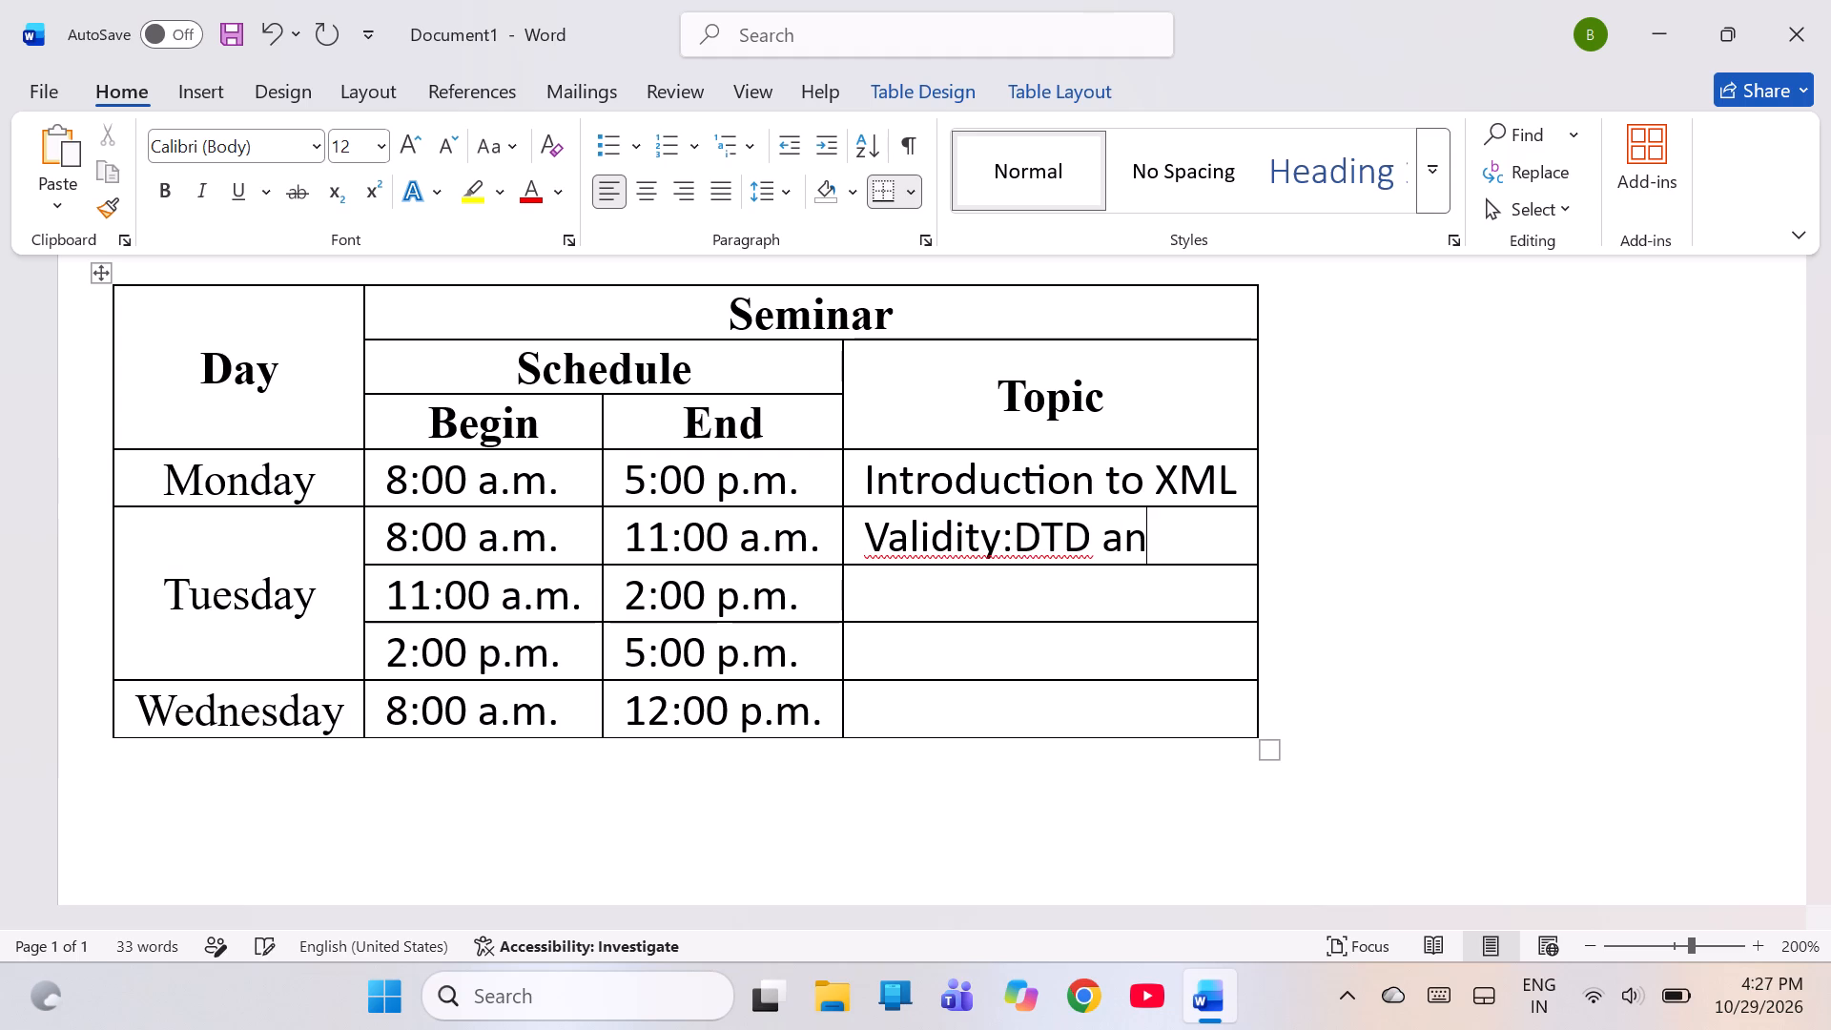
pyautogui.press('d')
pyautogui.write('elax')
pyautogui.press('space')
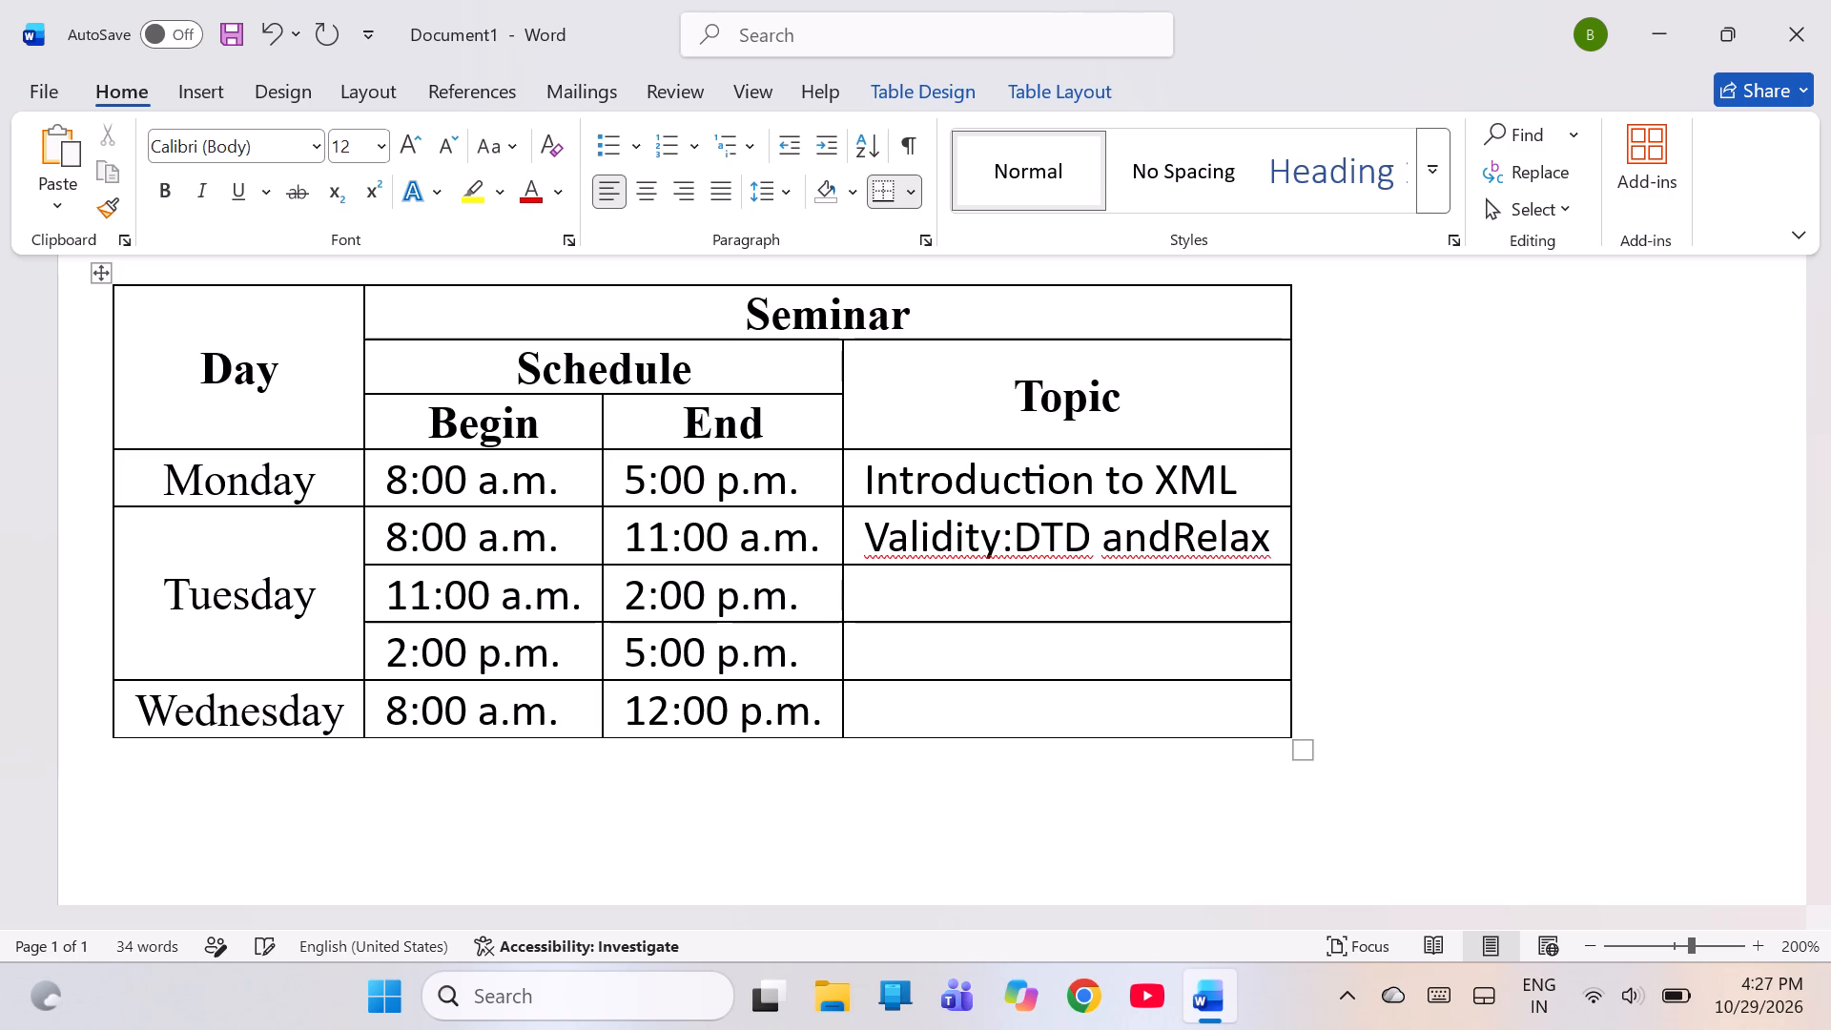
pyautogui.click(1176, 535)
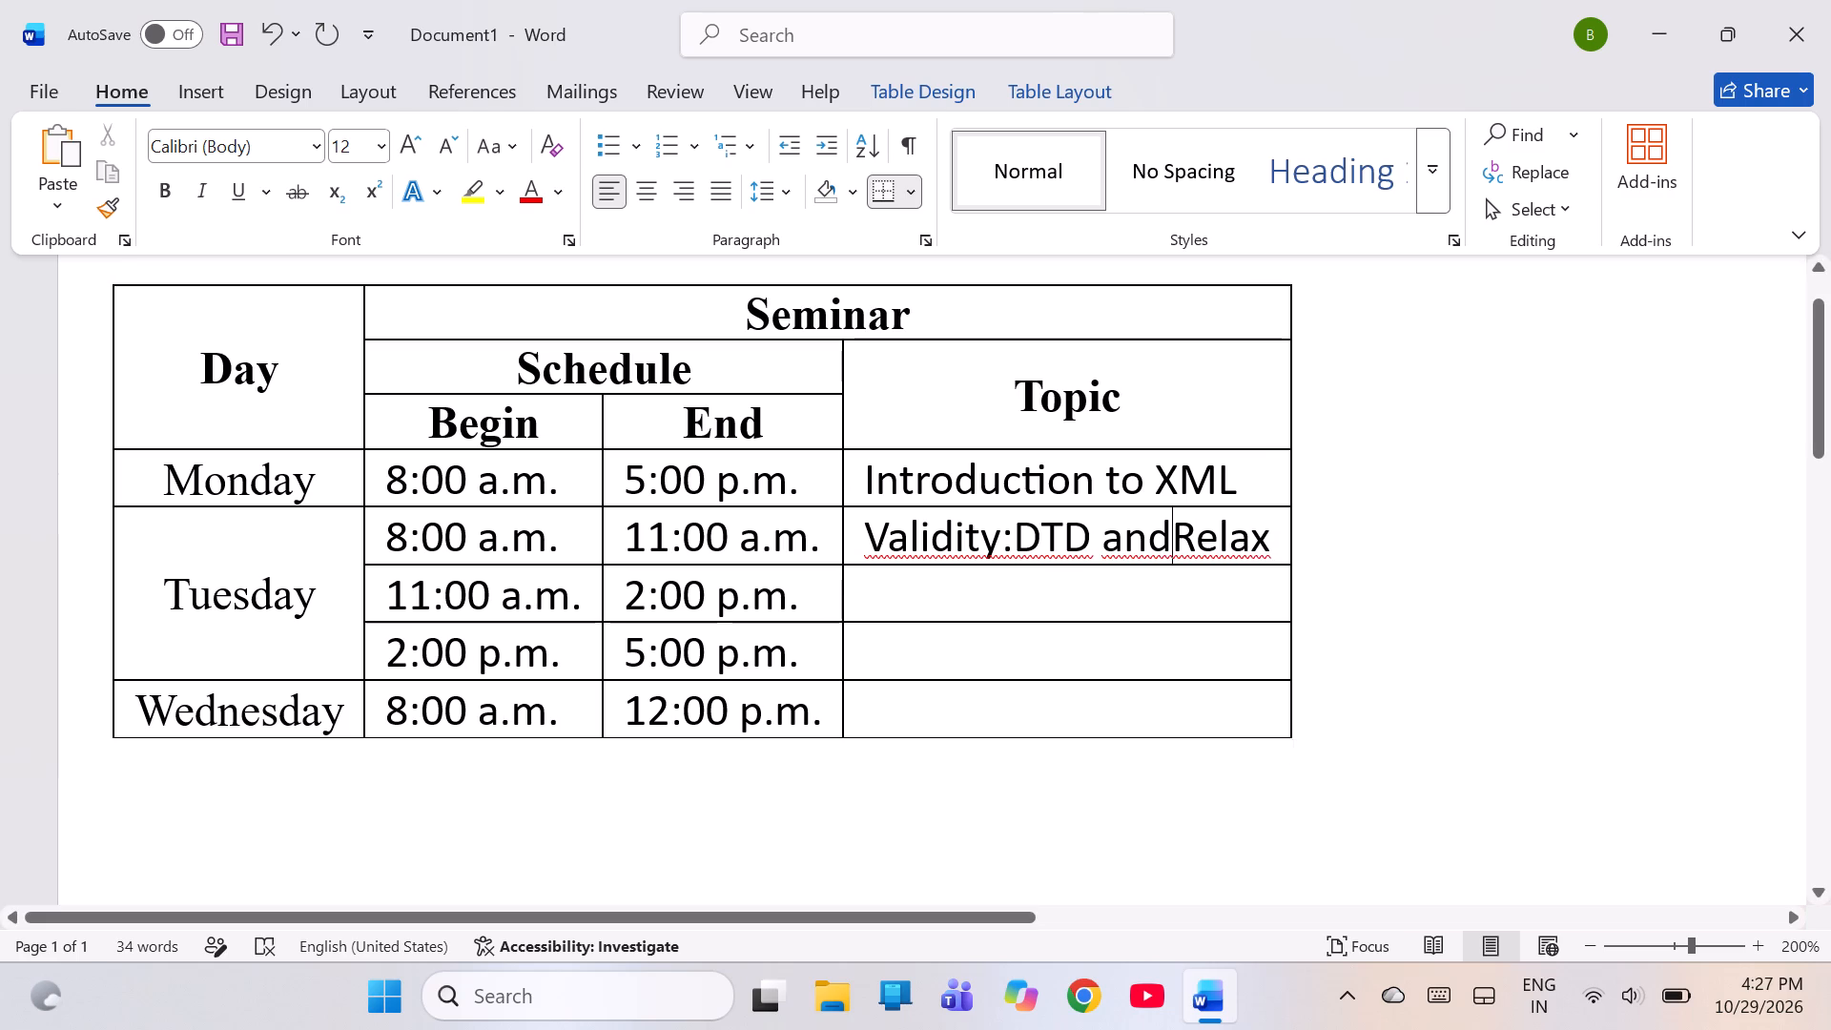
pyautogui.press('space')
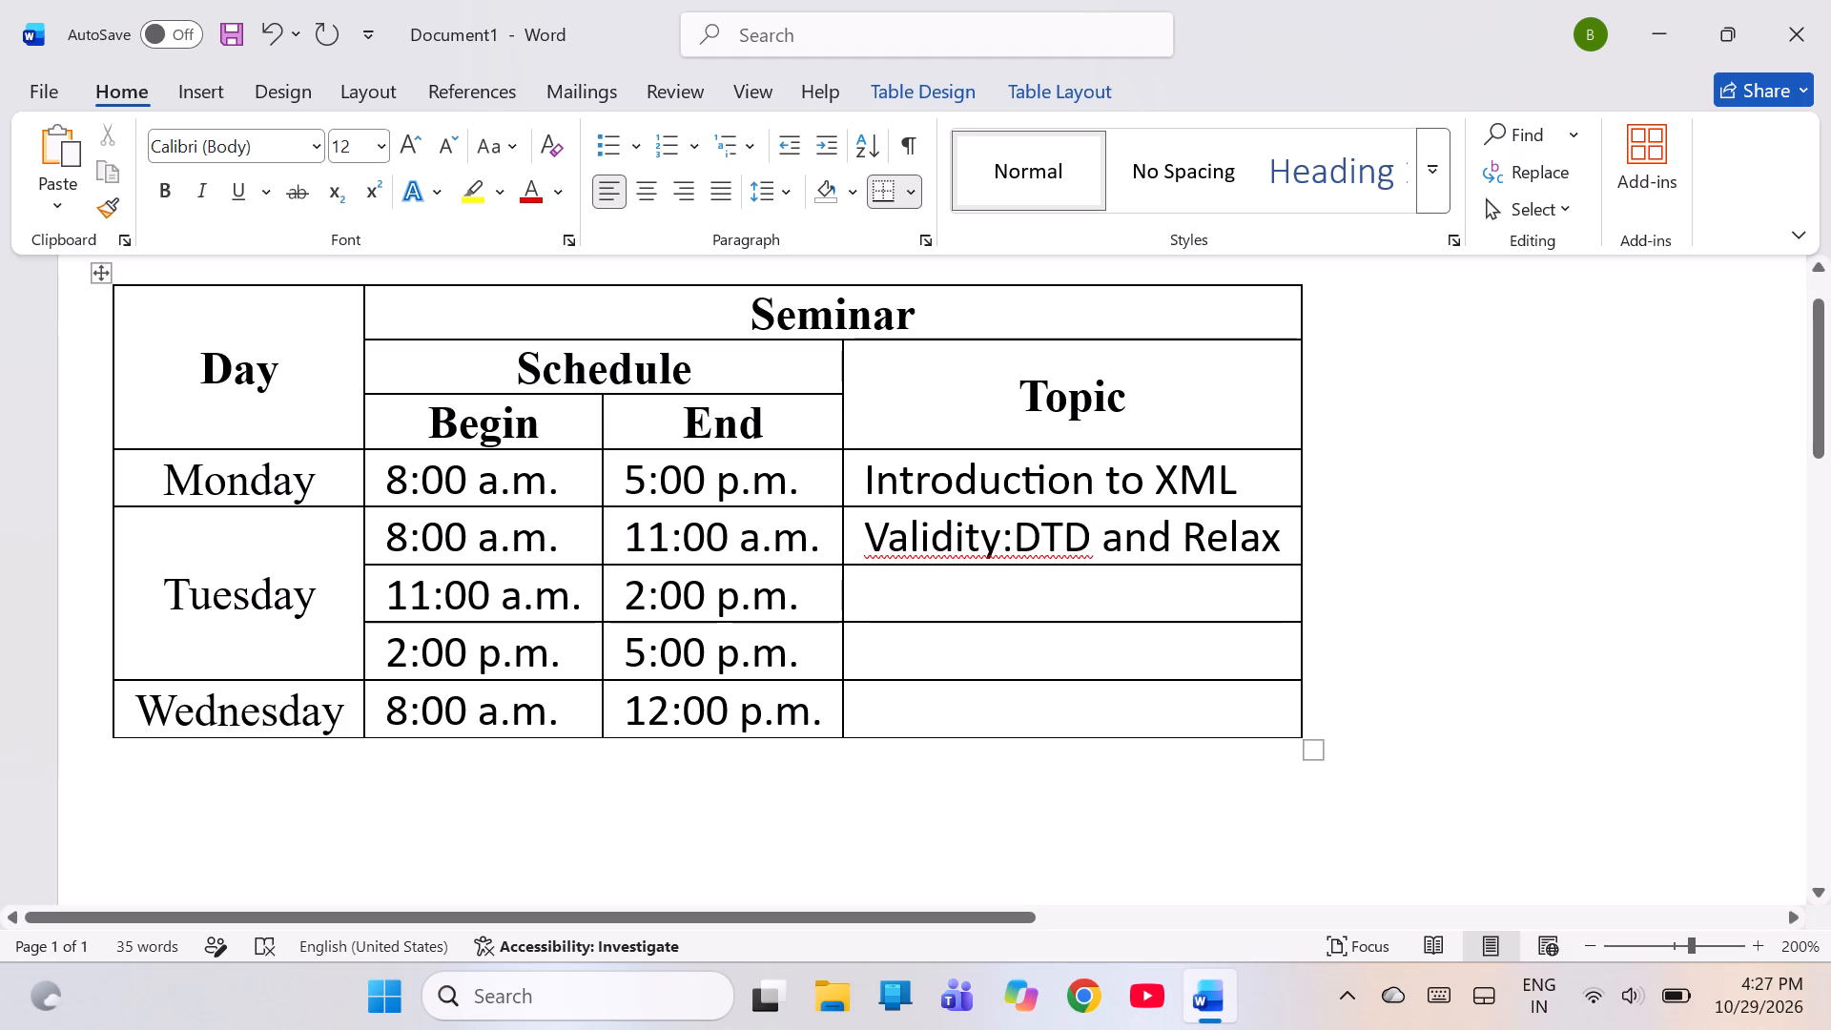
pyautogui.click(1014, 537)
pyautogui.press('space')
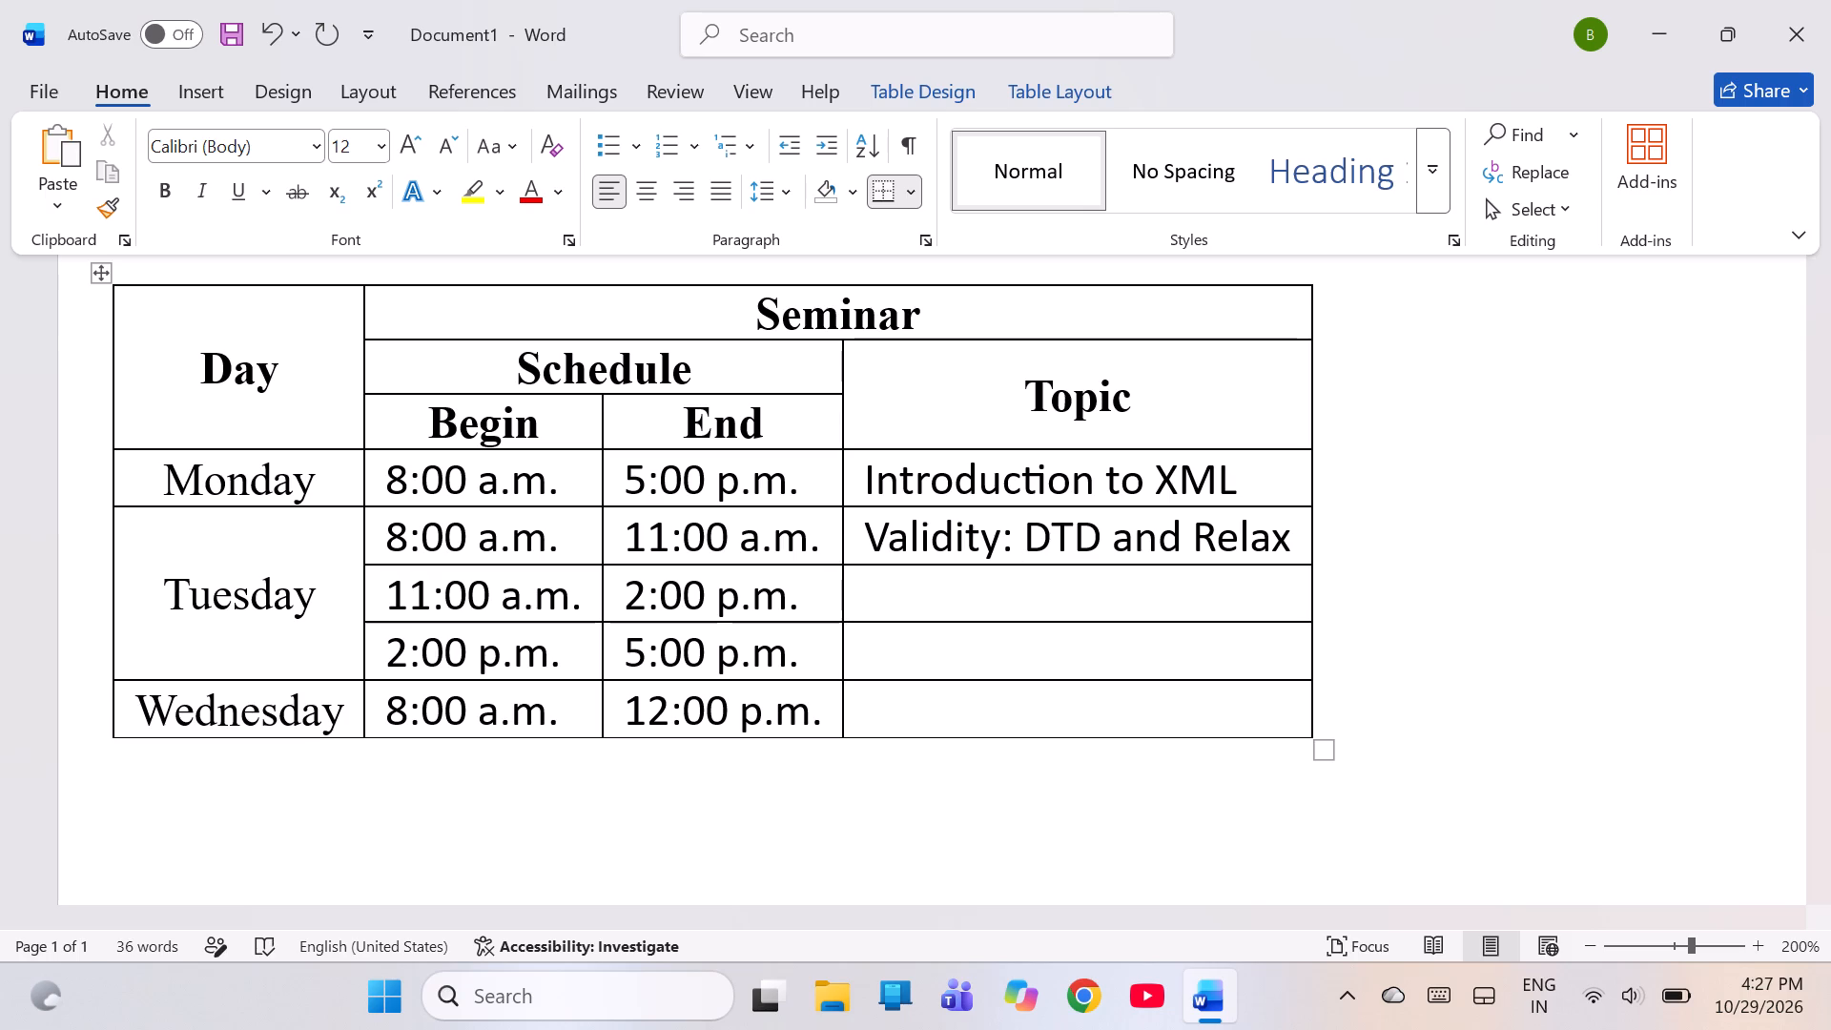
pyautogui.click(1305, 556)
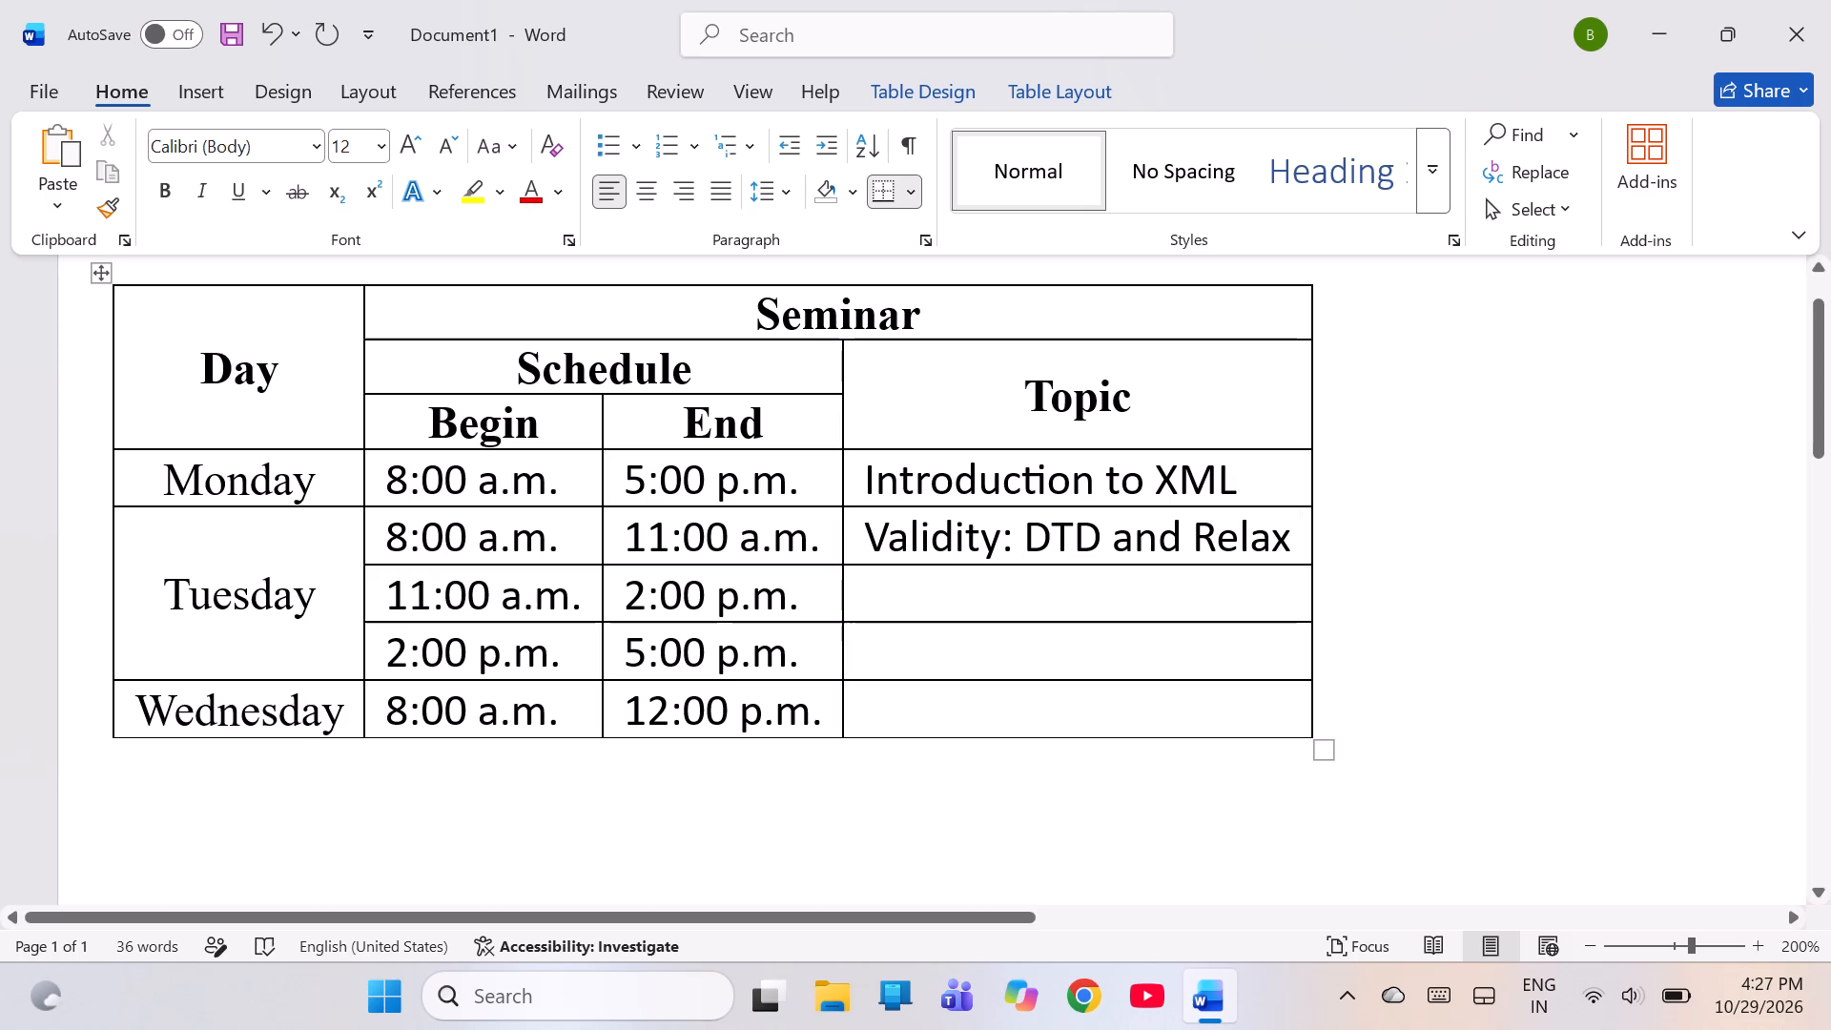
pyautogui.write('NG')
# Enter "XPath" as the Topic in the second Tuesday row.
pyautogui.press('Down')
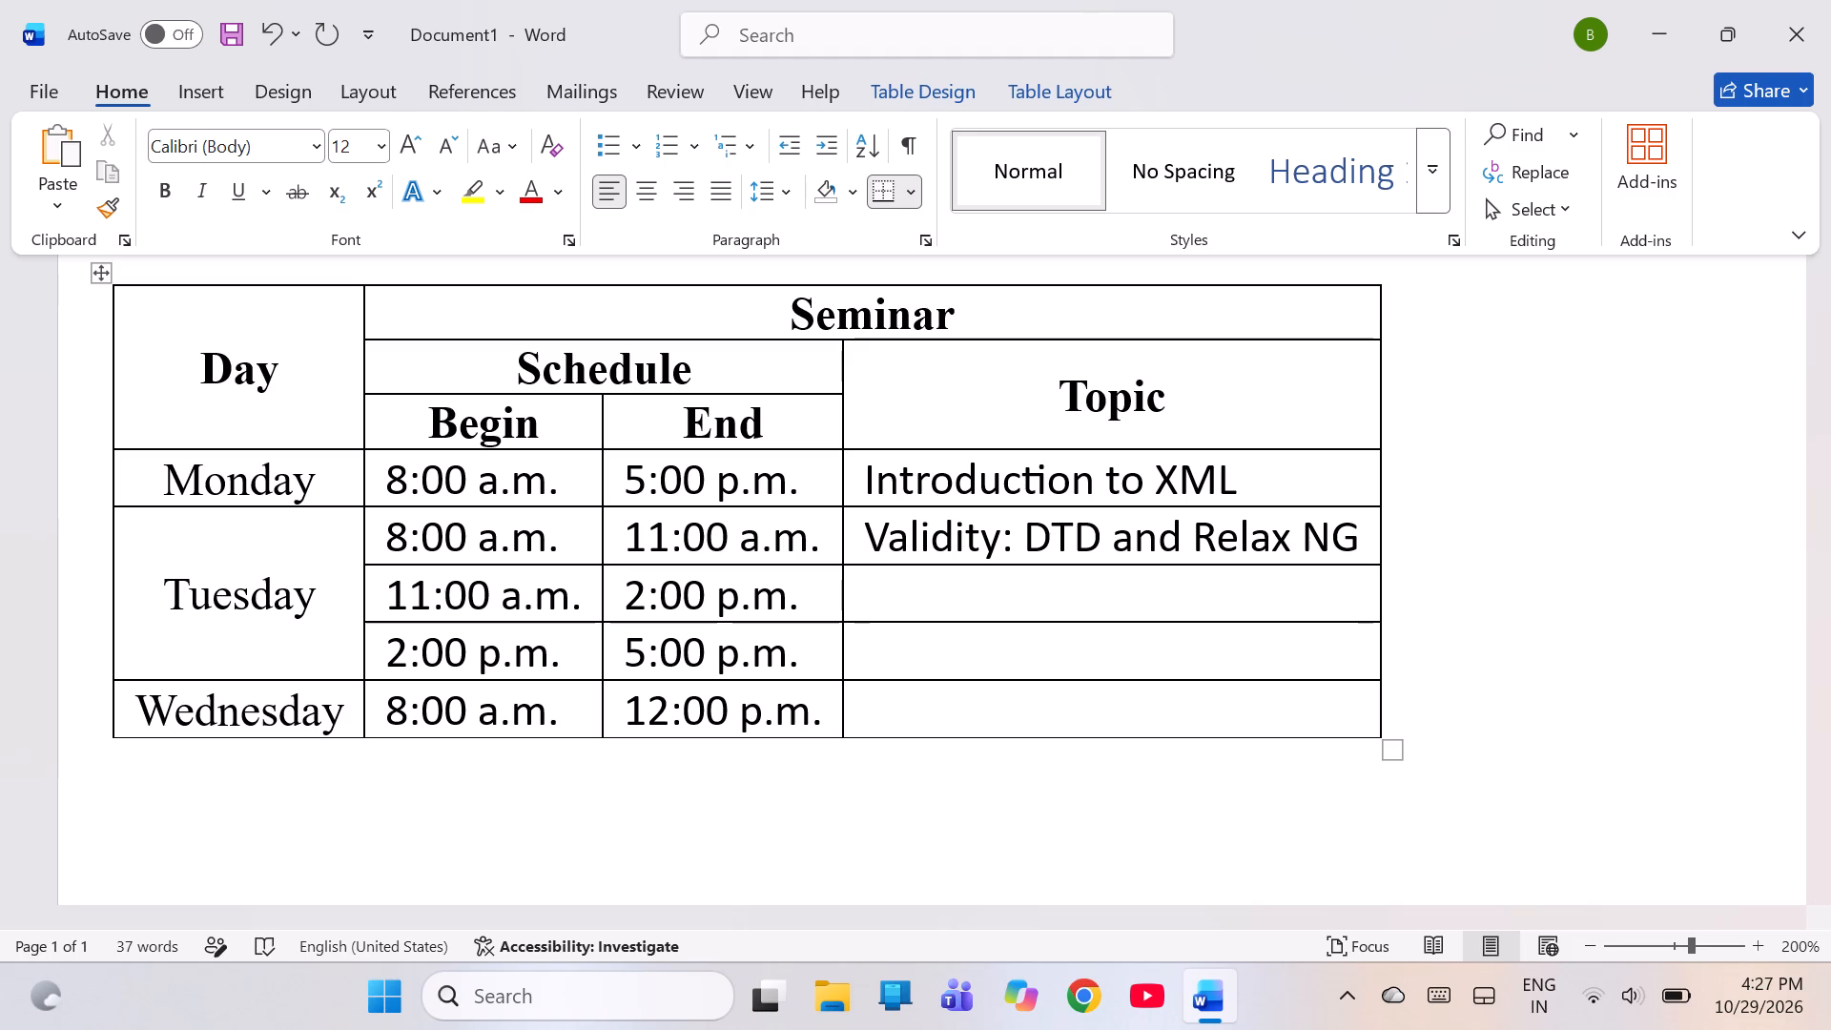
pyautogui.press('x')
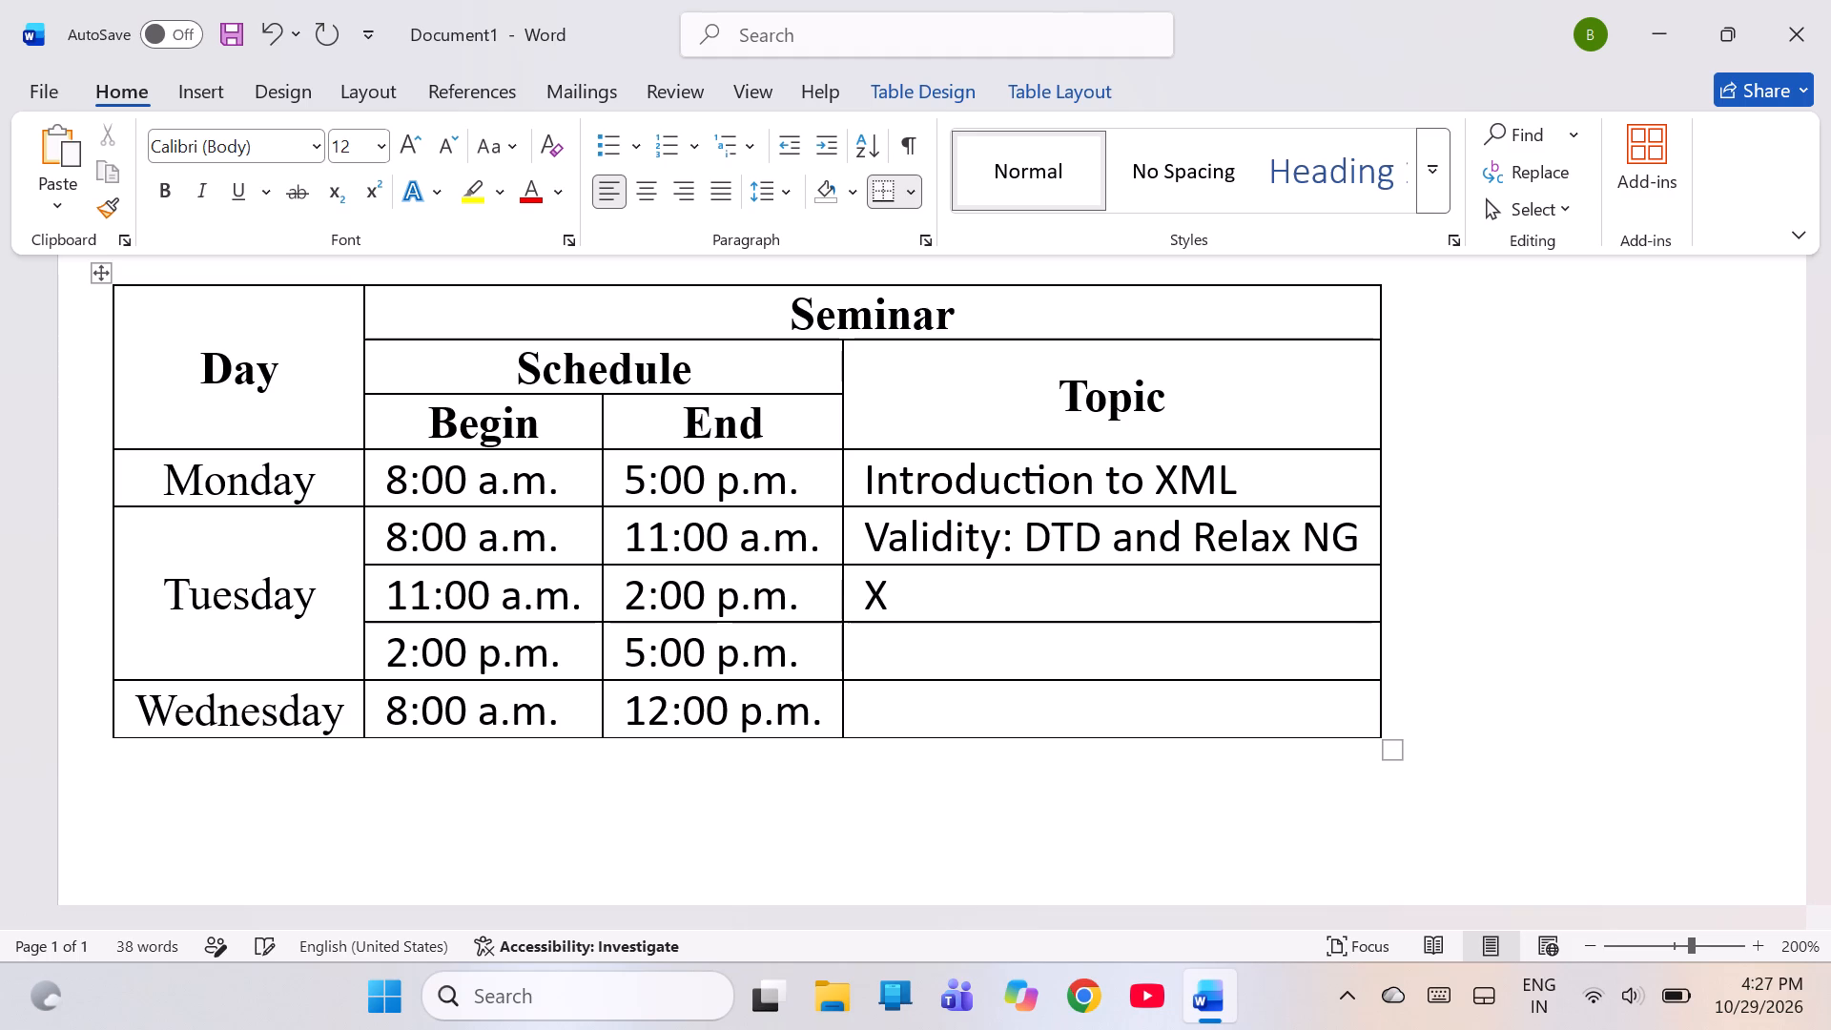
pyautogui.press('p')
pyautogui.write('ath')
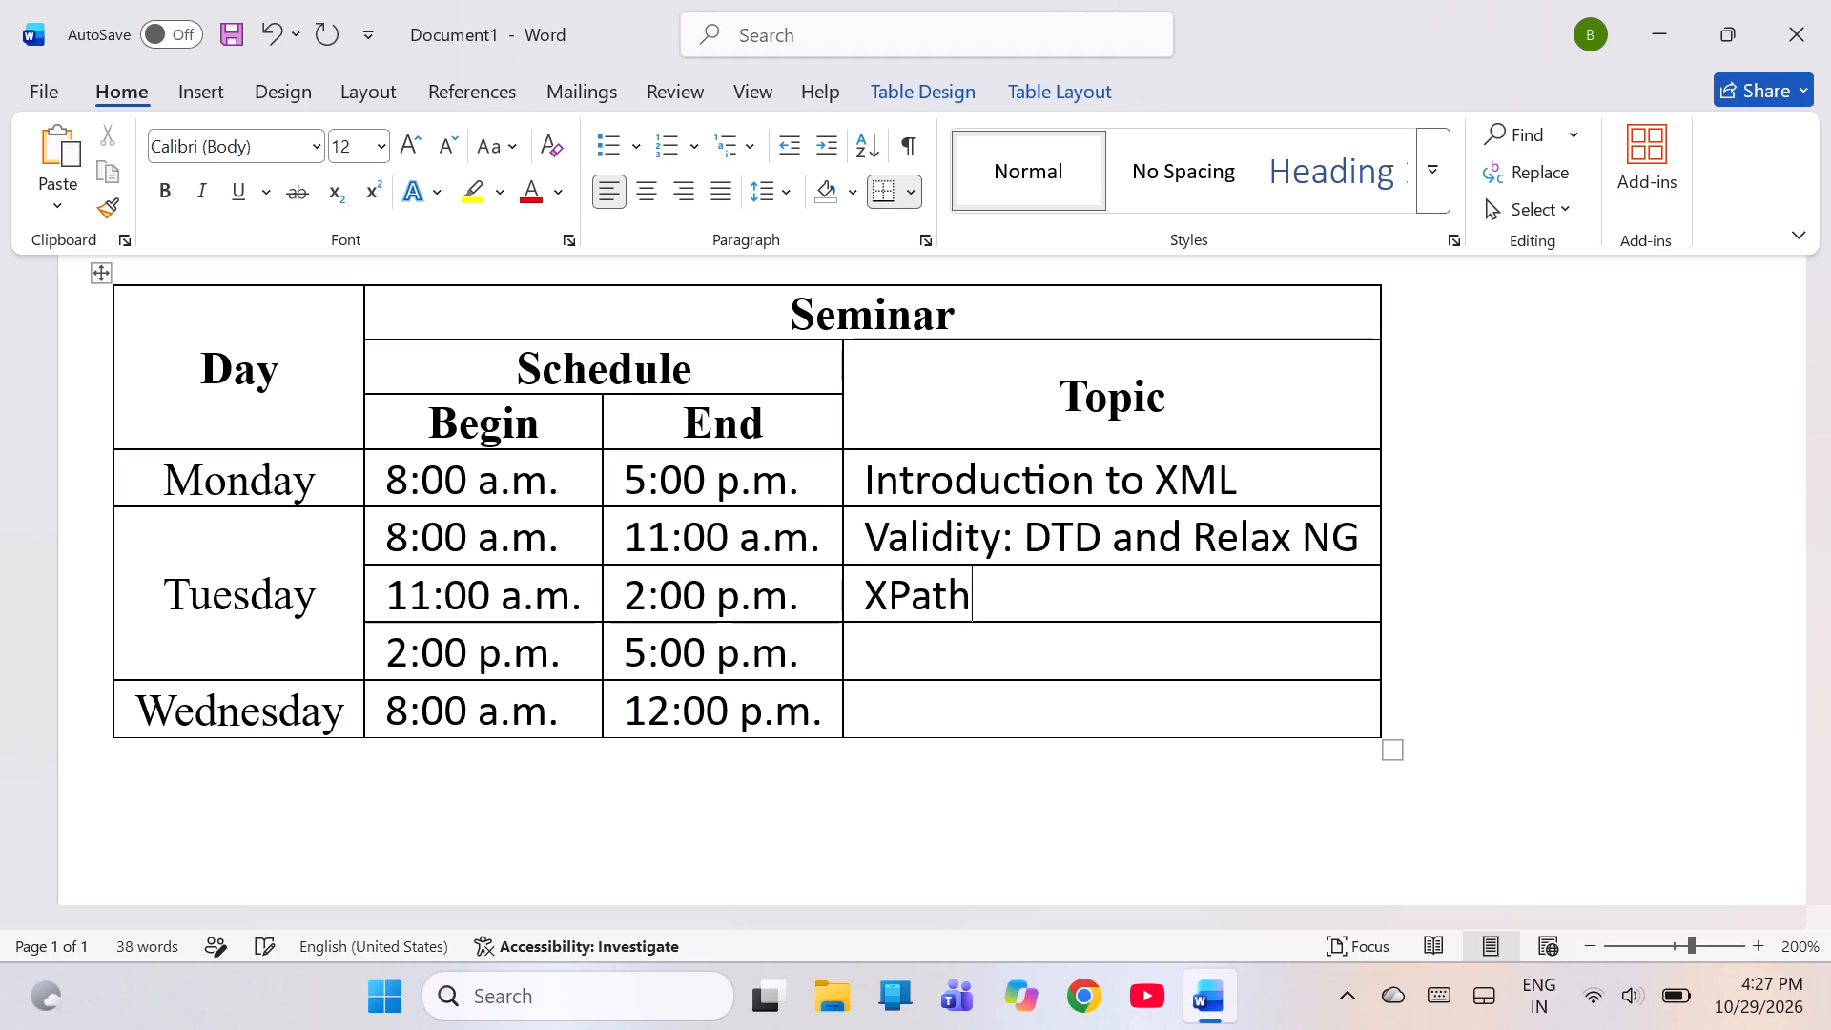
# Enter "XSL Transformations" as the Topic in the third Tuesday row.
pyautogui.press('Down')
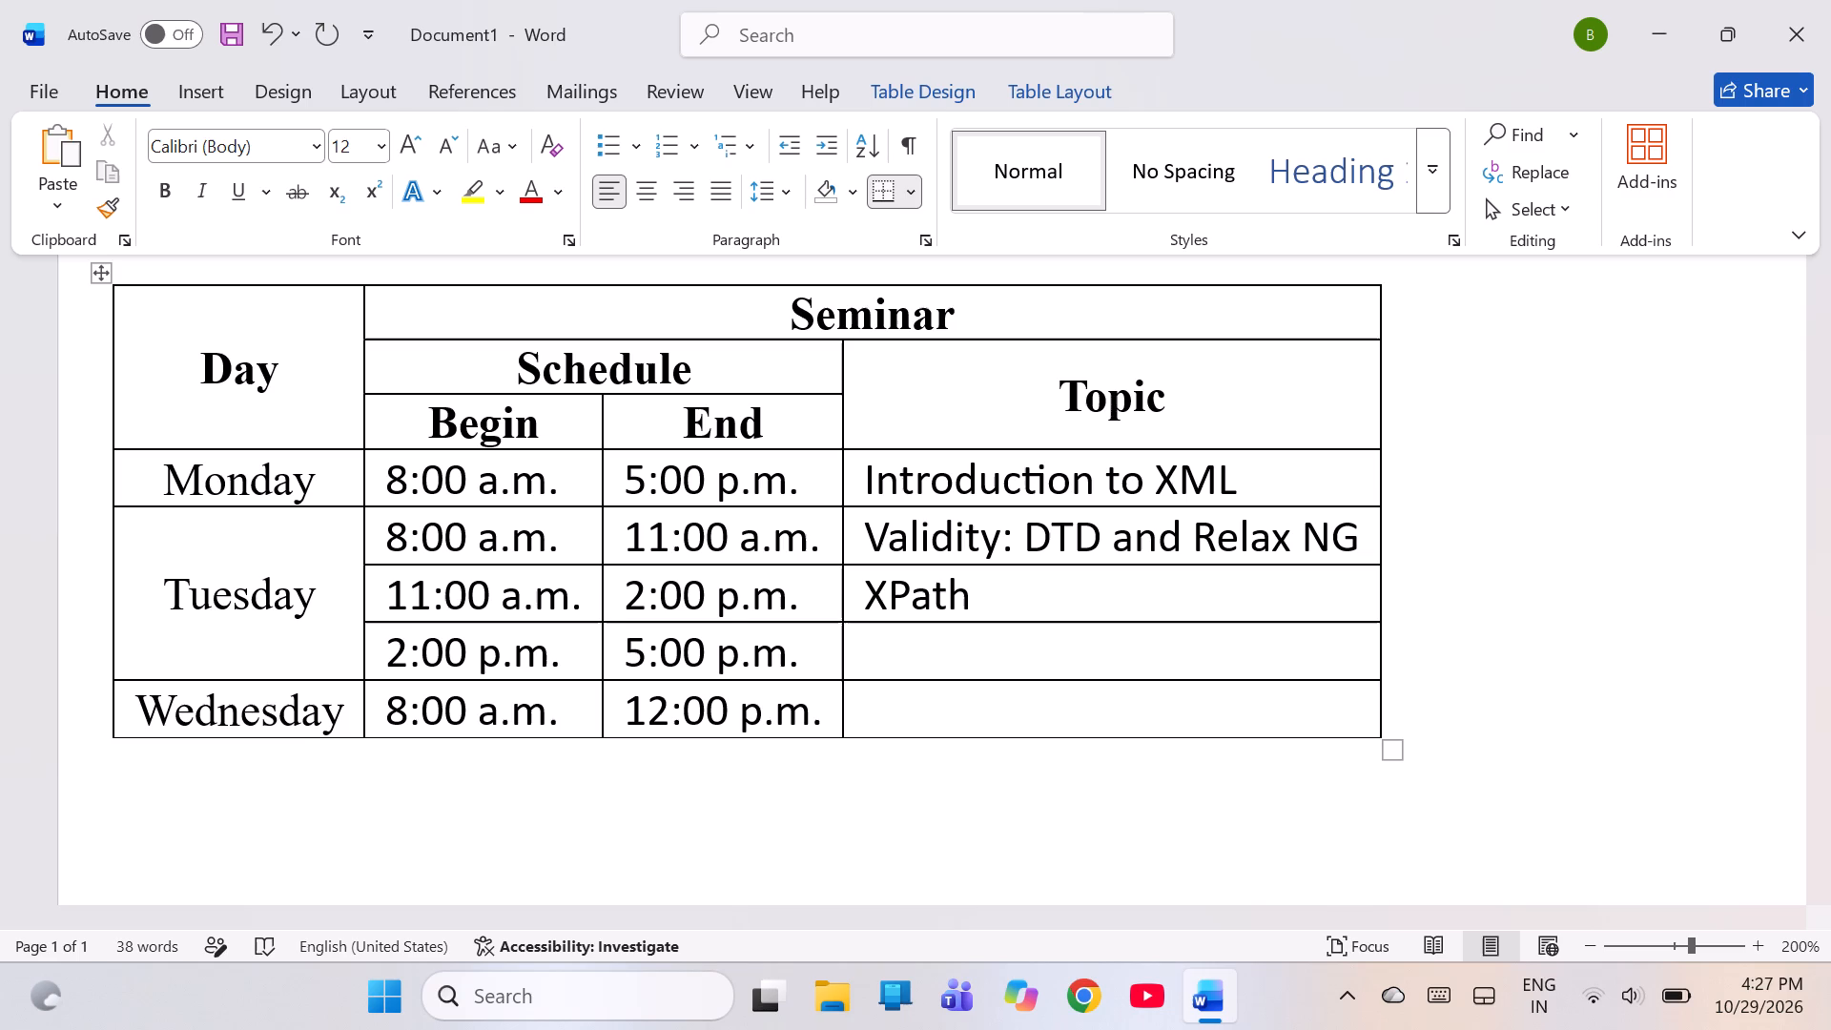
pyautogui.write('XSL')
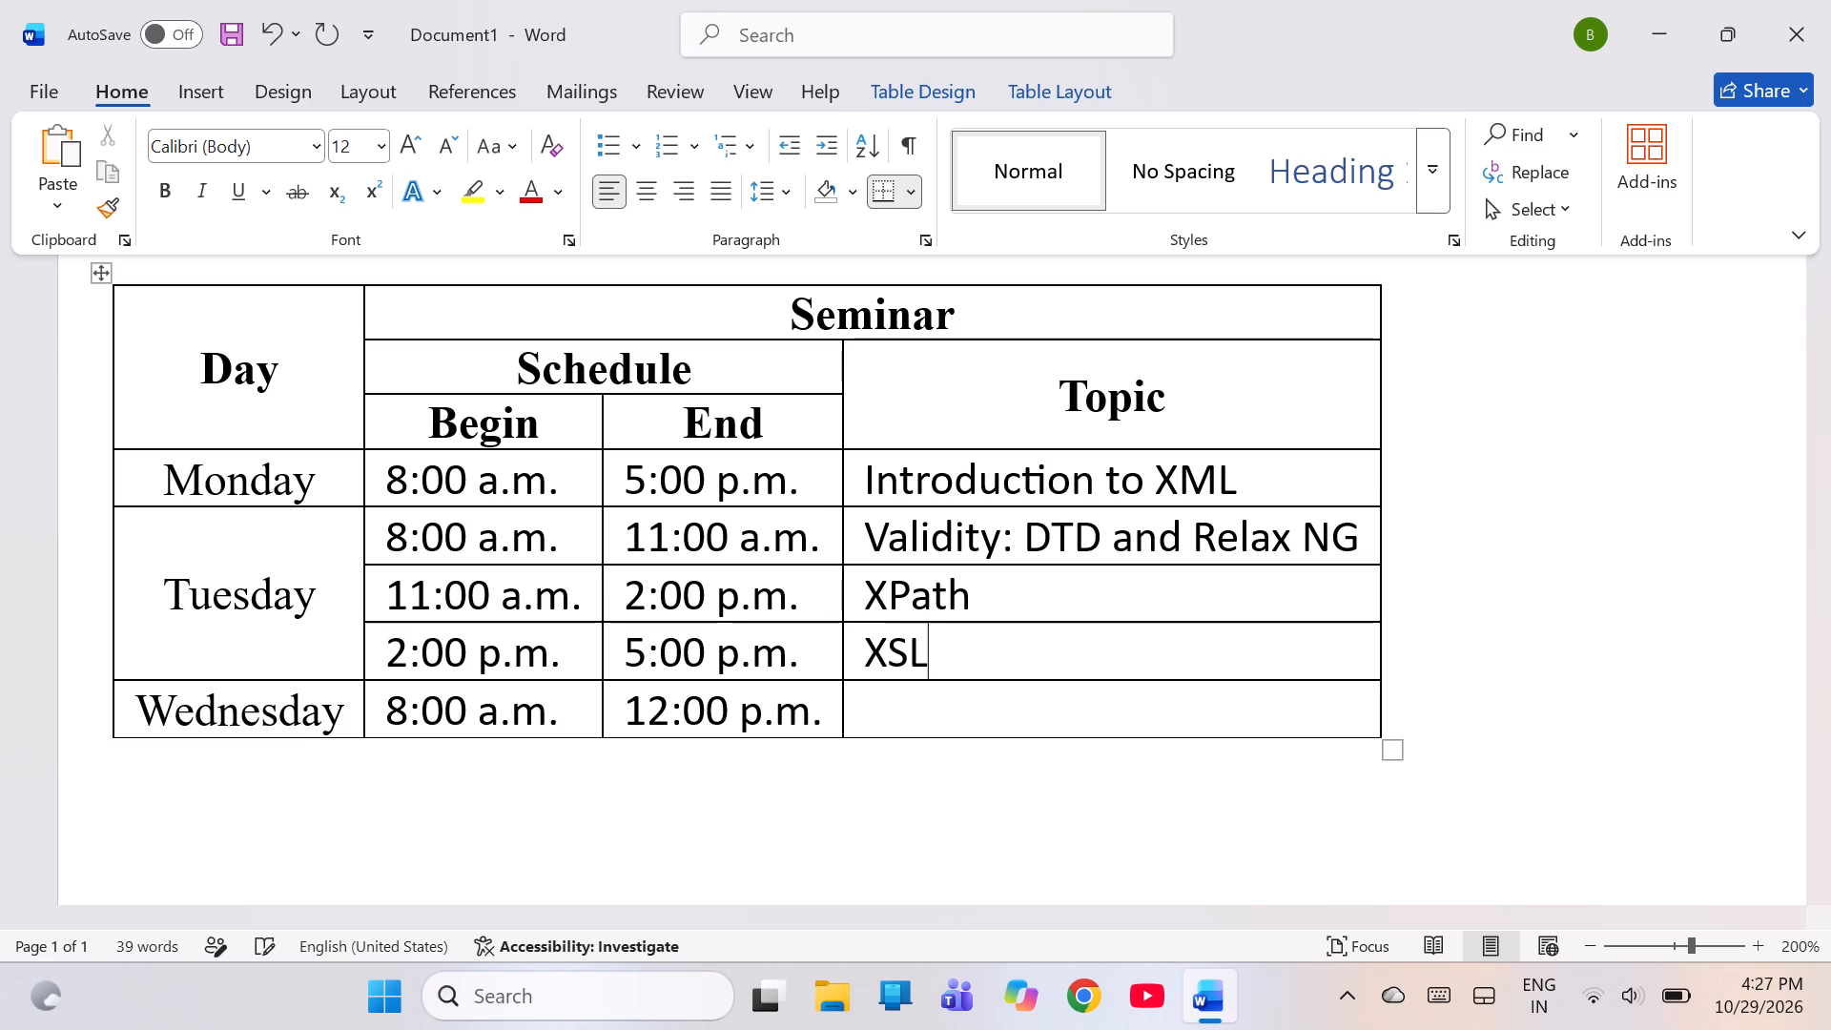
pyautogui.press('space')
pyautogui.press('t')
pyautogui.write('ra')
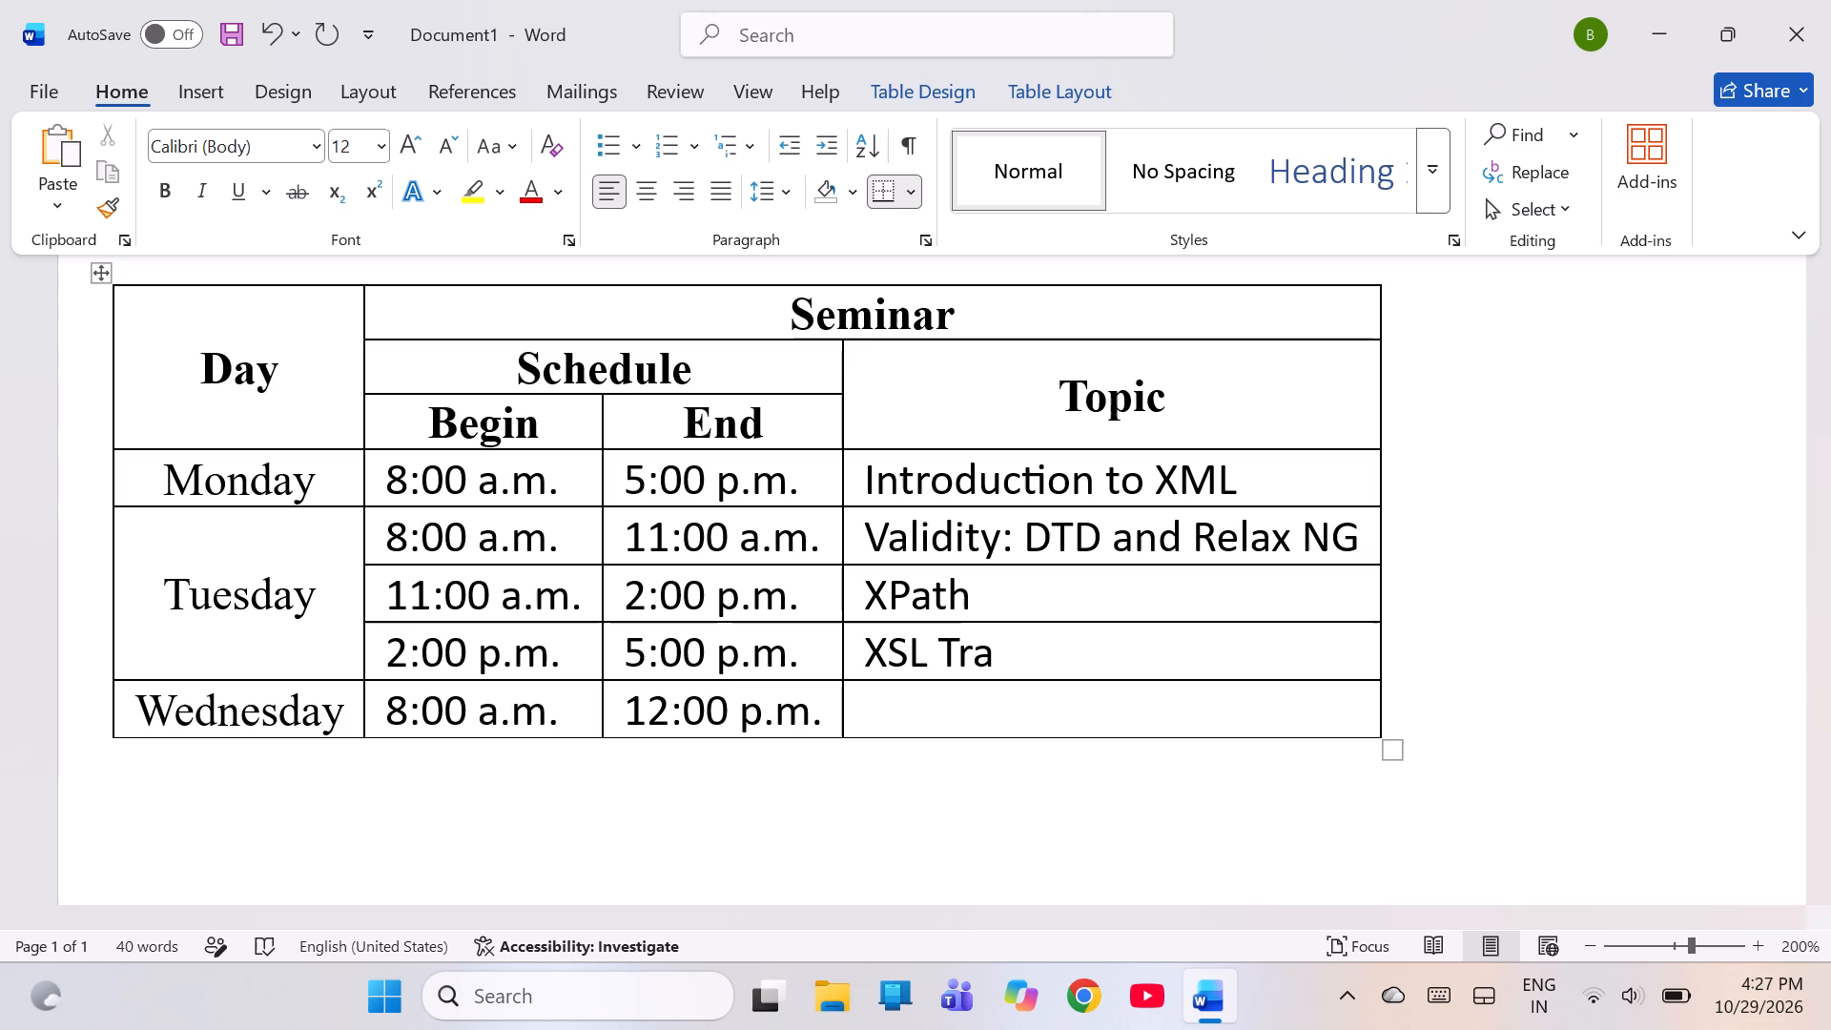
pyautogui.write('nsformation')
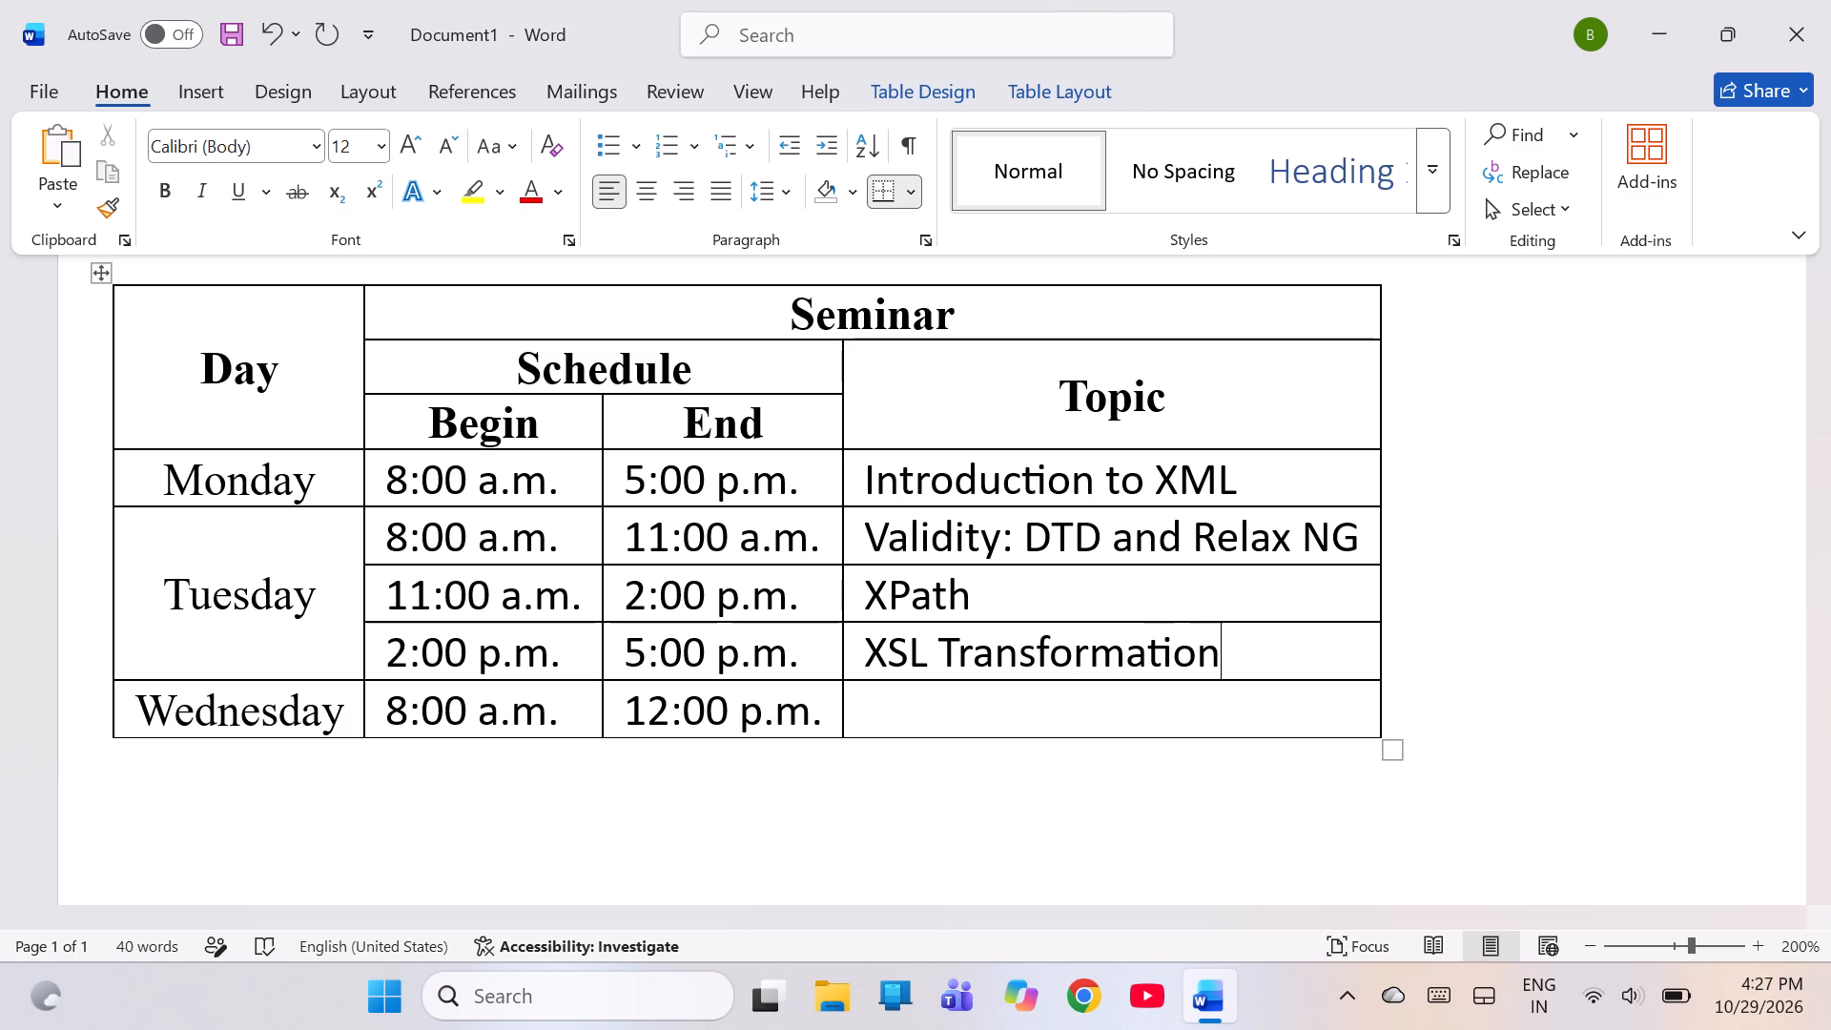
pyautogui.press('s')
# Enter "XSL Formating Objects" as the Topic in the Wednesday row.
pyautogui.press('Down')
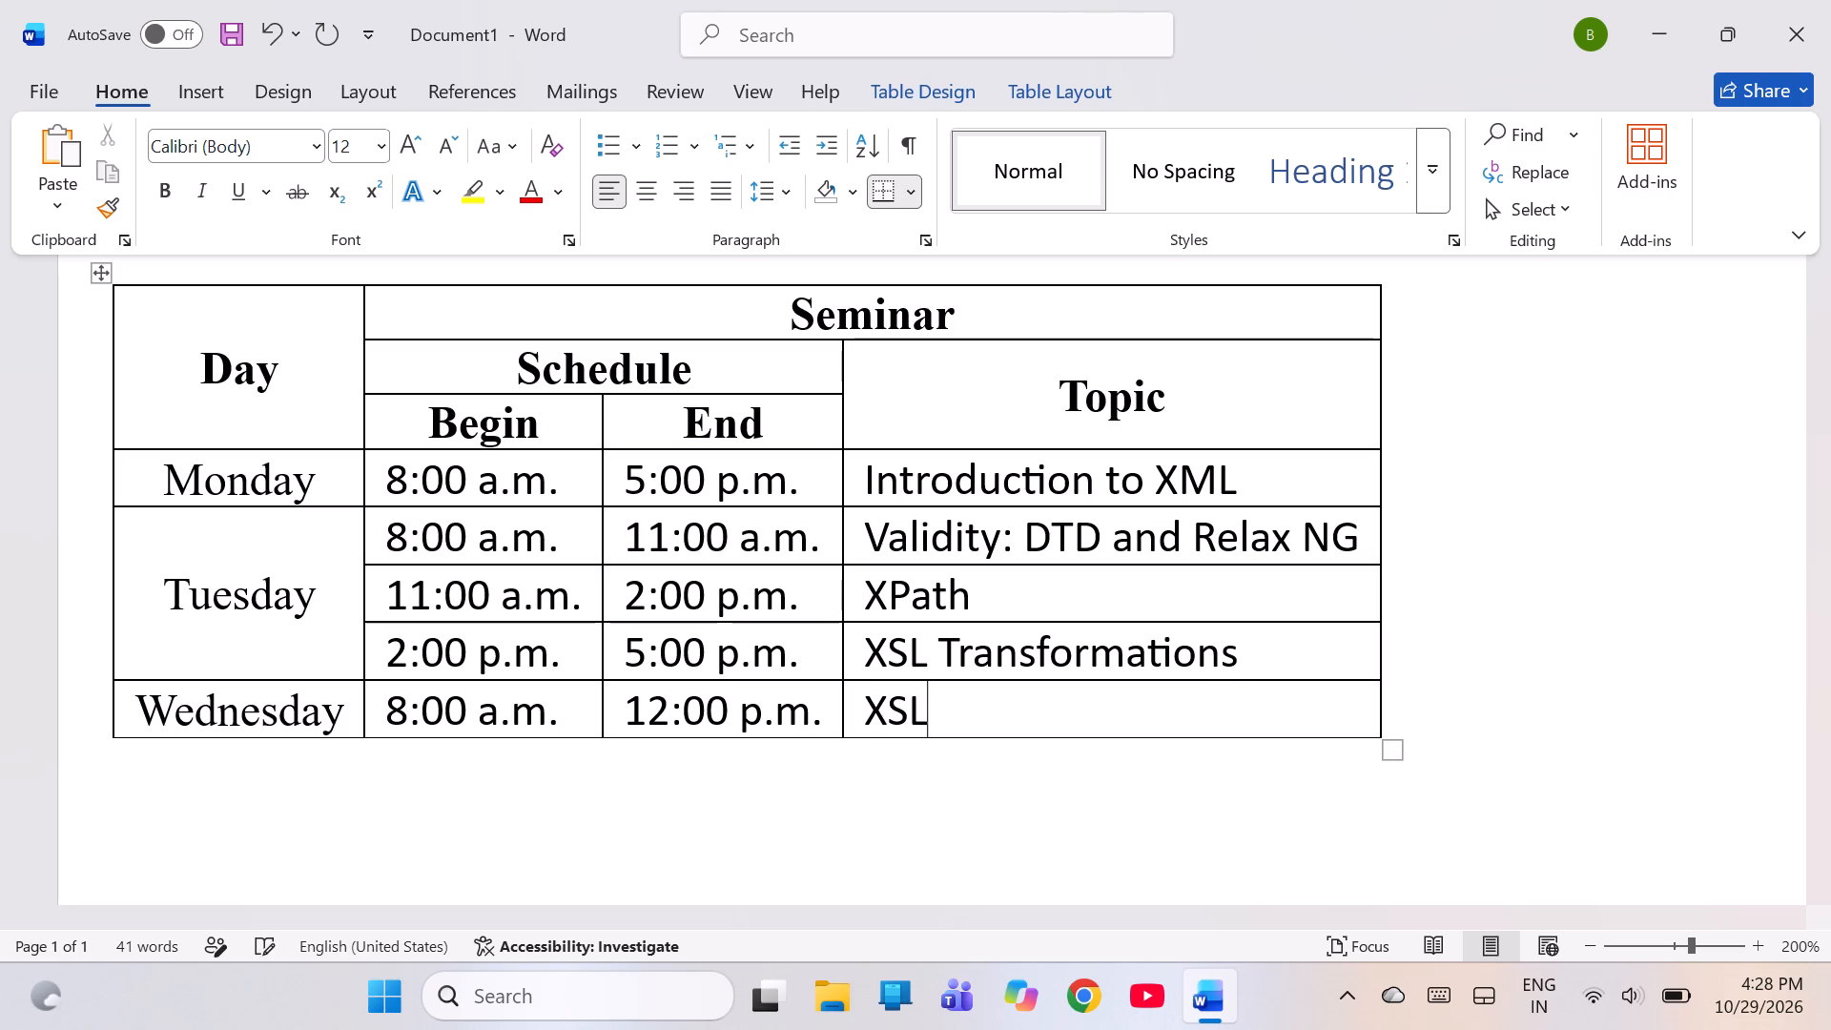
pyautogui.press('space')
pyautogui.write('orm')
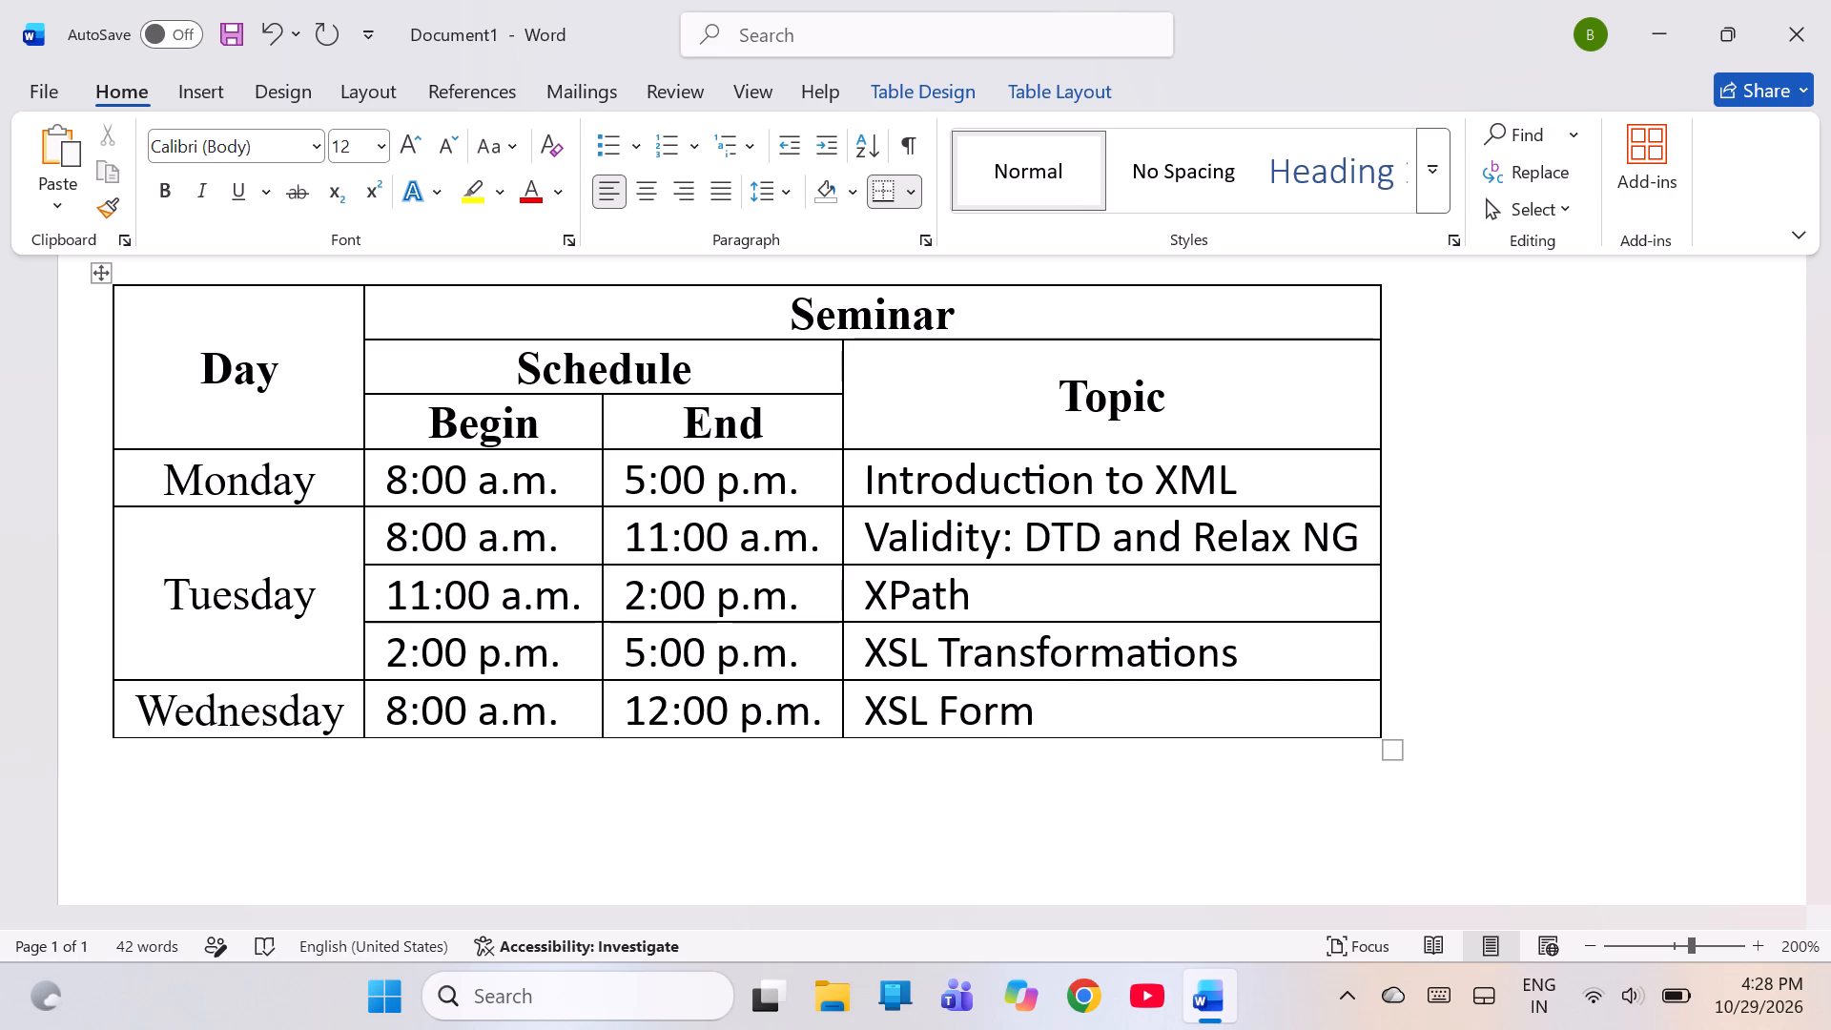
pyautogui.write('ating')
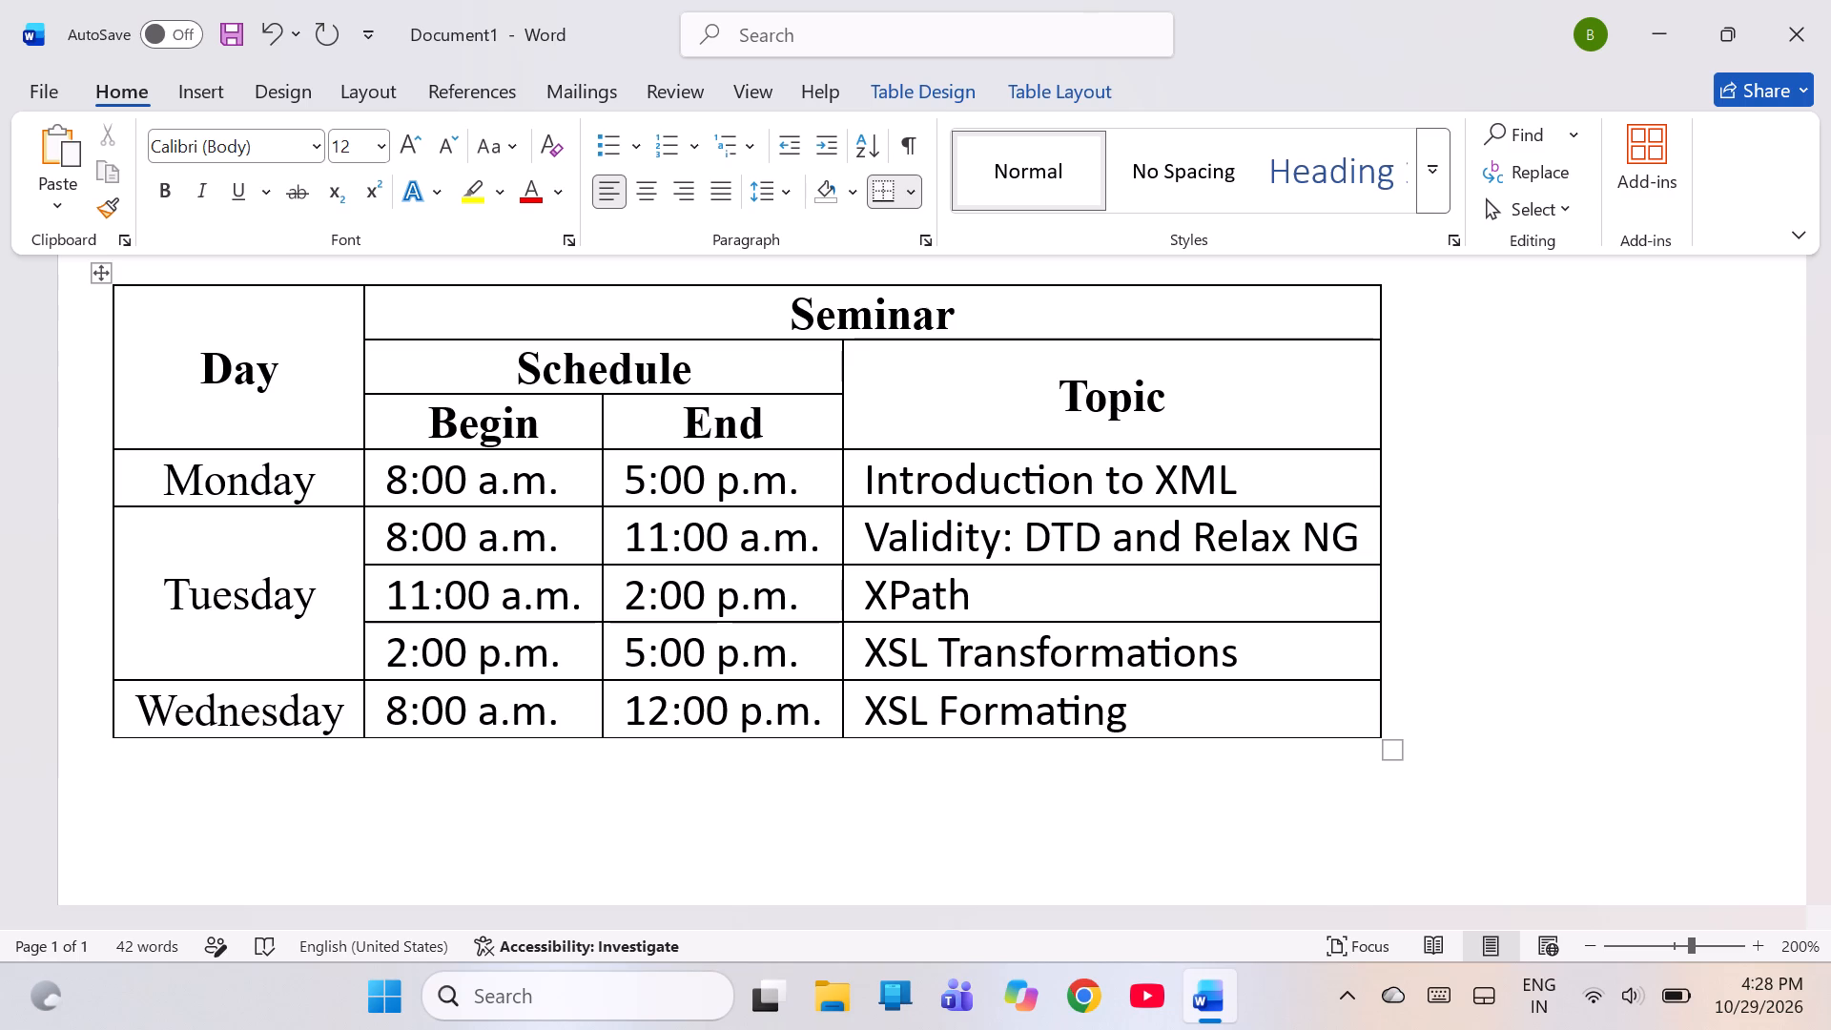
pyautogui.press('space')
pyautogui.press('o')
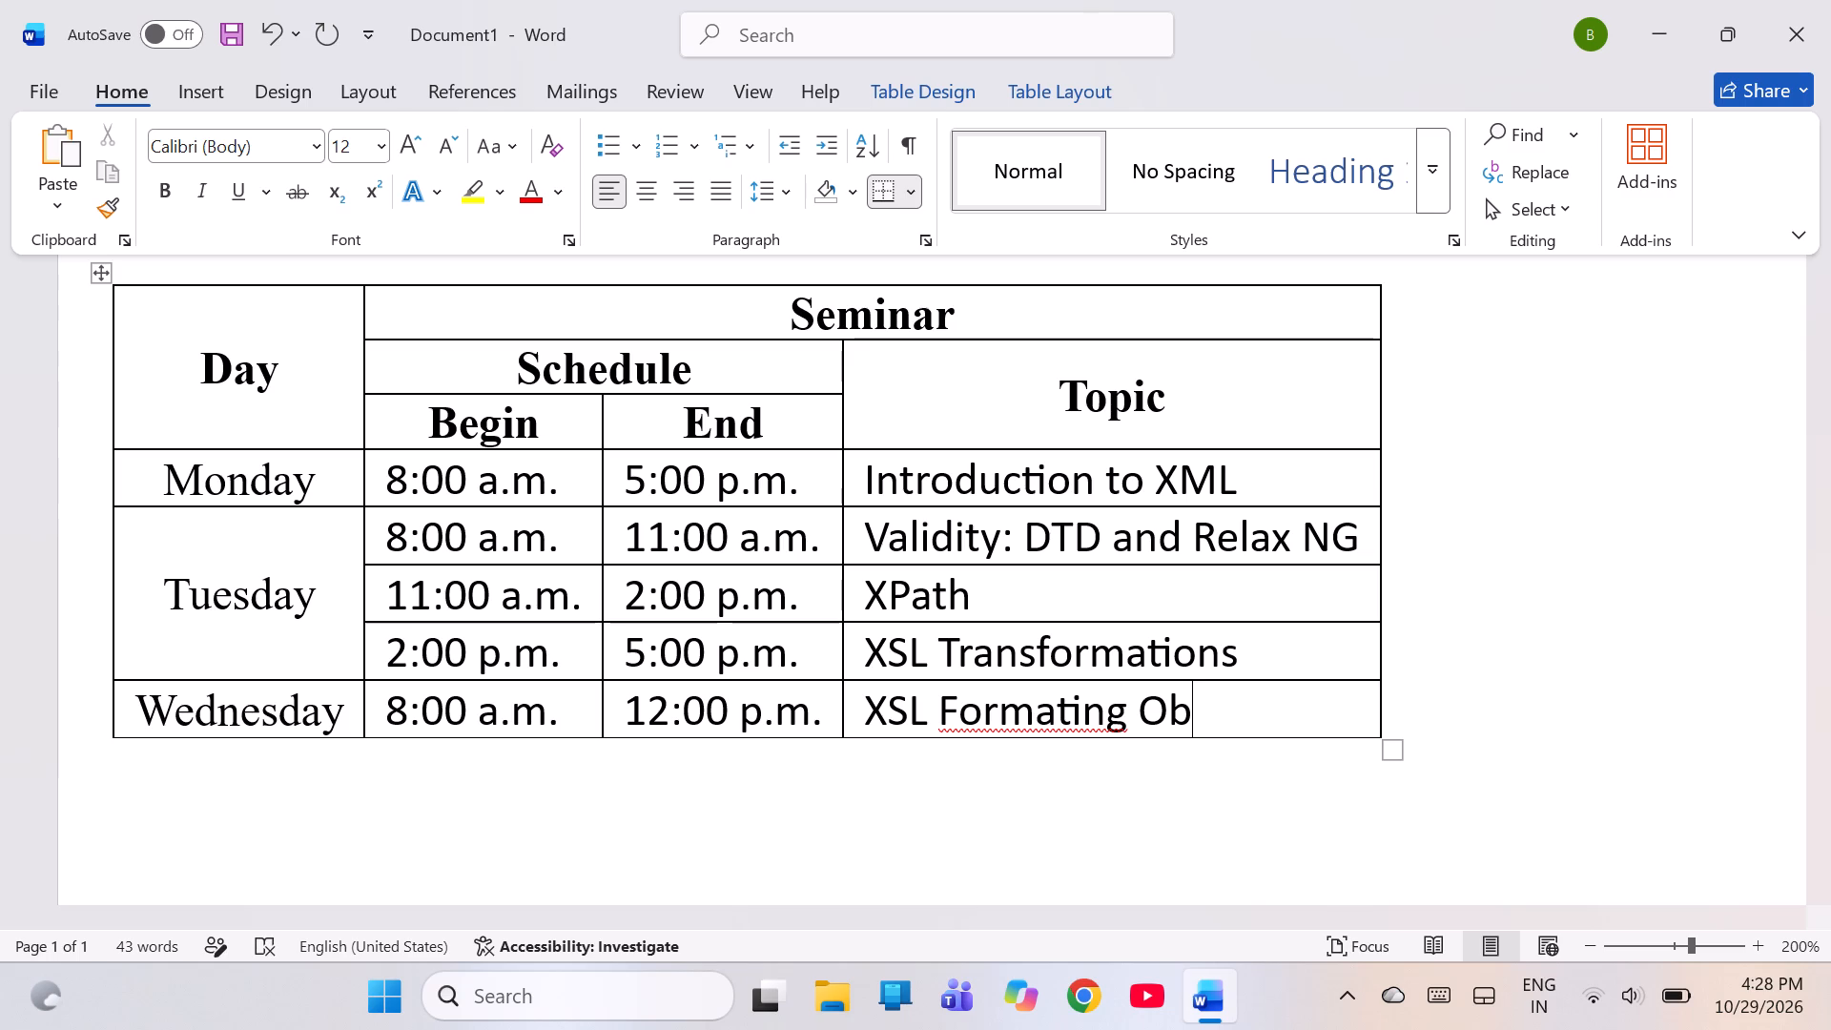
pyautogui.write('jects')
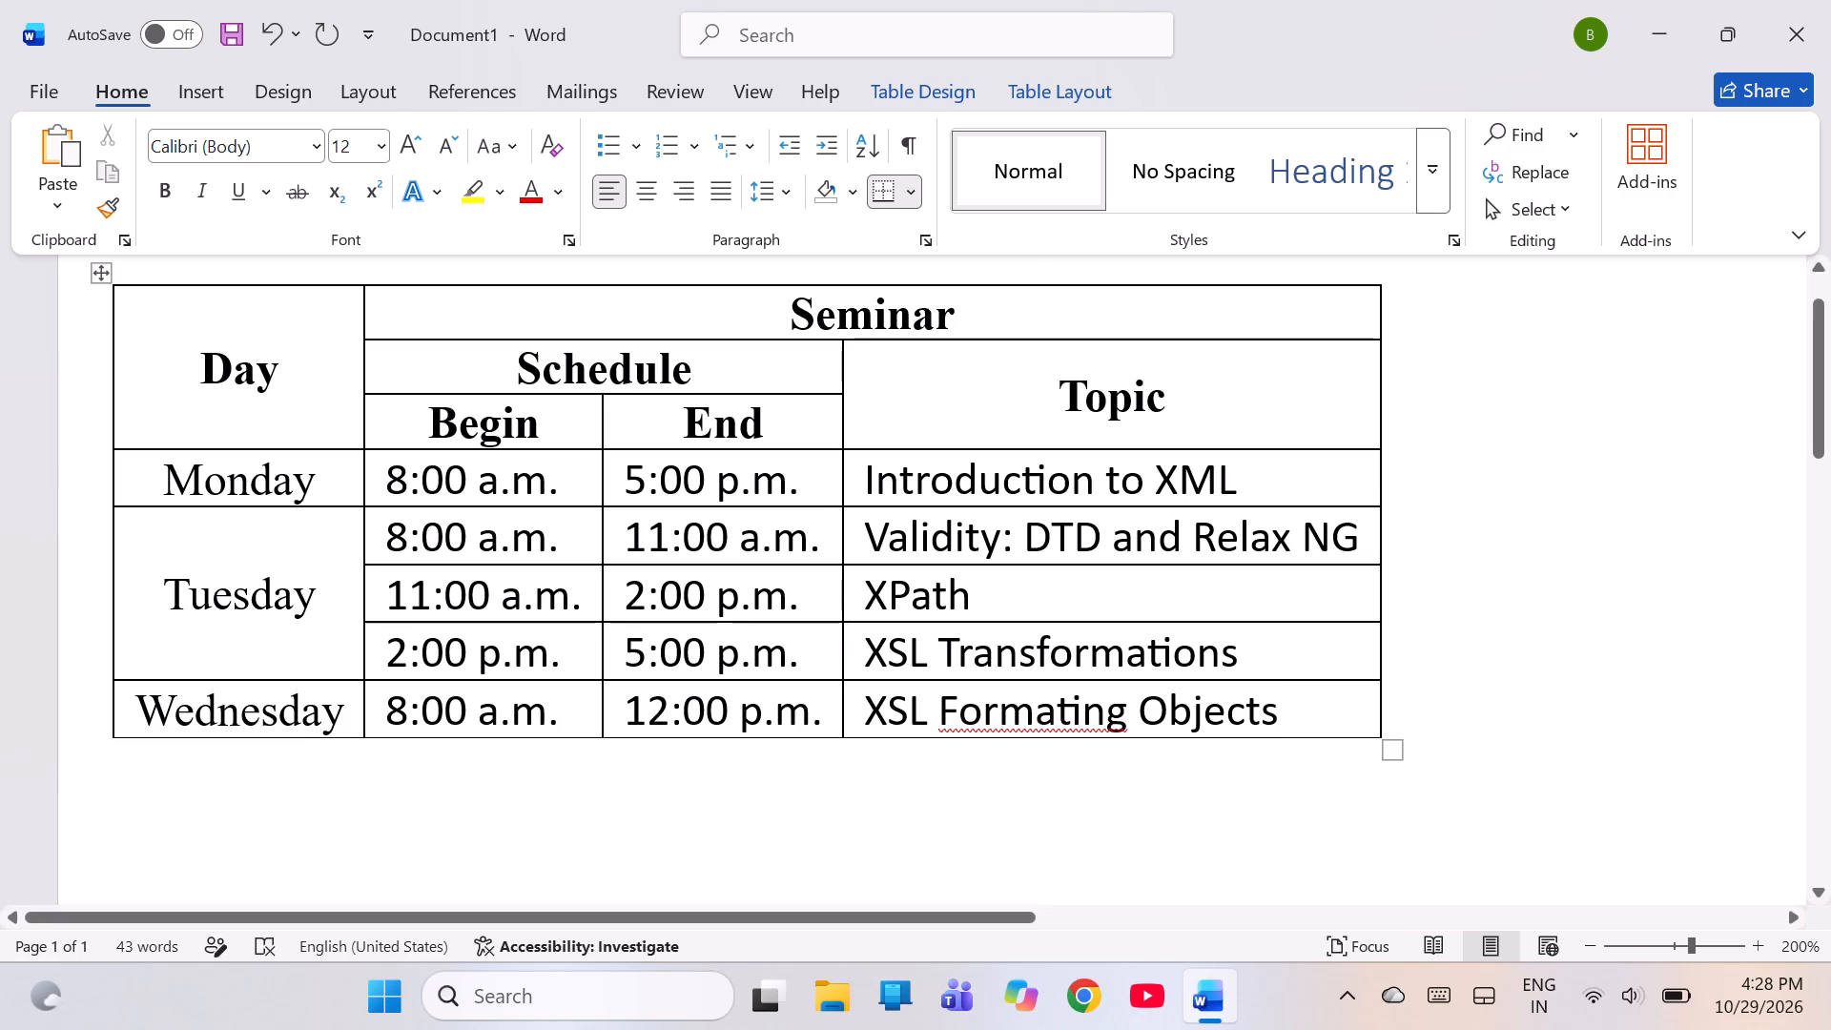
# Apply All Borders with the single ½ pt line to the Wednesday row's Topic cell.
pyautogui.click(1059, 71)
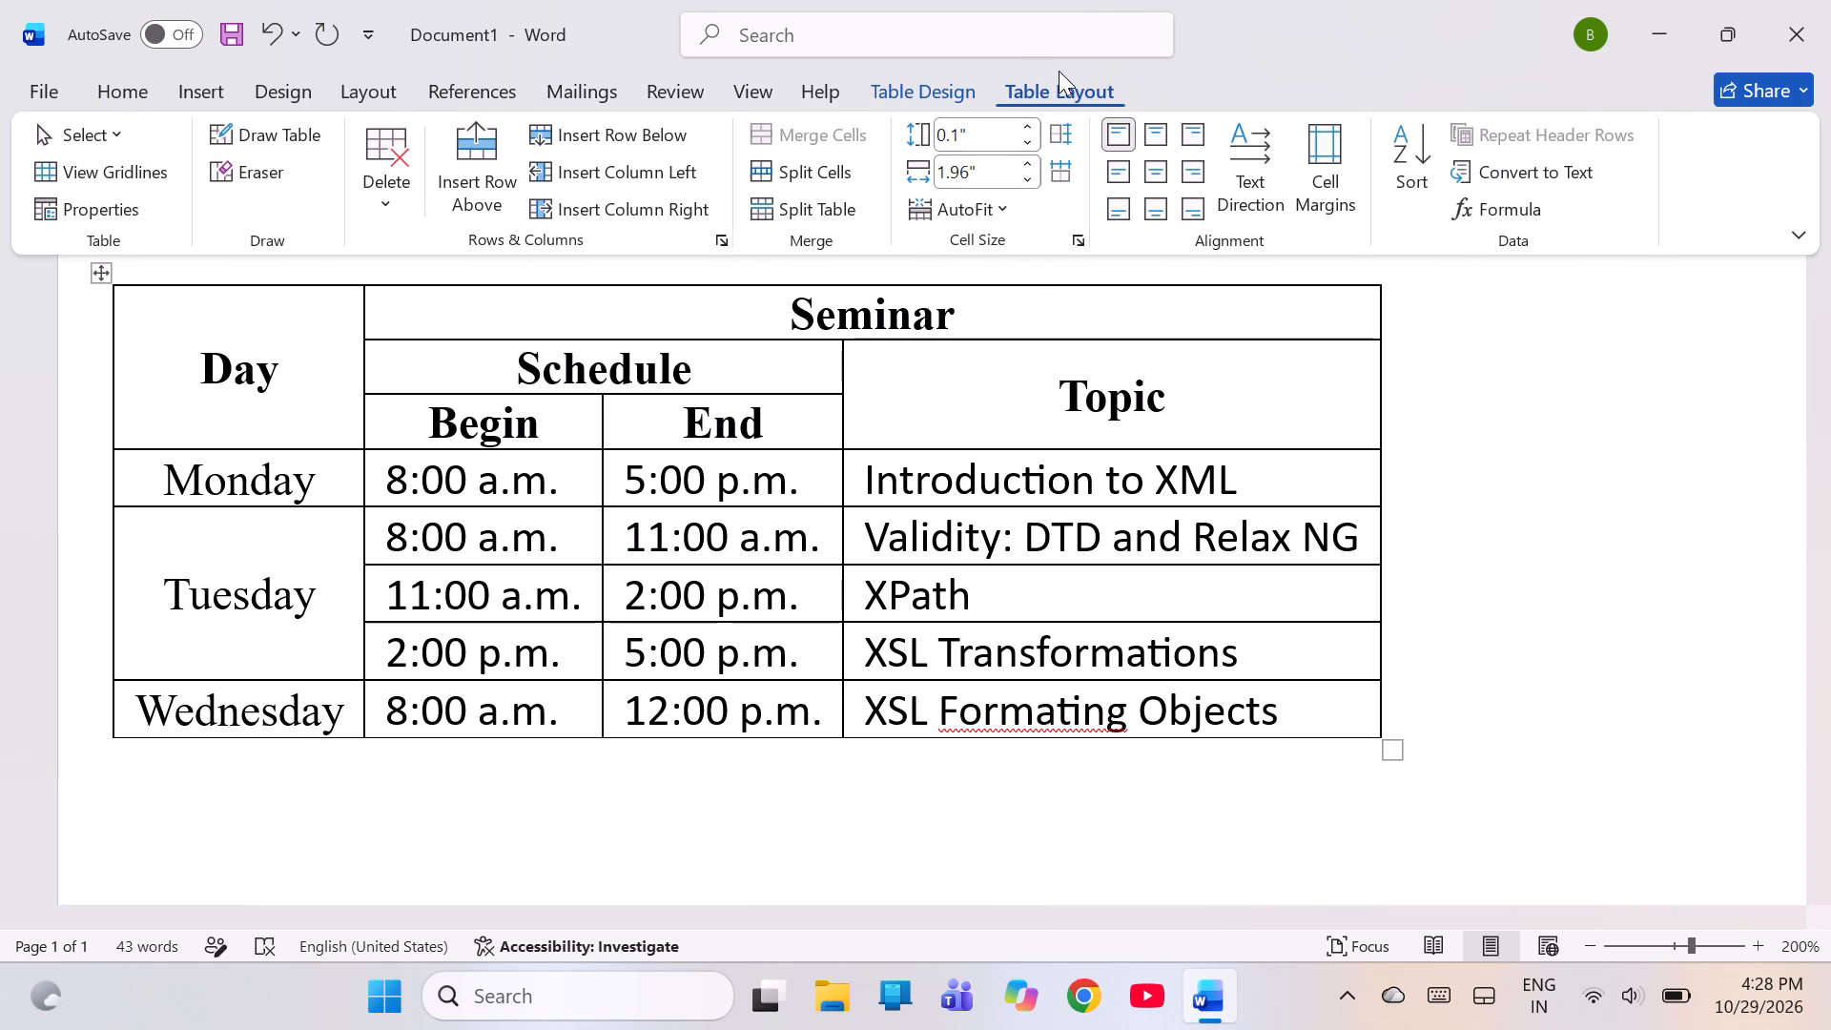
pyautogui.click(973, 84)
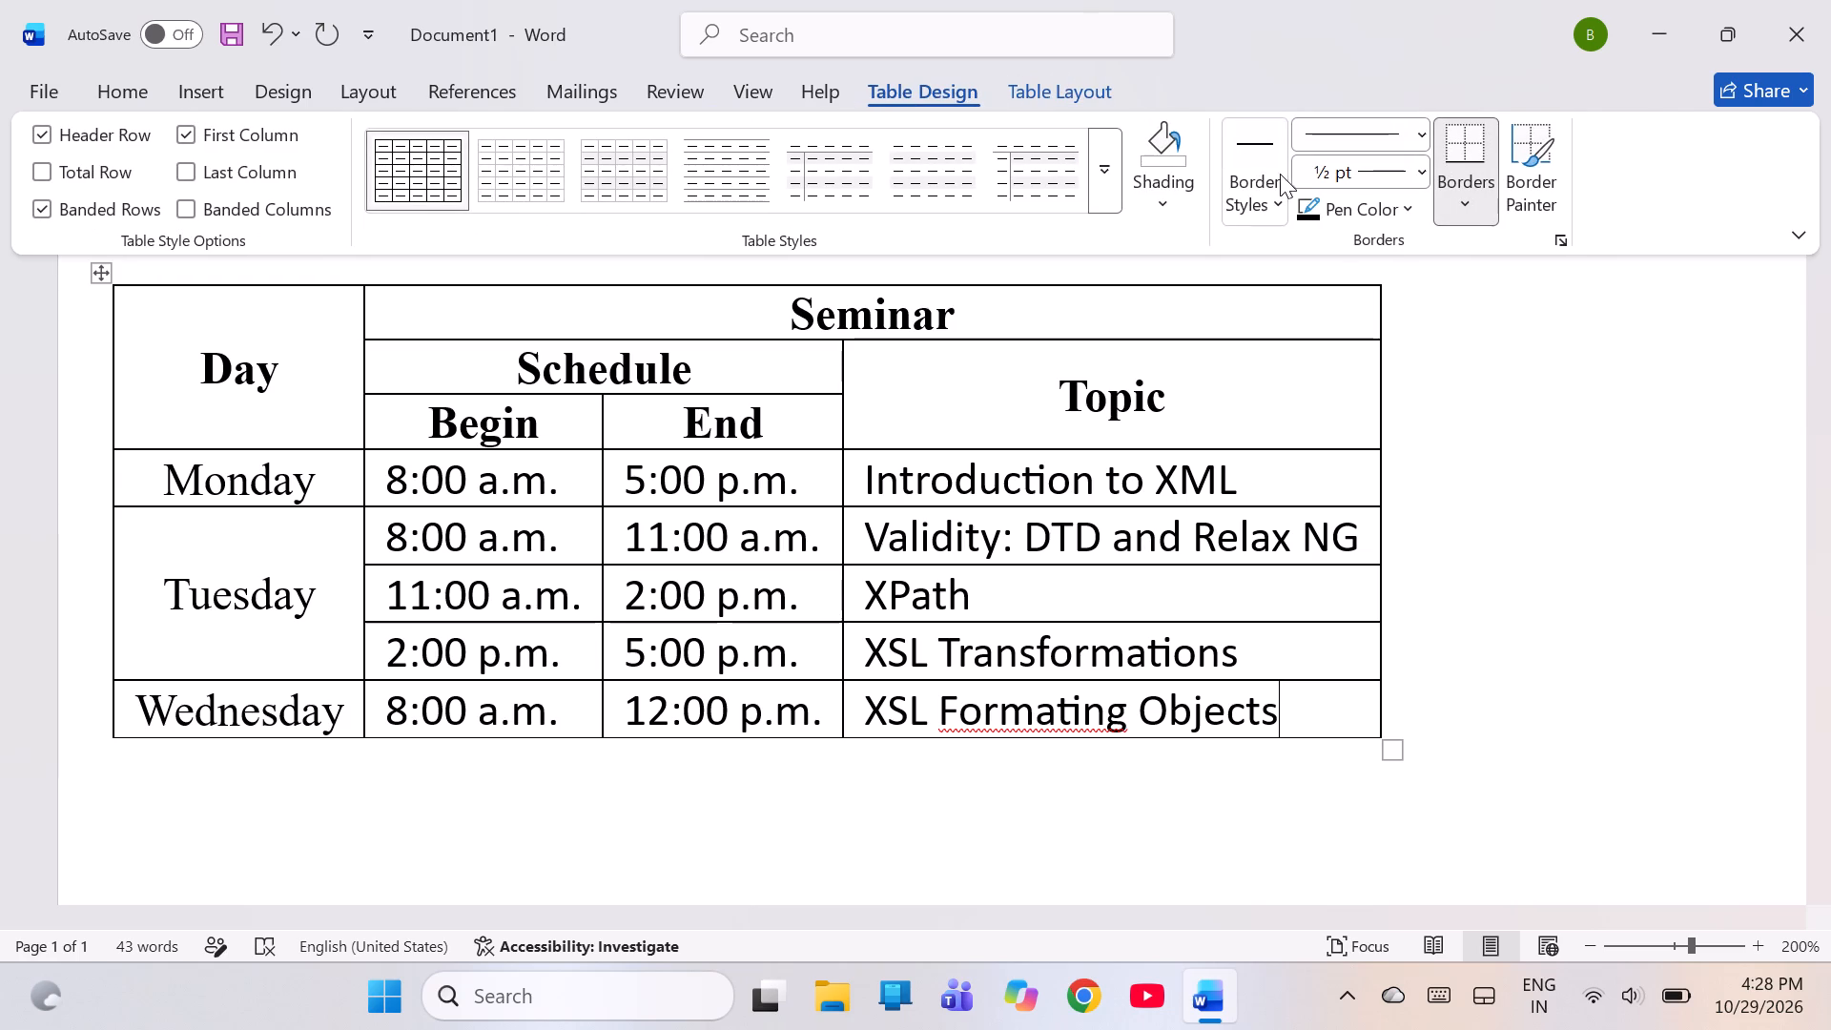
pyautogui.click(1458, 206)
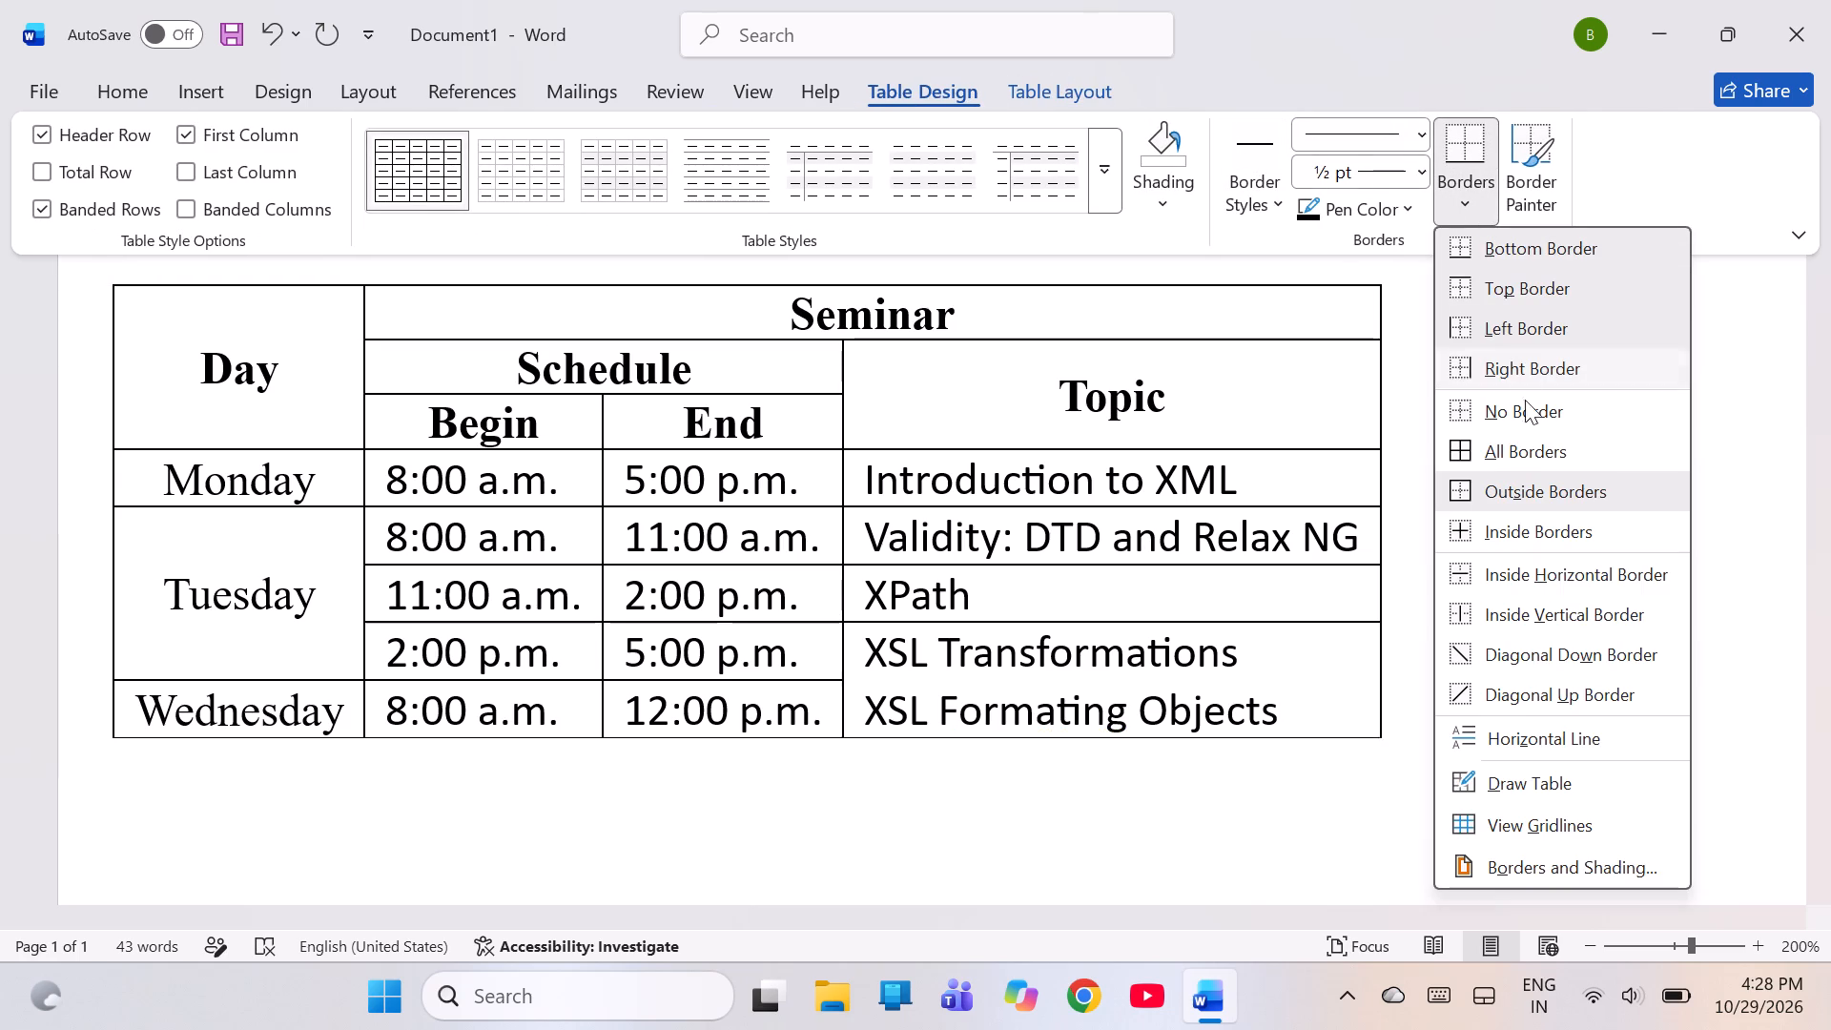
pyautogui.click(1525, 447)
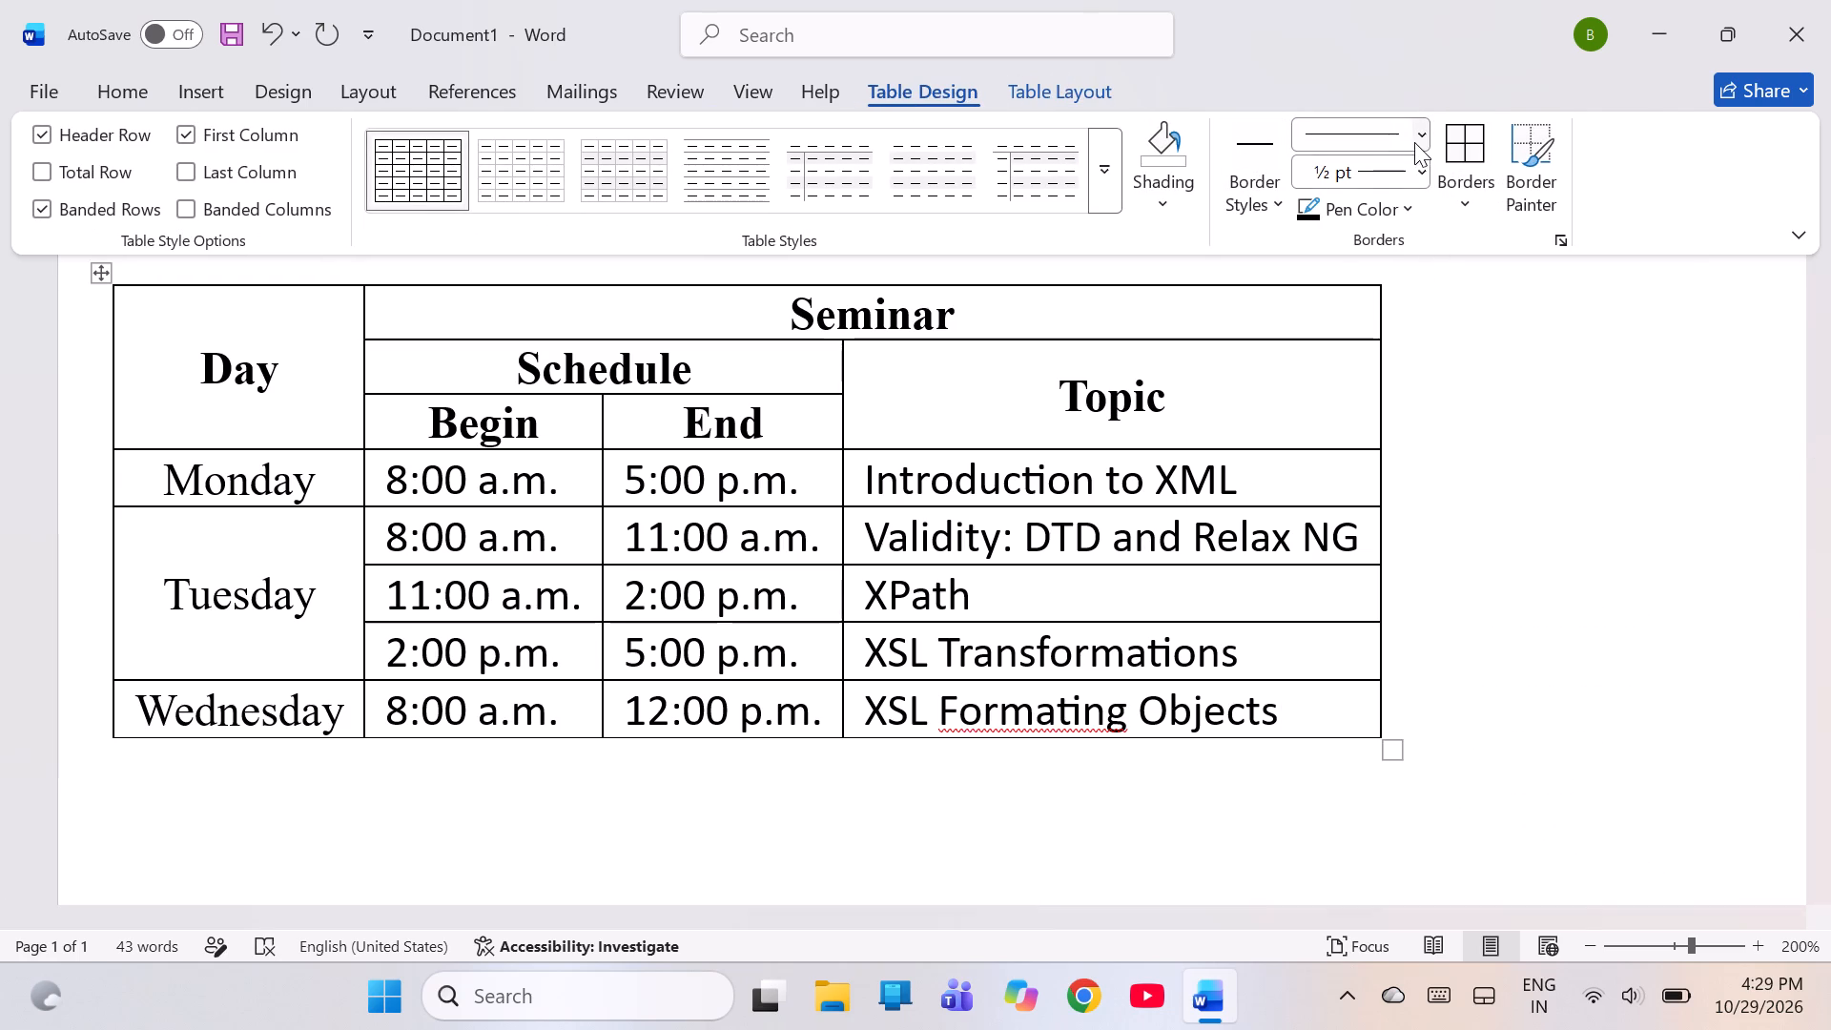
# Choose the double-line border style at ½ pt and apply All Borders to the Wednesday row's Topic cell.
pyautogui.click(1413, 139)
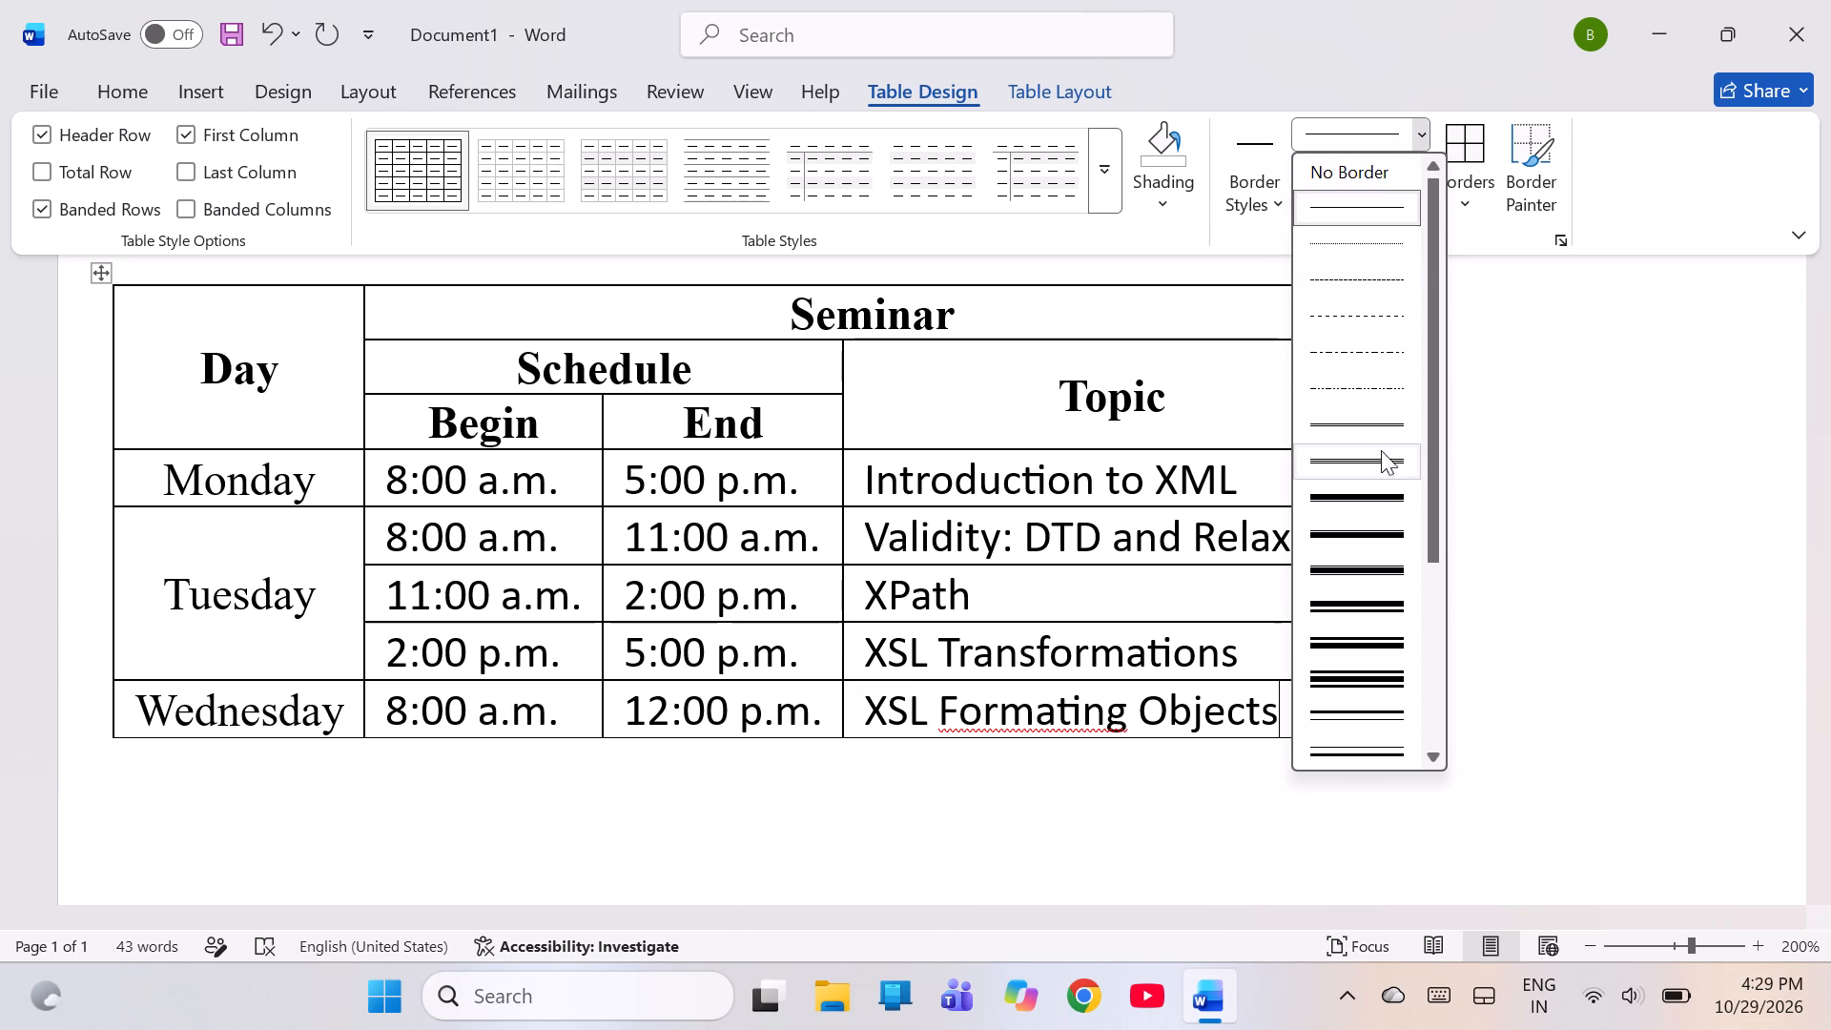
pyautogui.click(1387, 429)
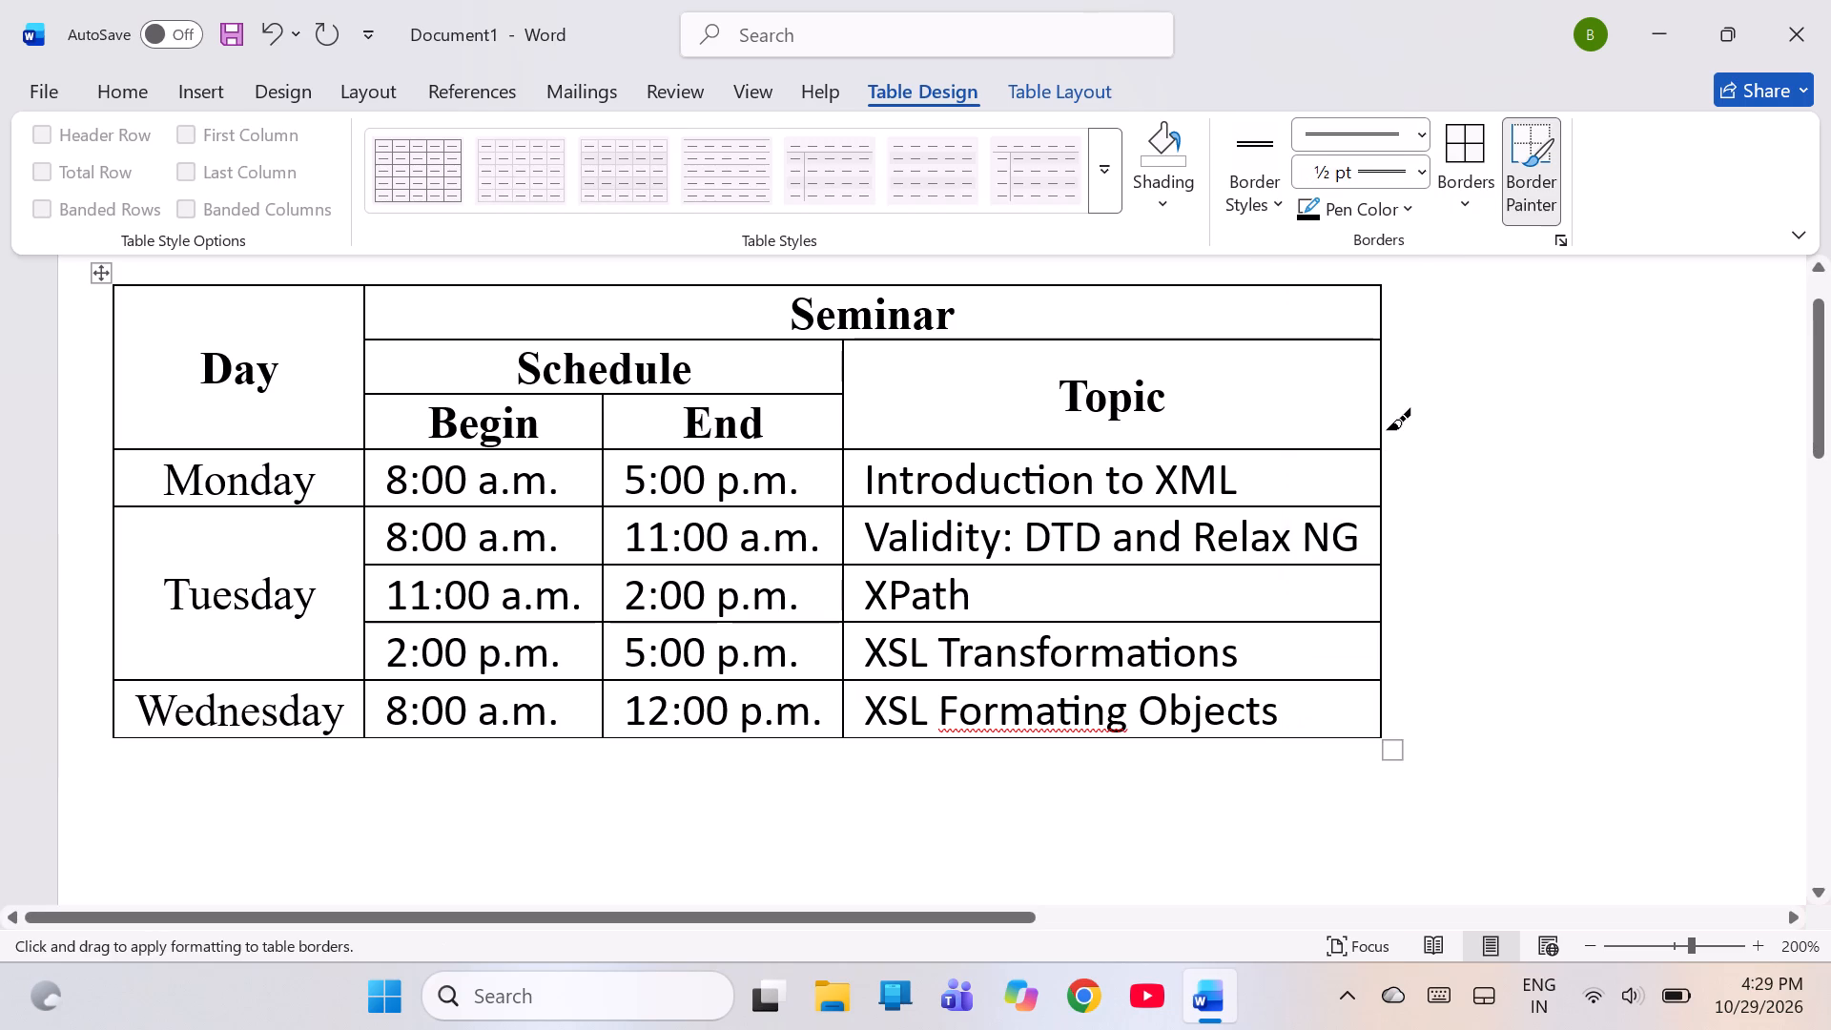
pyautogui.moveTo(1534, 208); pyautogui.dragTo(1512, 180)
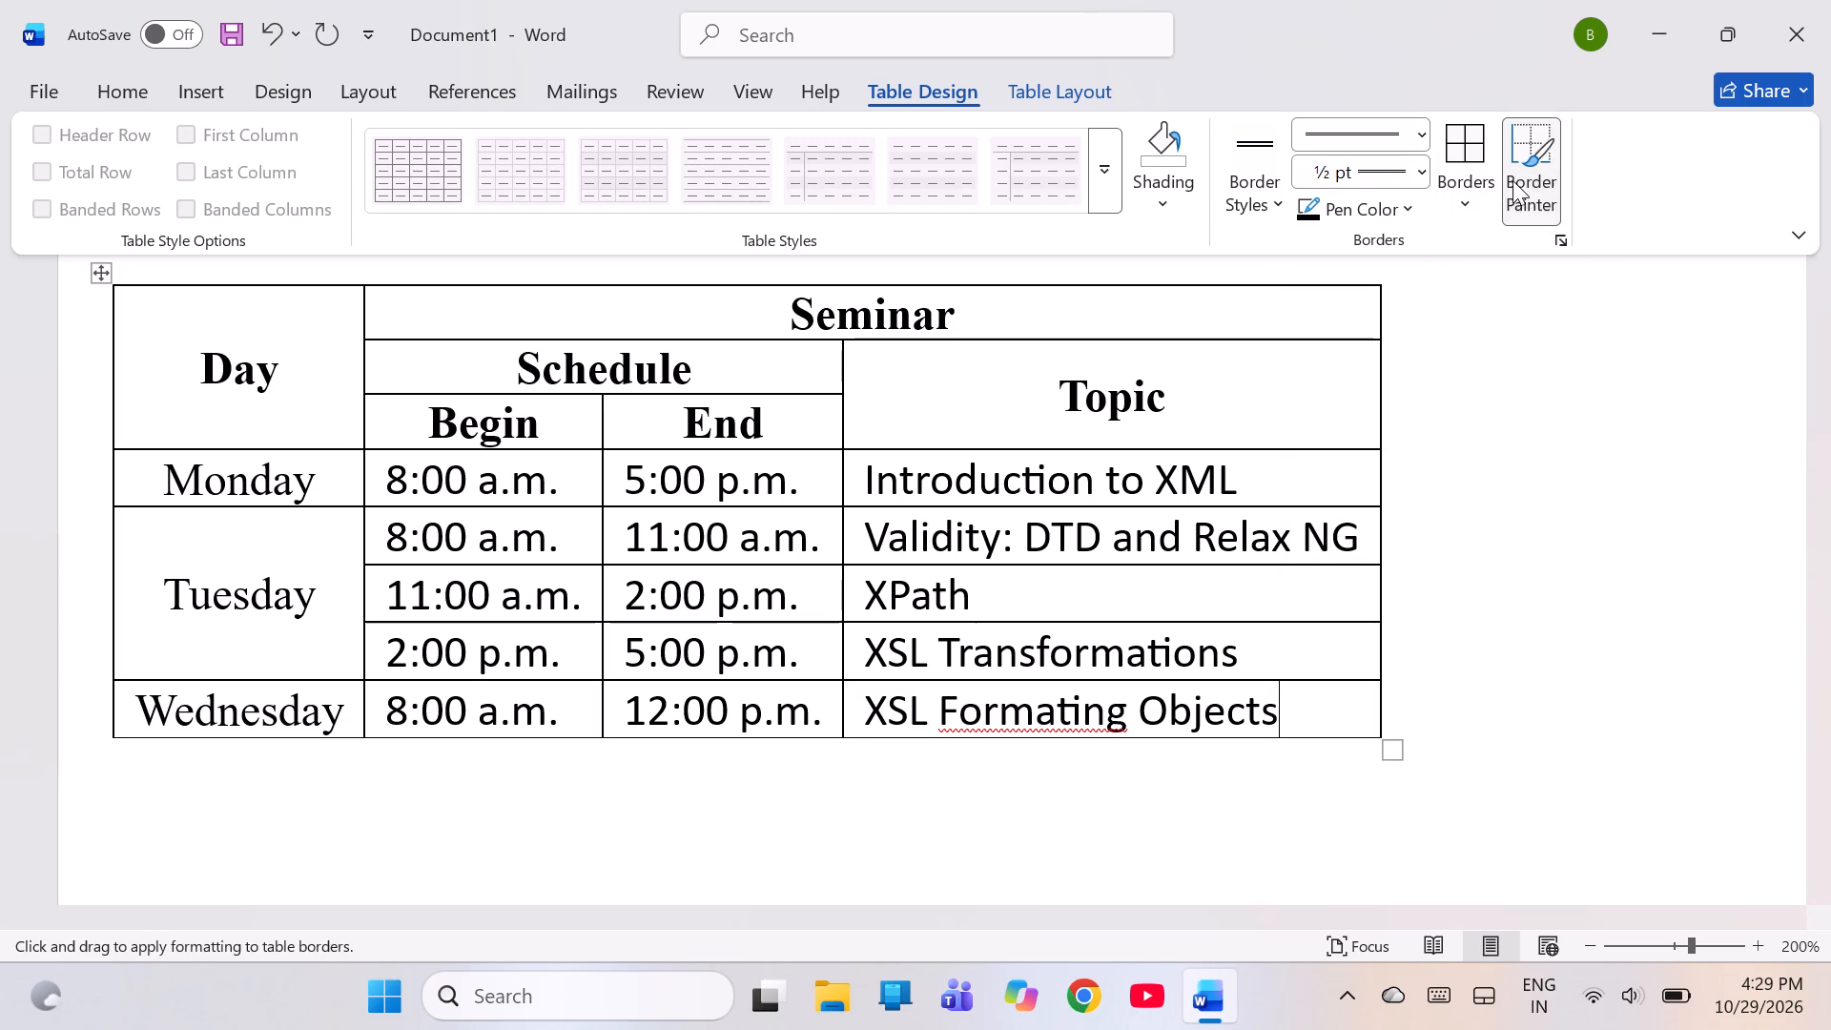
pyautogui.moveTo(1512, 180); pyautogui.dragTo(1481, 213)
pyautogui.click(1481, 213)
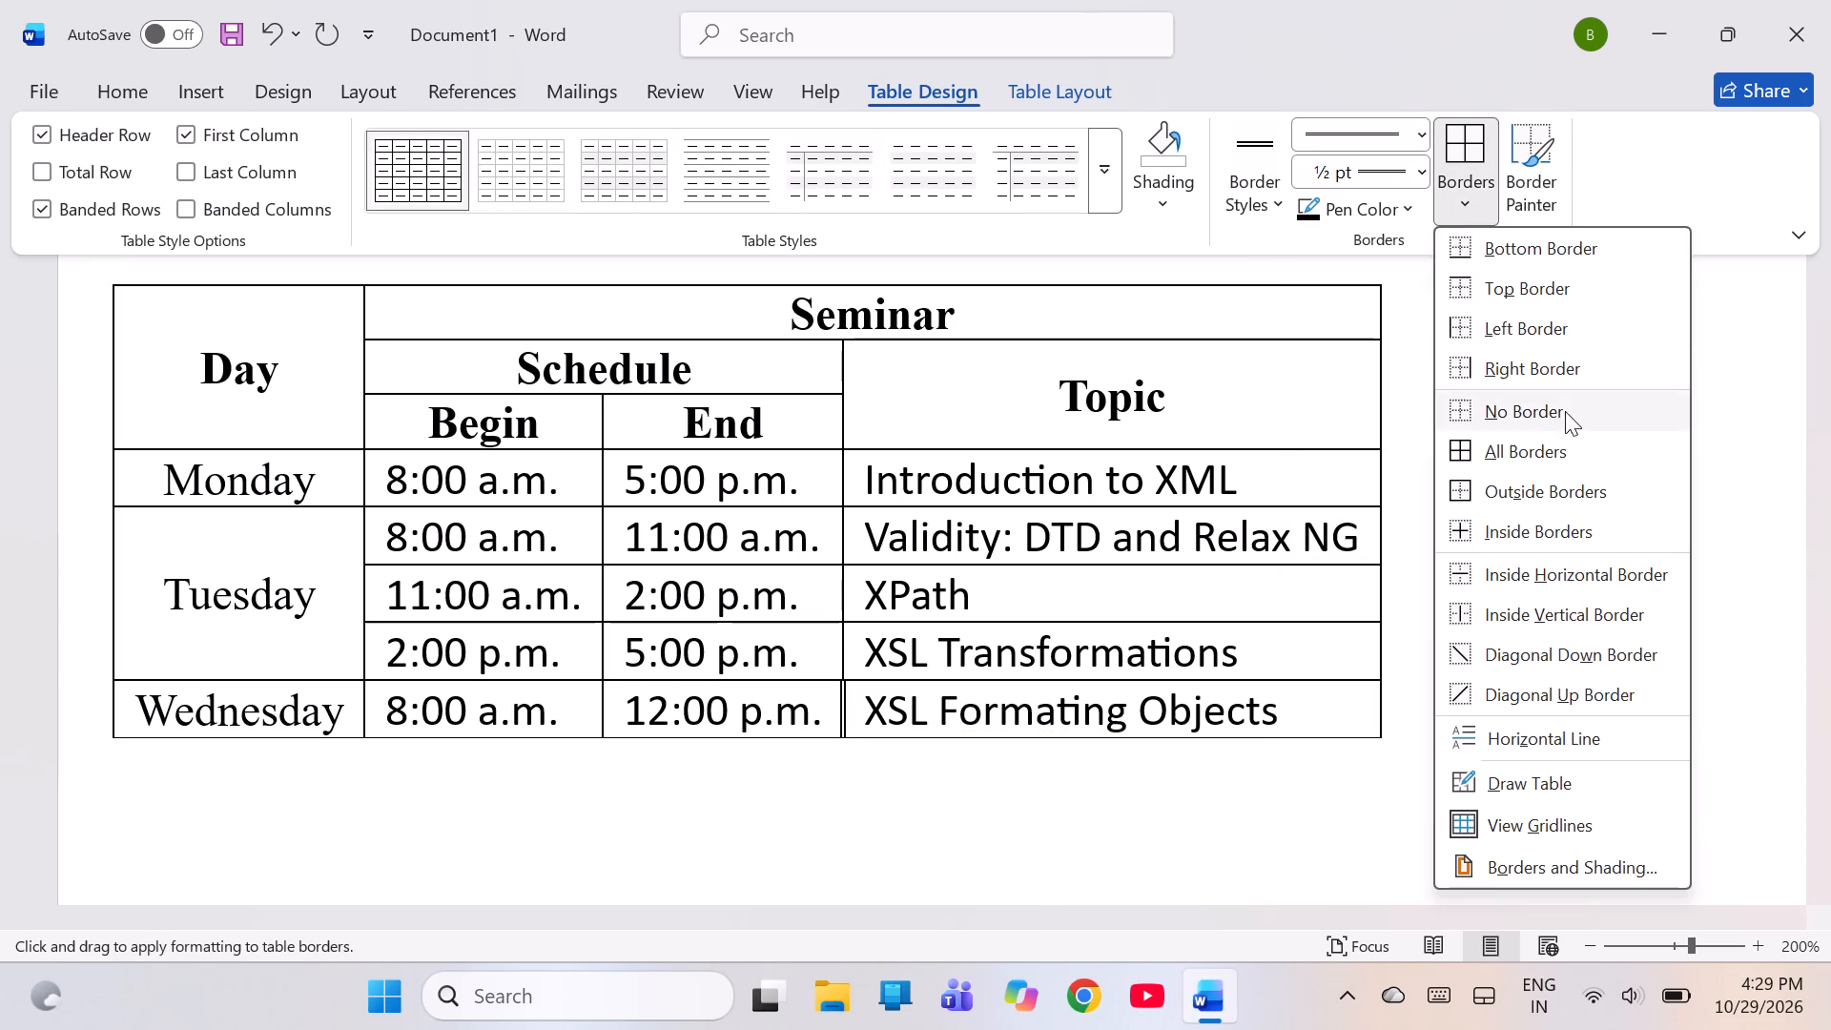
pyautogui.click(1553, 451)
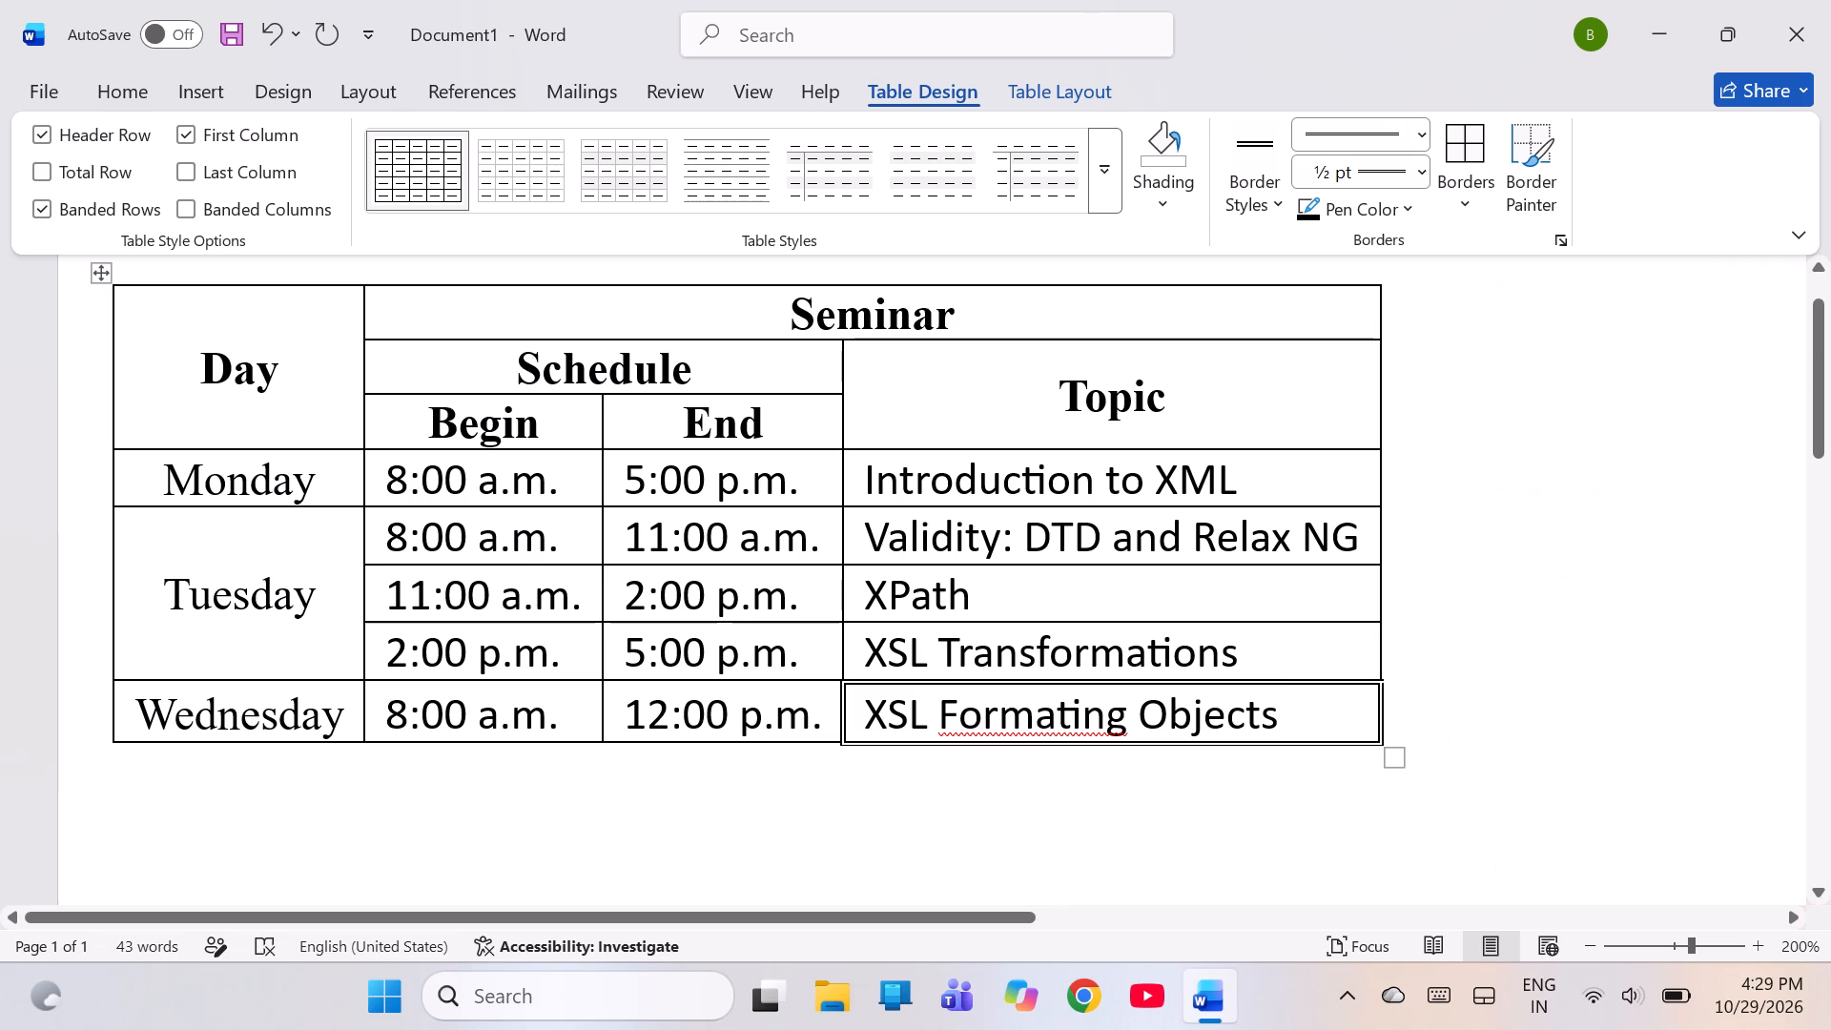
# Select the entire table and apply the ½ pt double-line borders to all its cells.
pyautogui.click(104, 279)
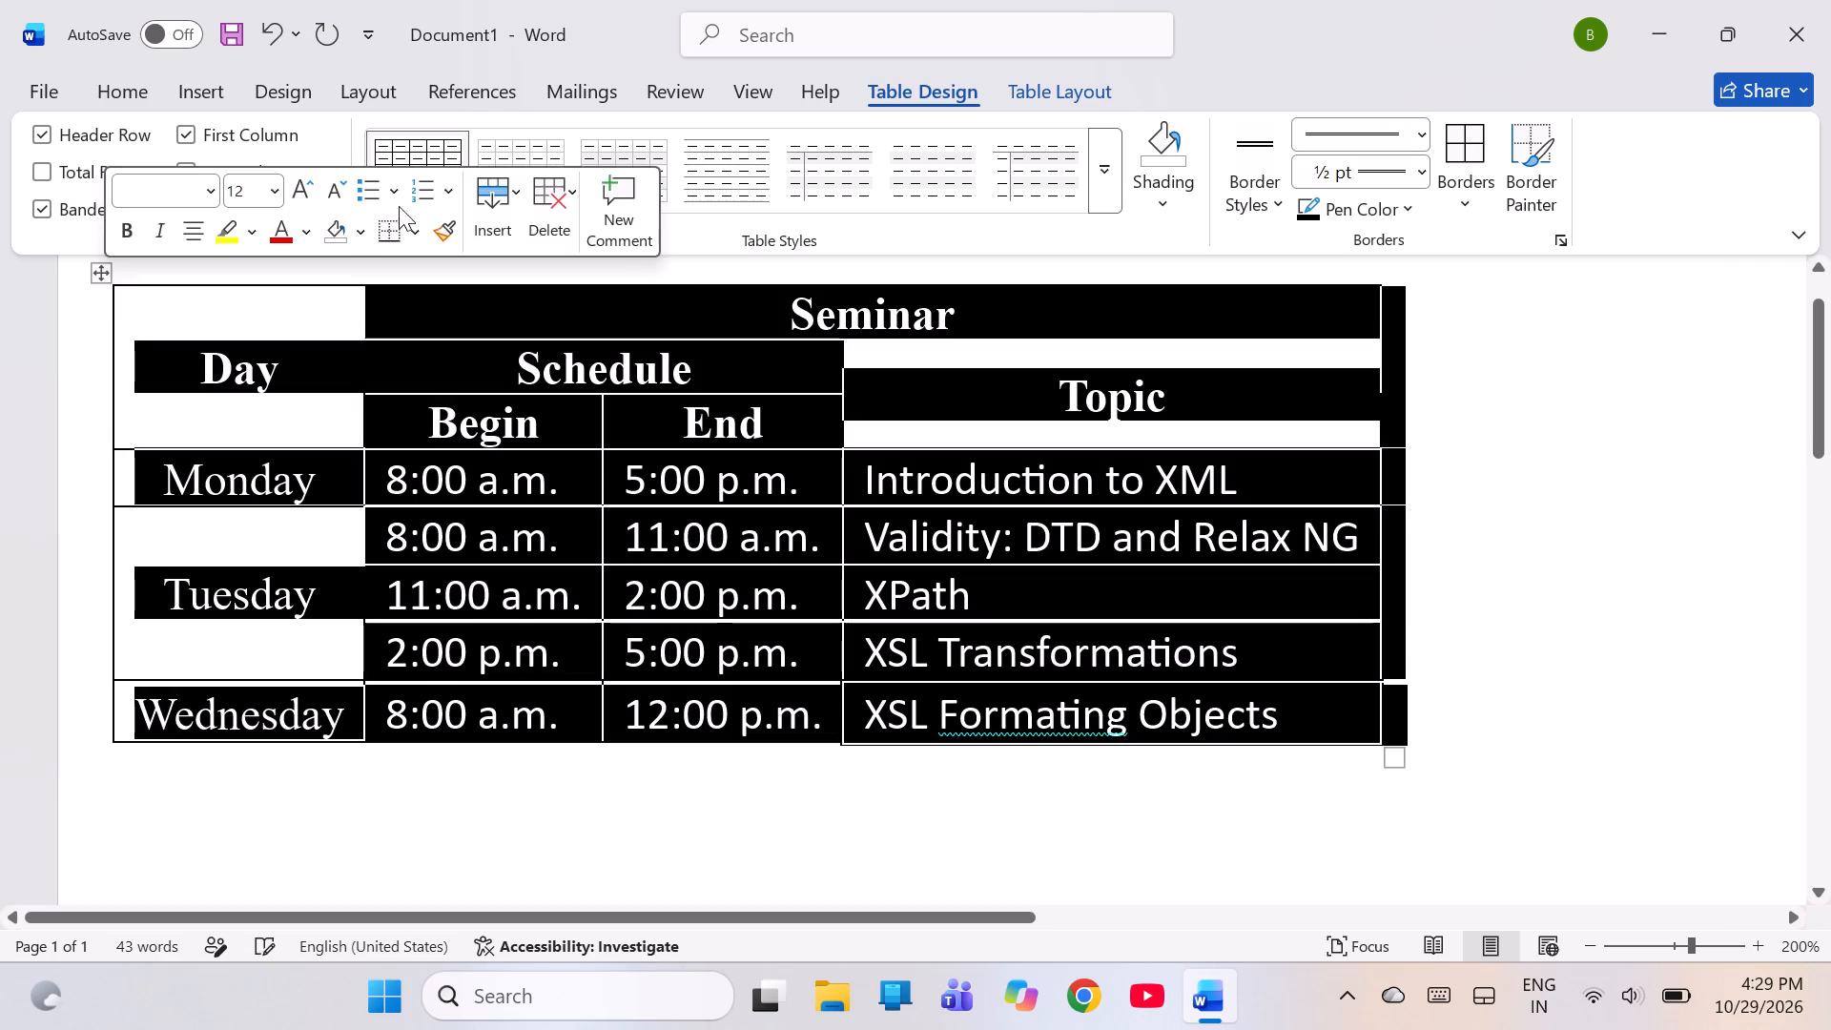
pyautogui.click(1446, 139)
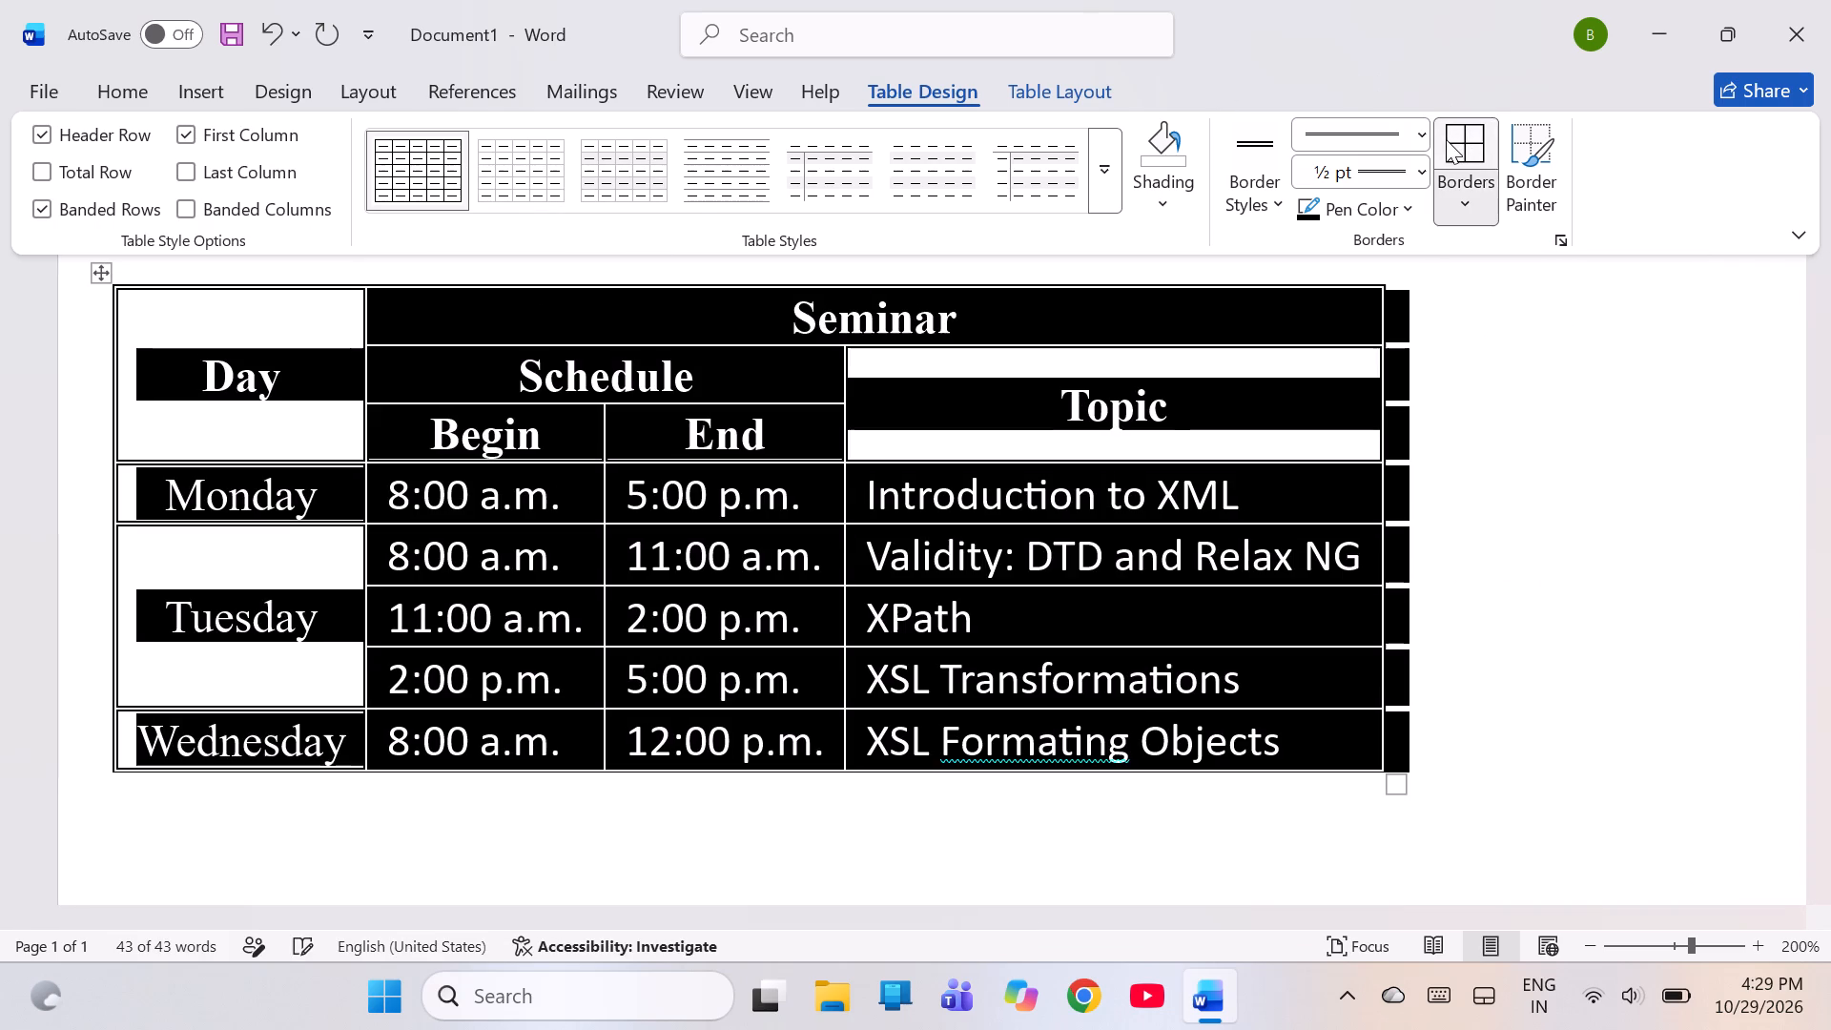
# Toggle All Borders off for the entire selected table.
pyautogui.click(1468, 210)
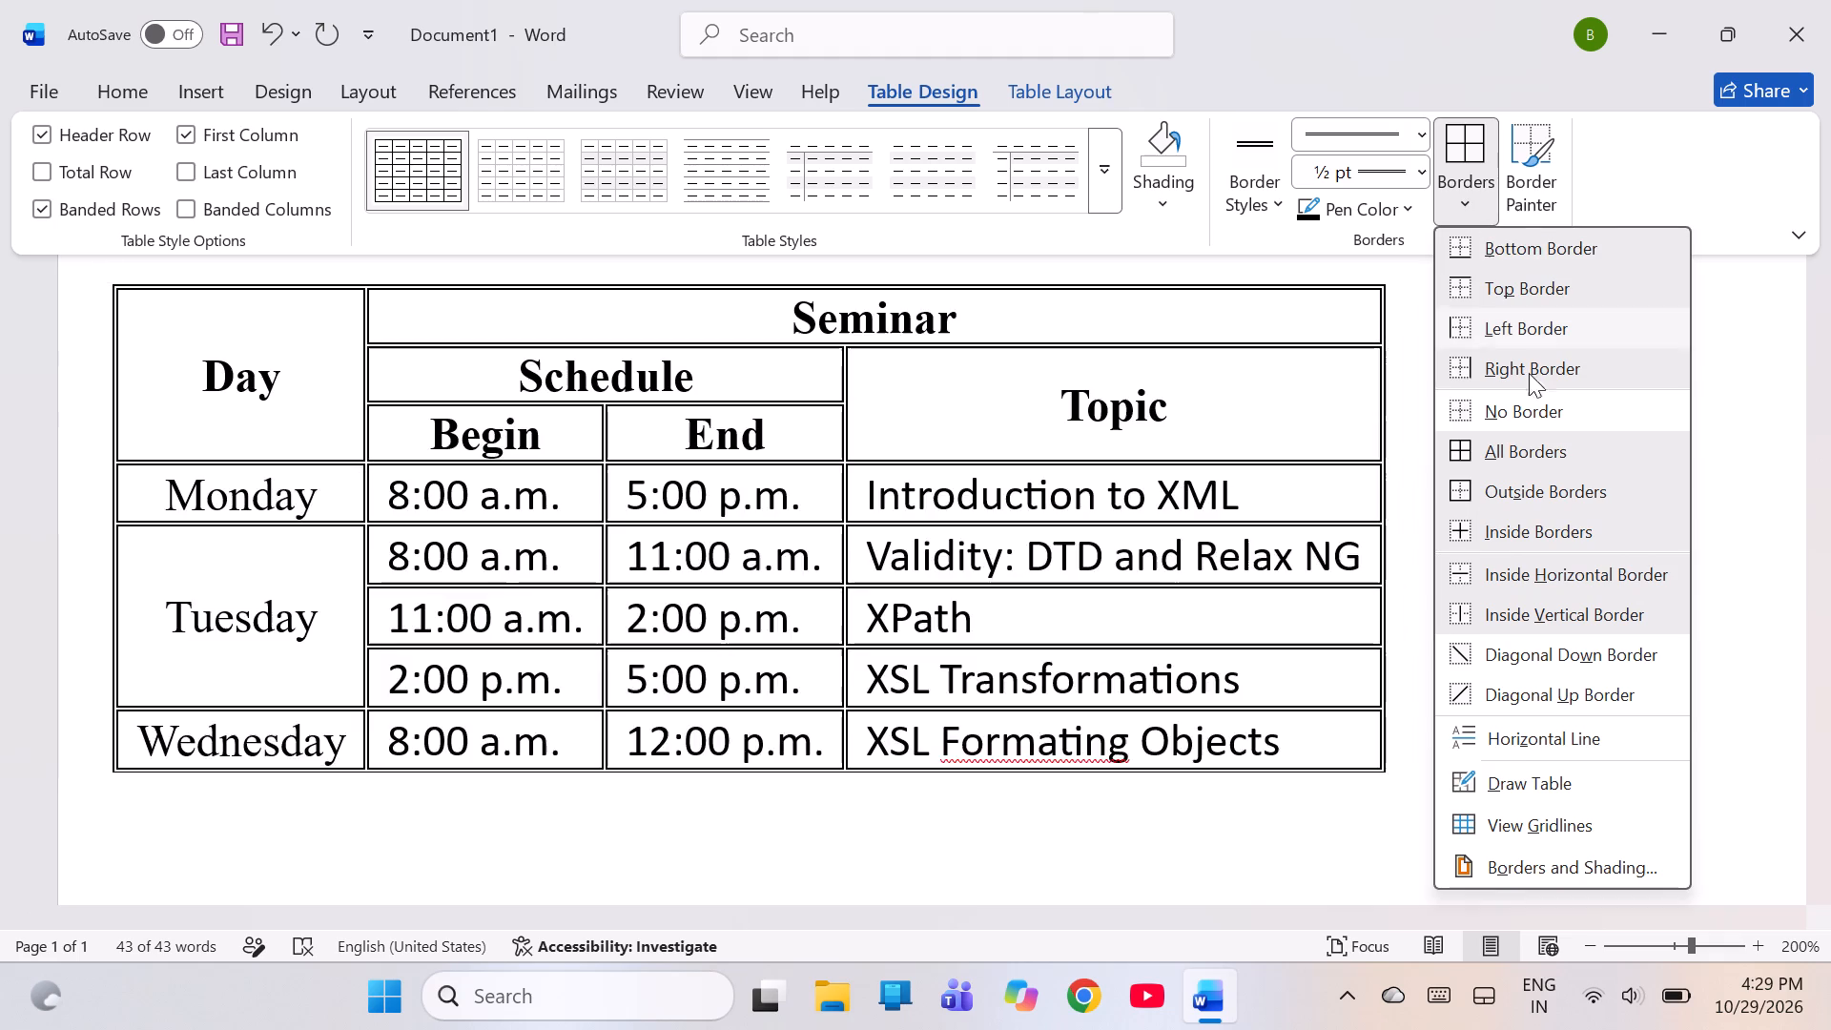
pyautogui.click(1532, 449)
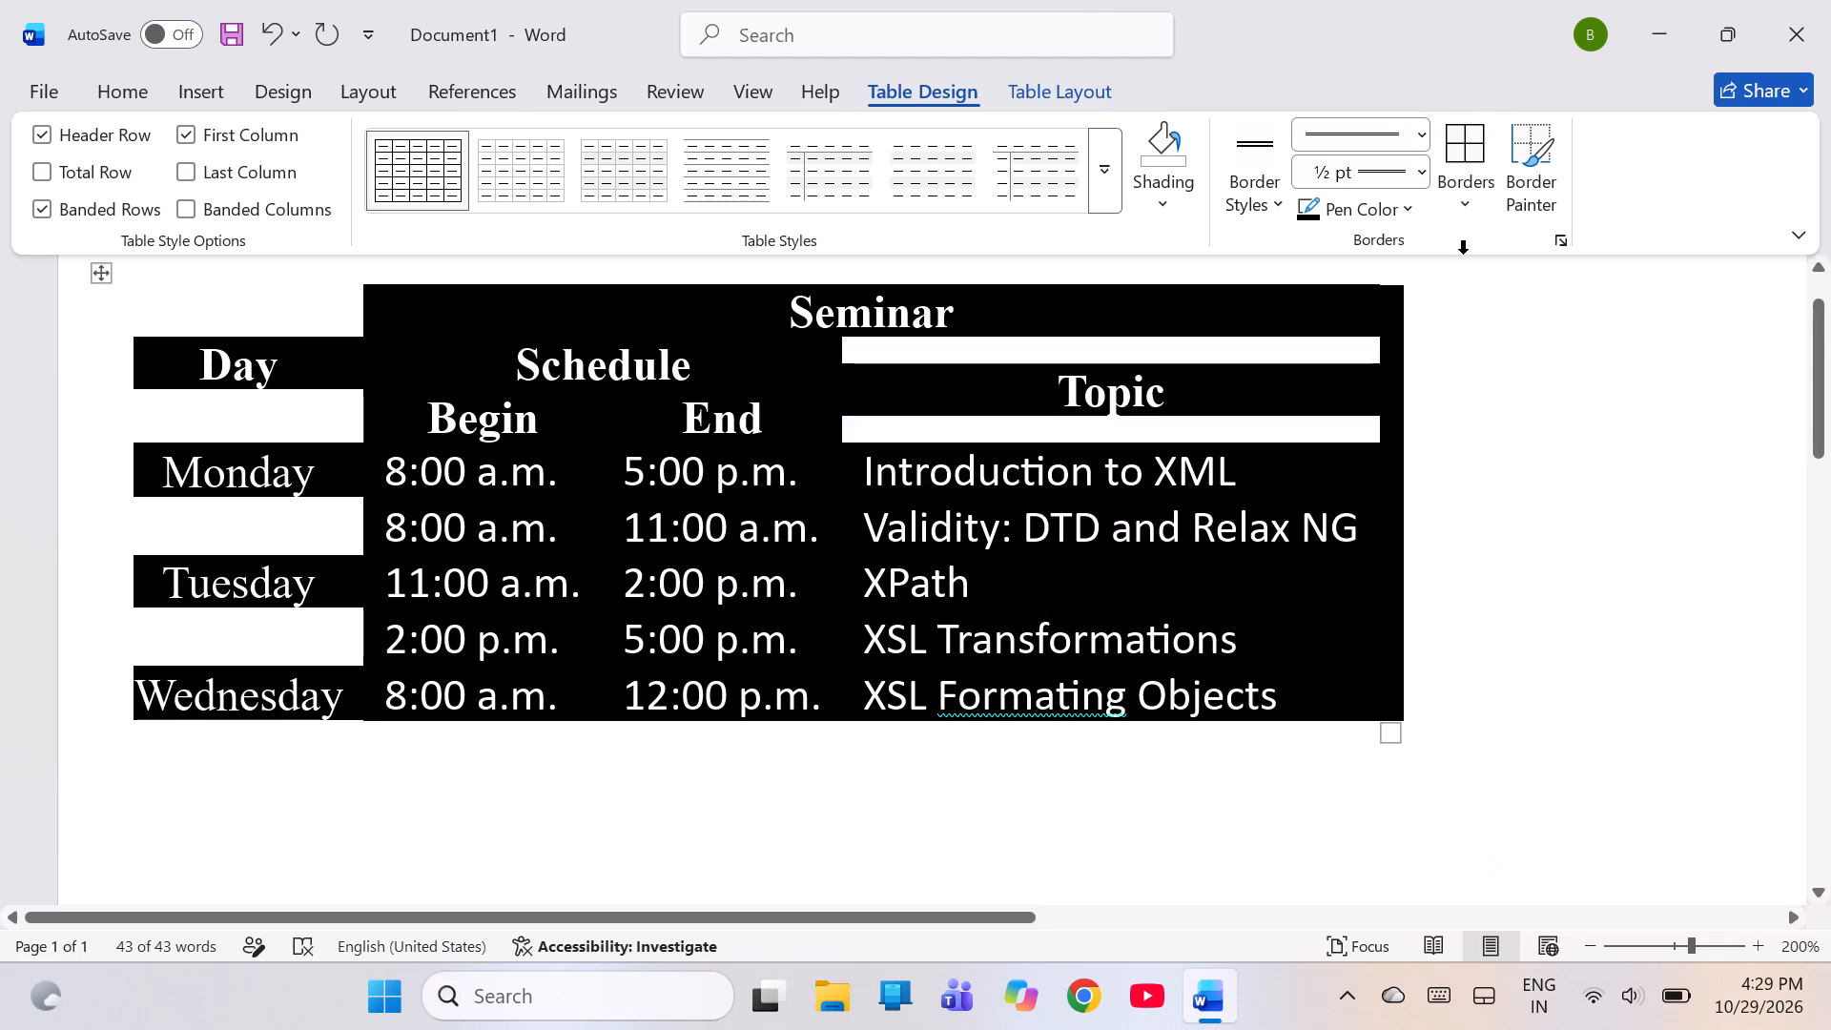
# Choose the double-line style at ½ pt for the table's borders.
pyautogui.click(1414, 134)
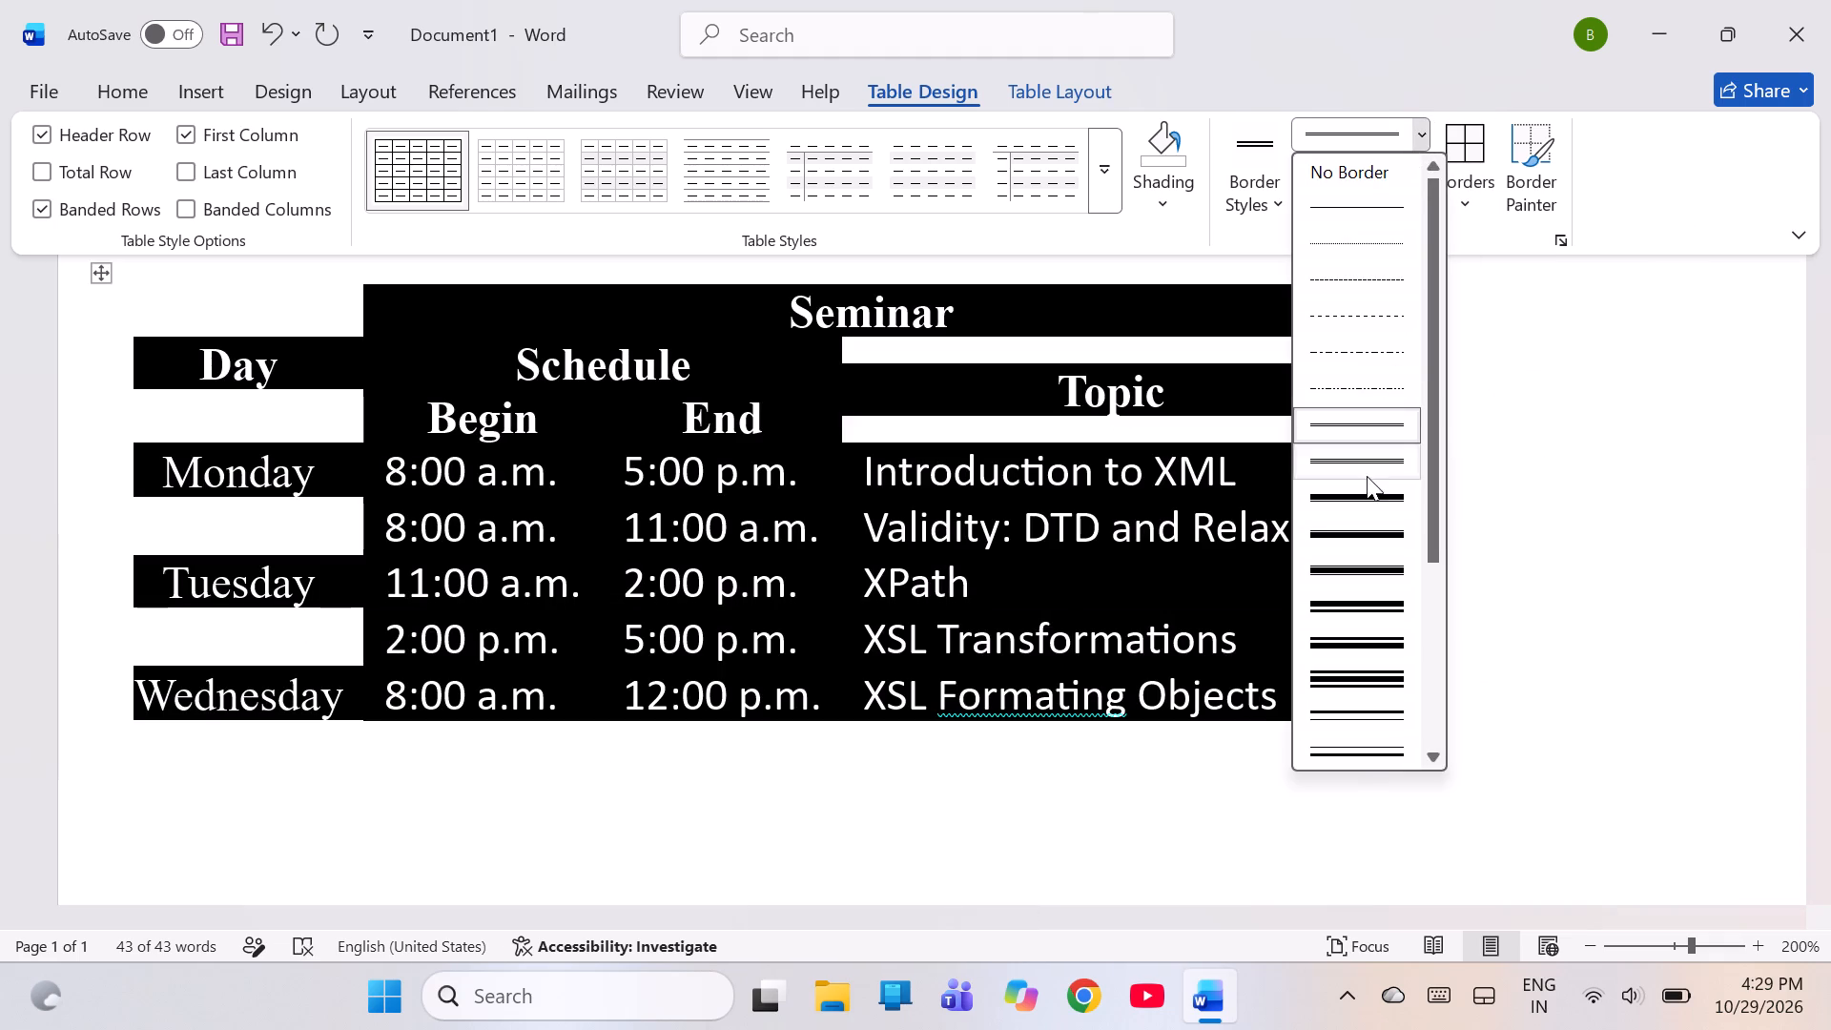
pyautogui.click(1377, 425)
pyautogui.click(1536, 513)
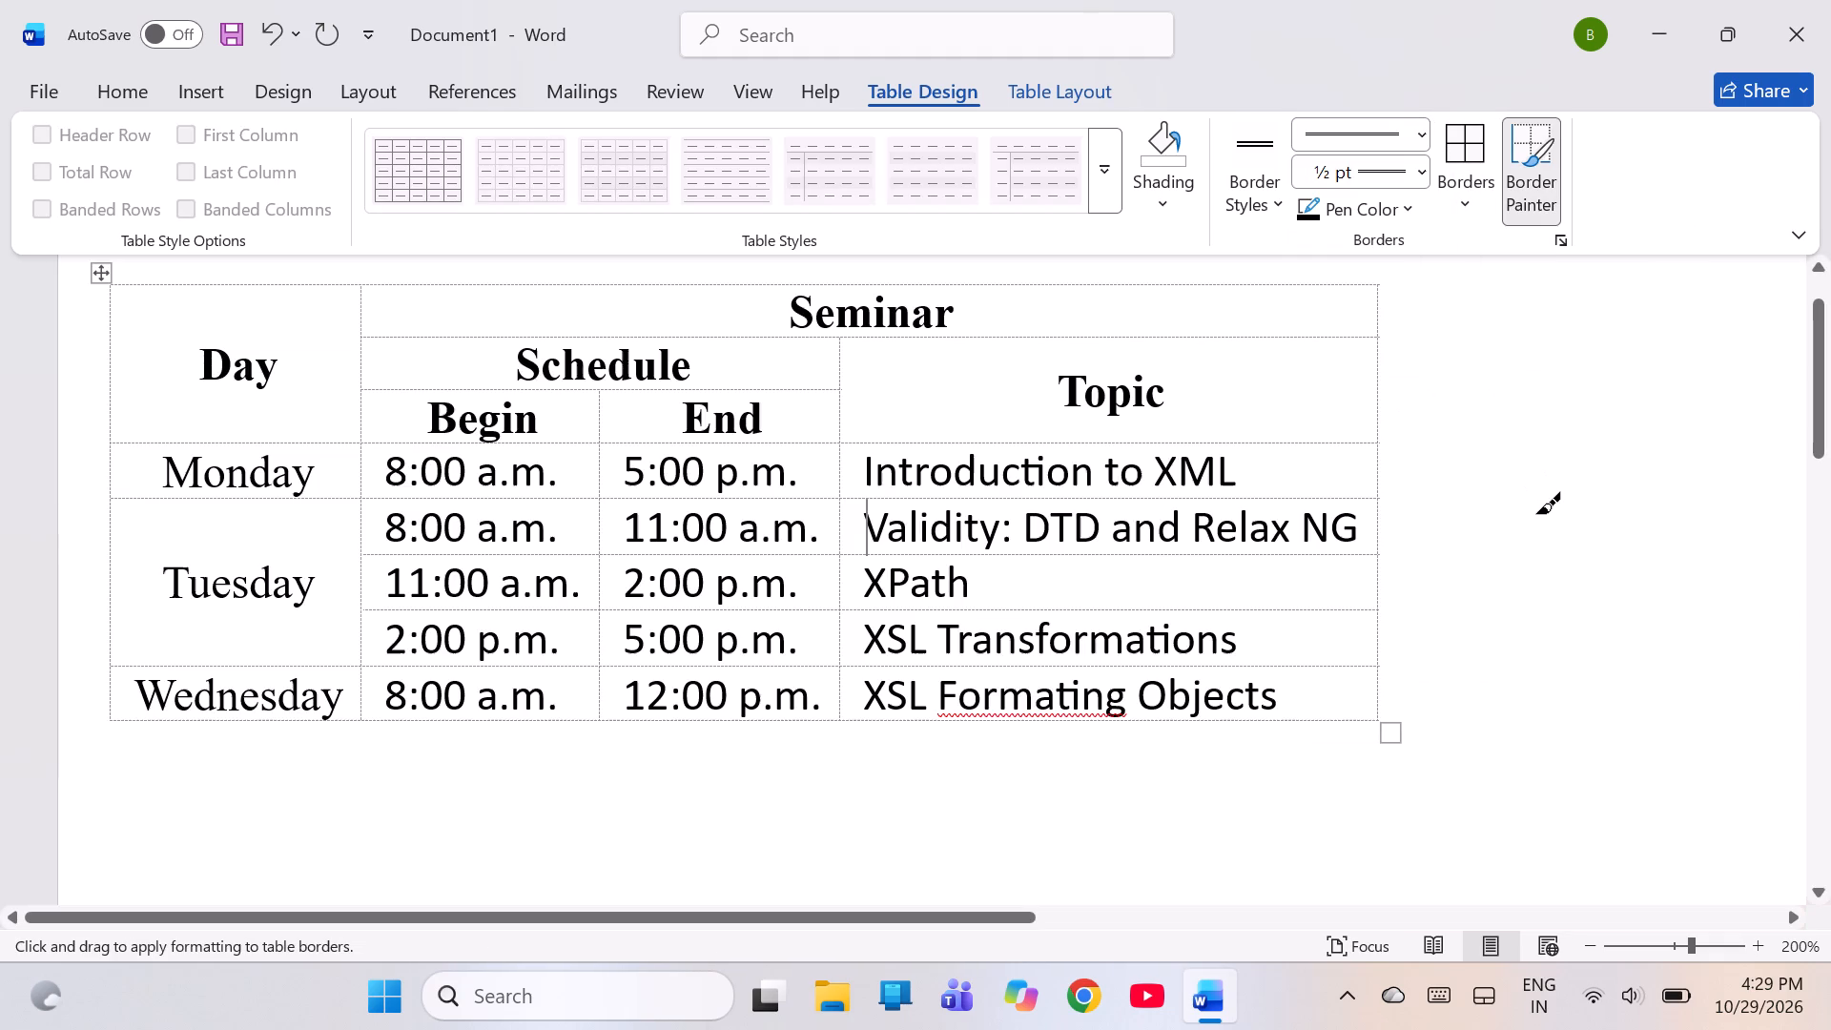
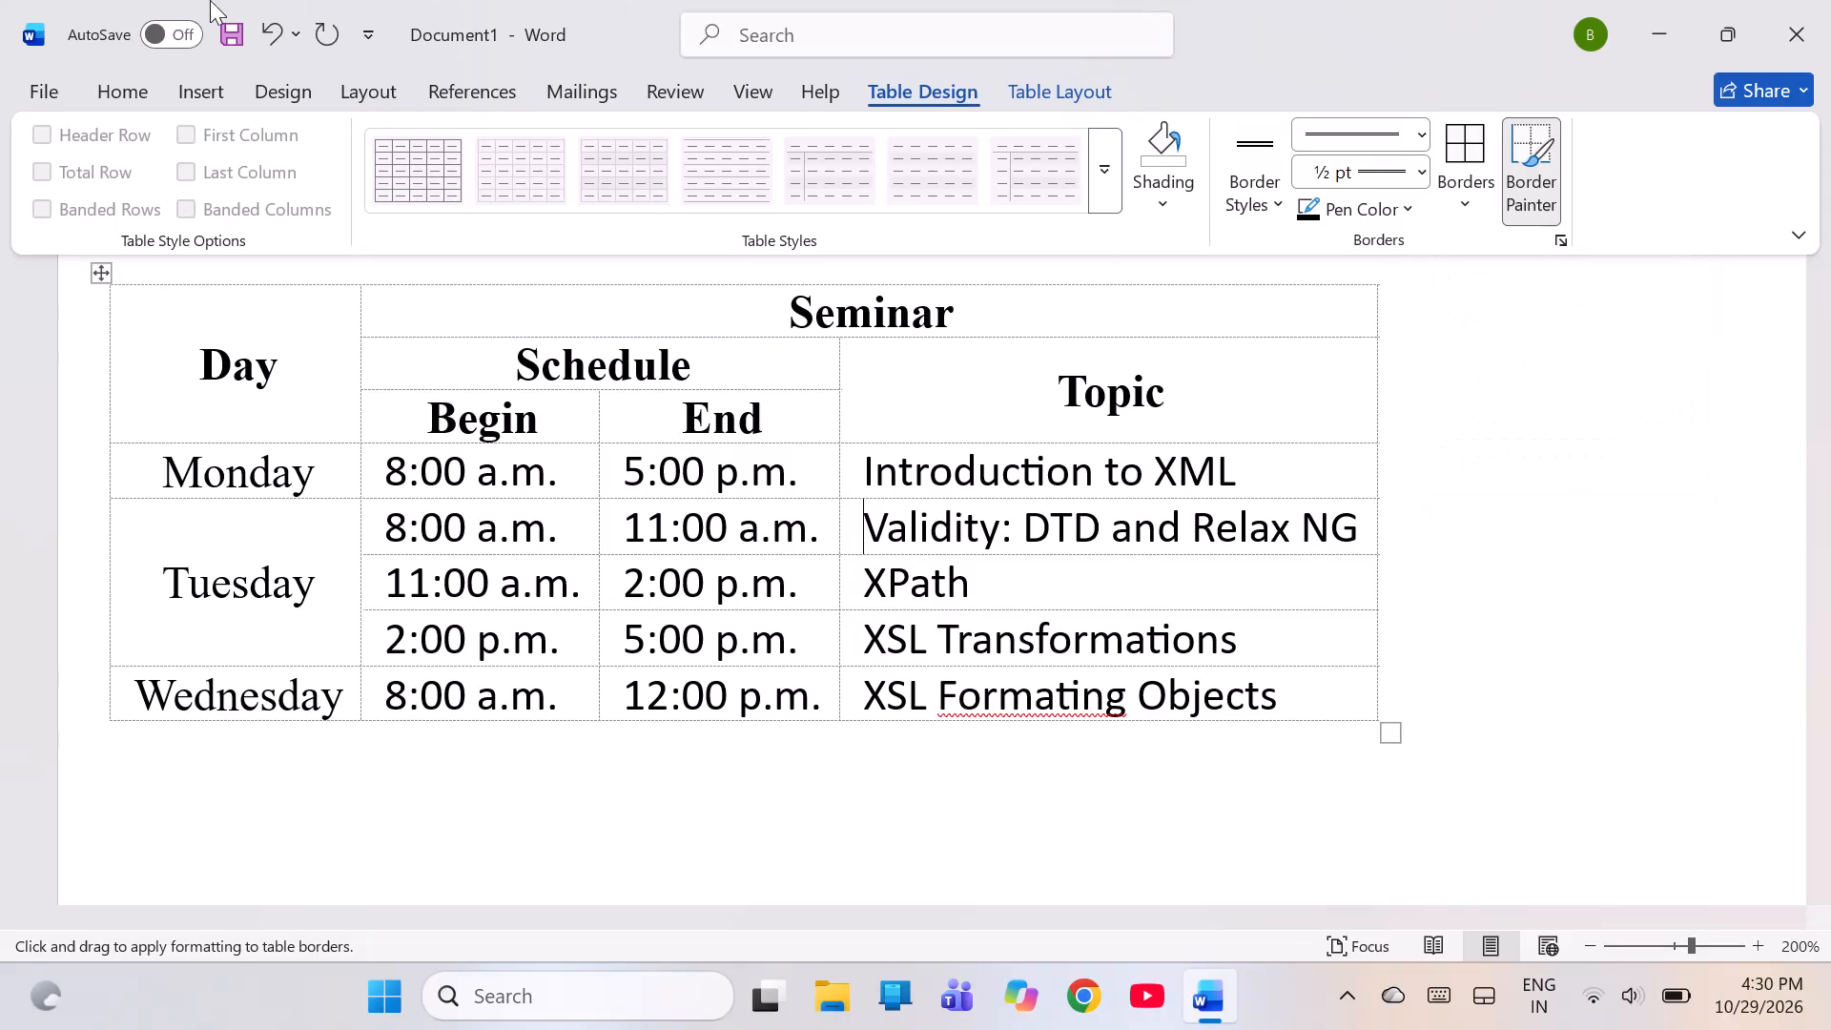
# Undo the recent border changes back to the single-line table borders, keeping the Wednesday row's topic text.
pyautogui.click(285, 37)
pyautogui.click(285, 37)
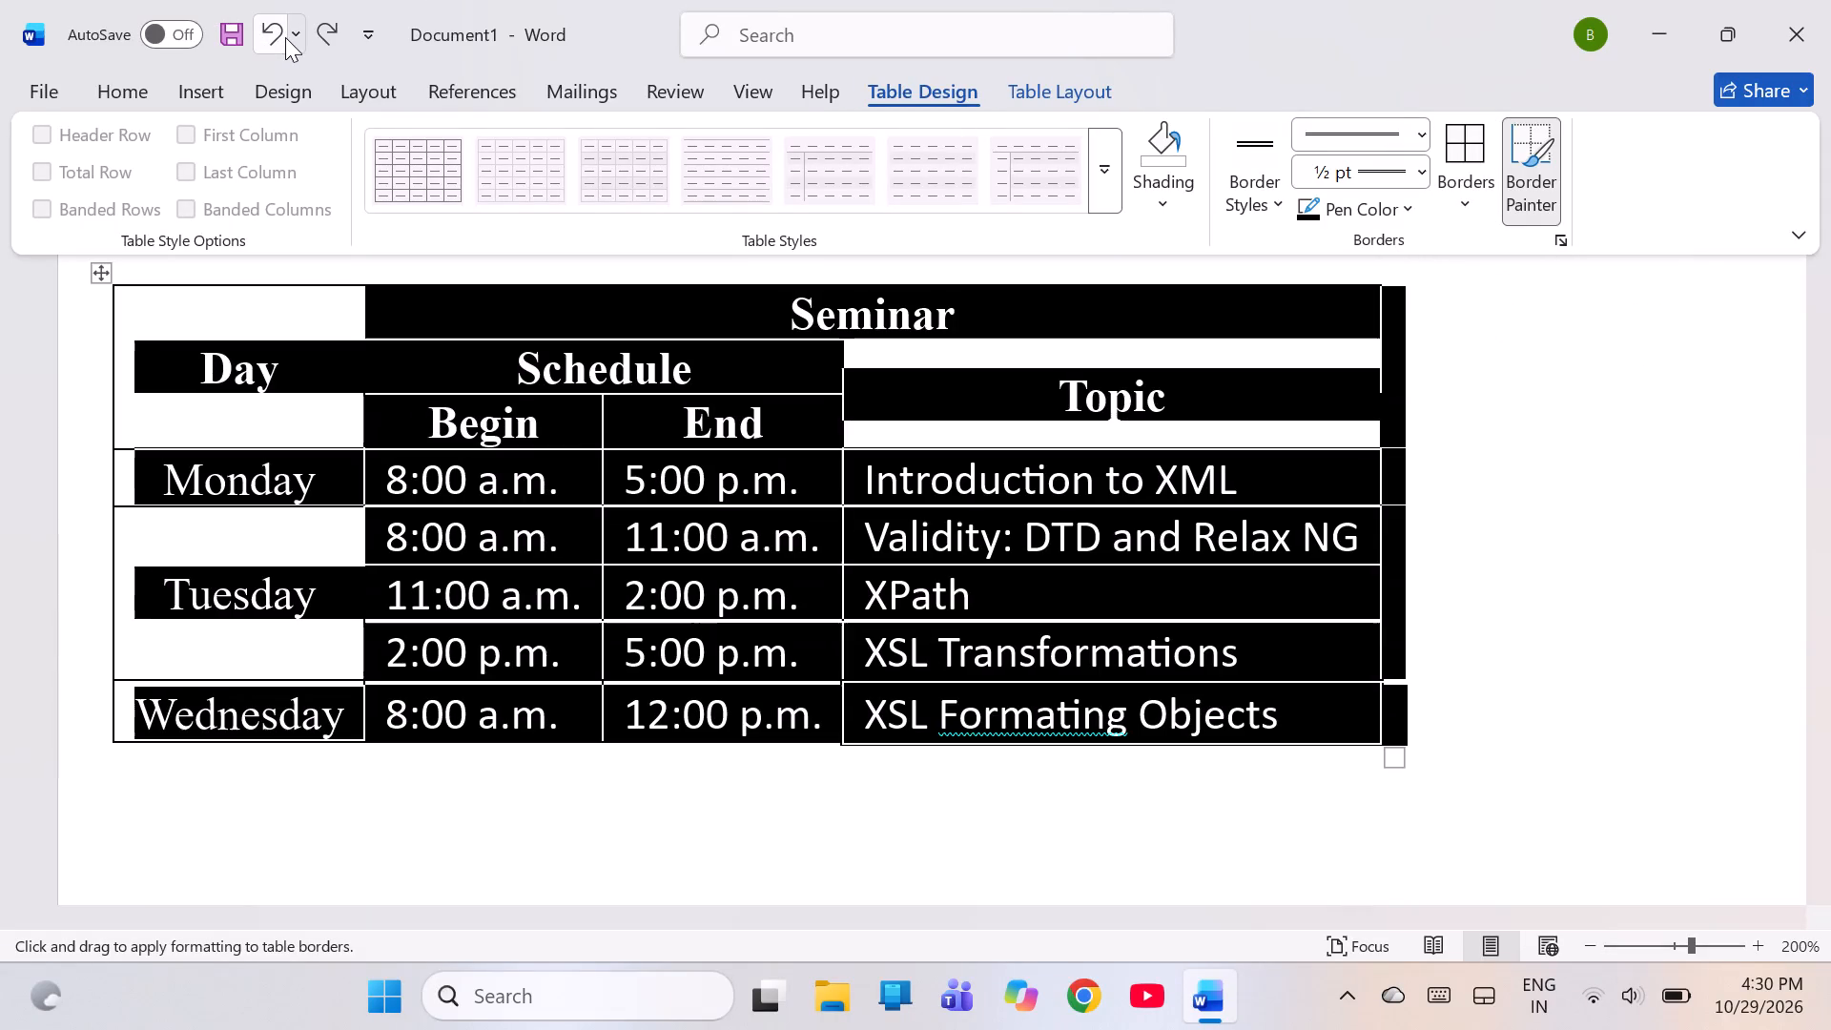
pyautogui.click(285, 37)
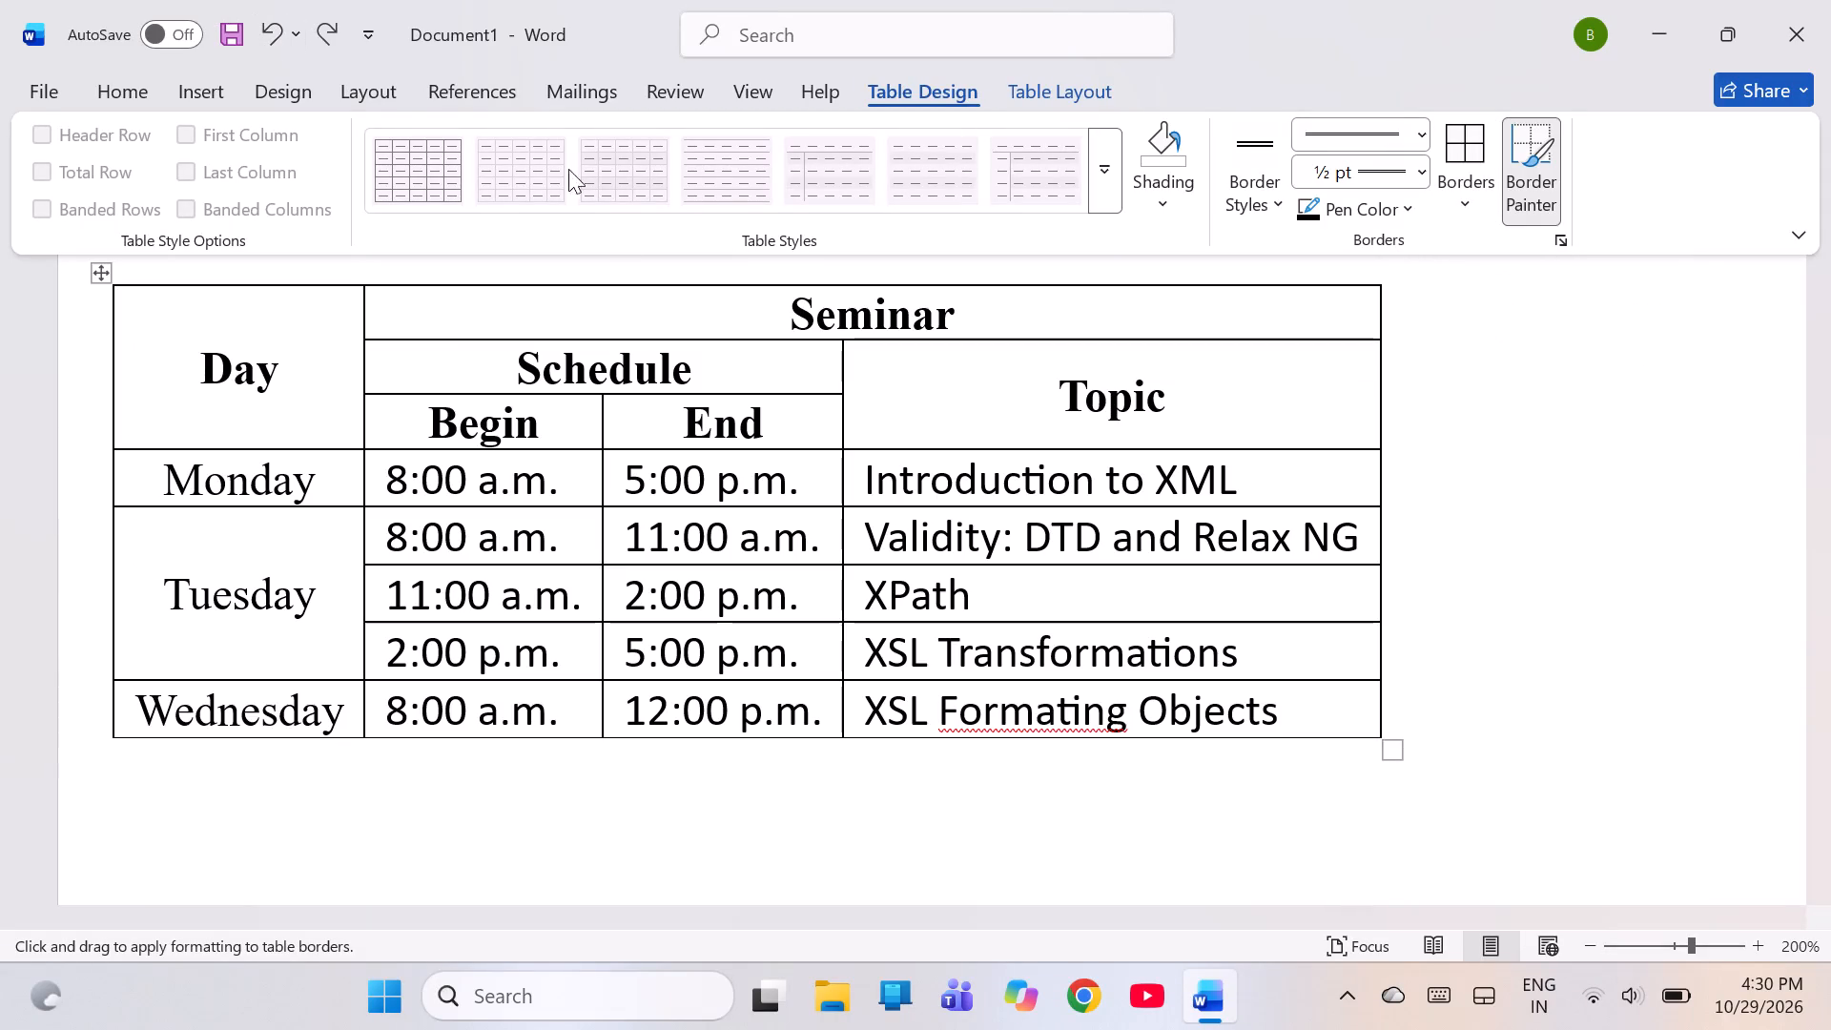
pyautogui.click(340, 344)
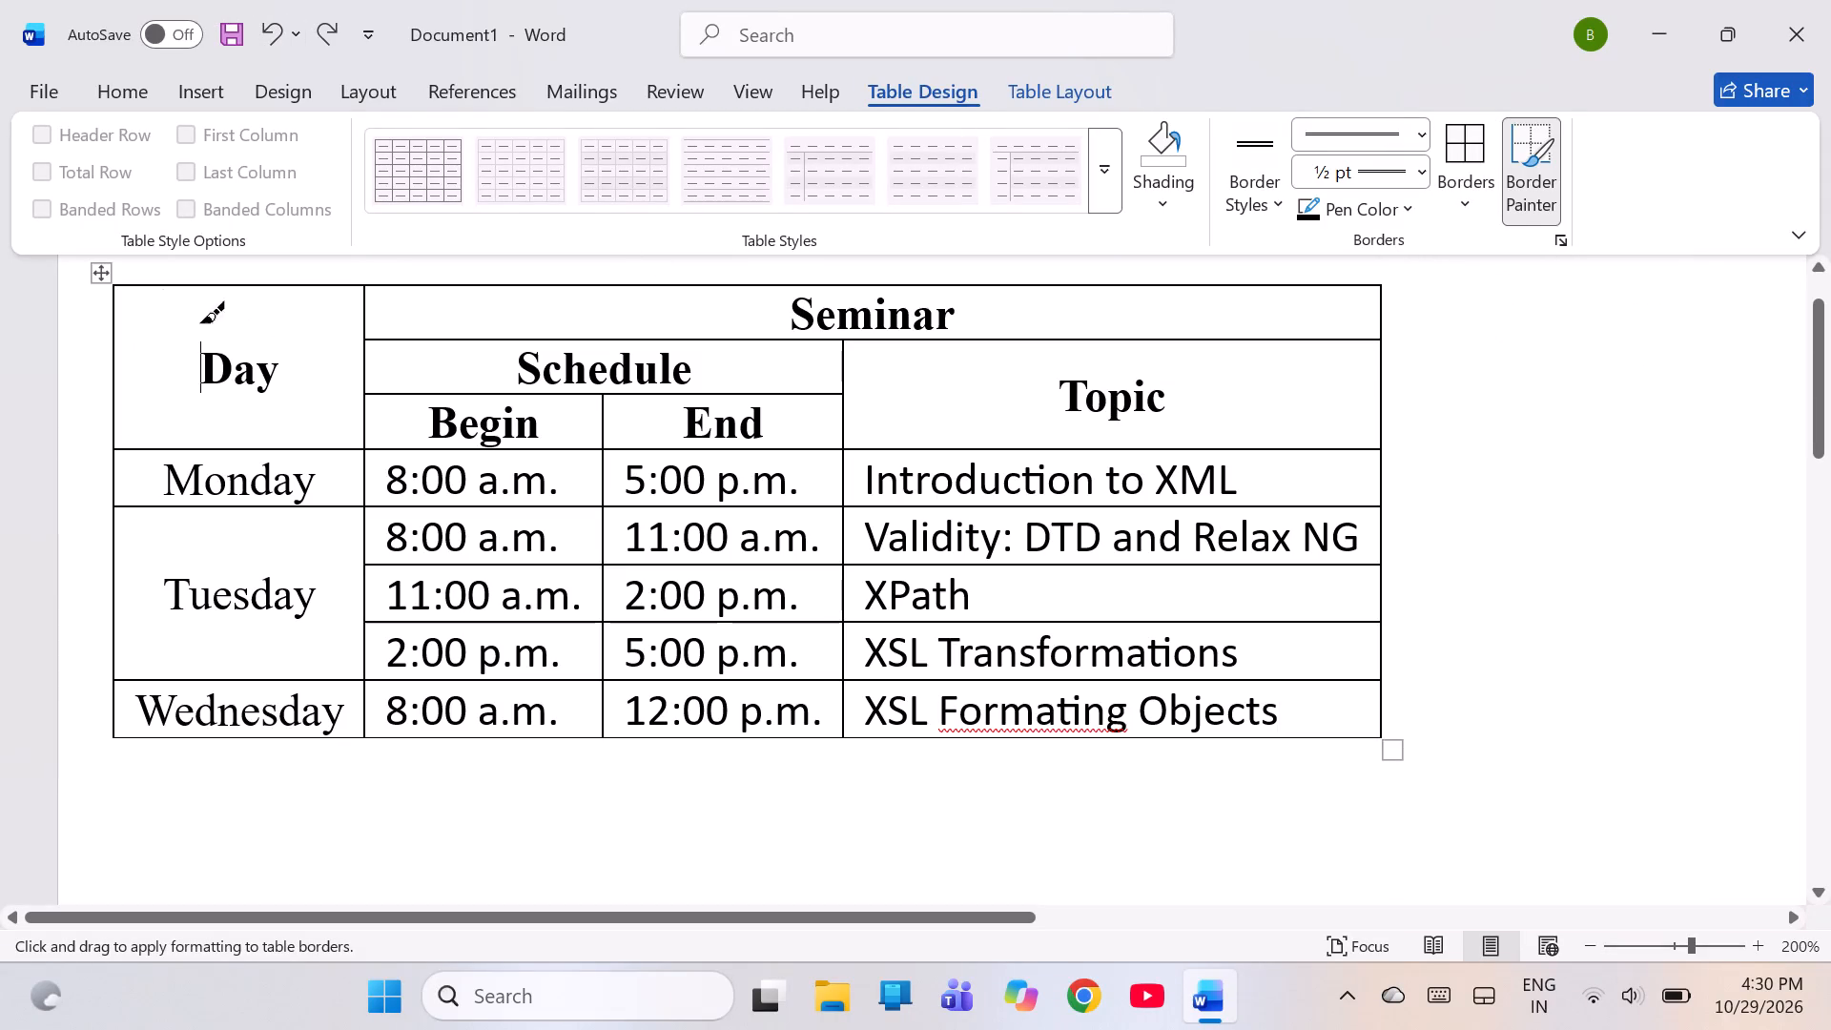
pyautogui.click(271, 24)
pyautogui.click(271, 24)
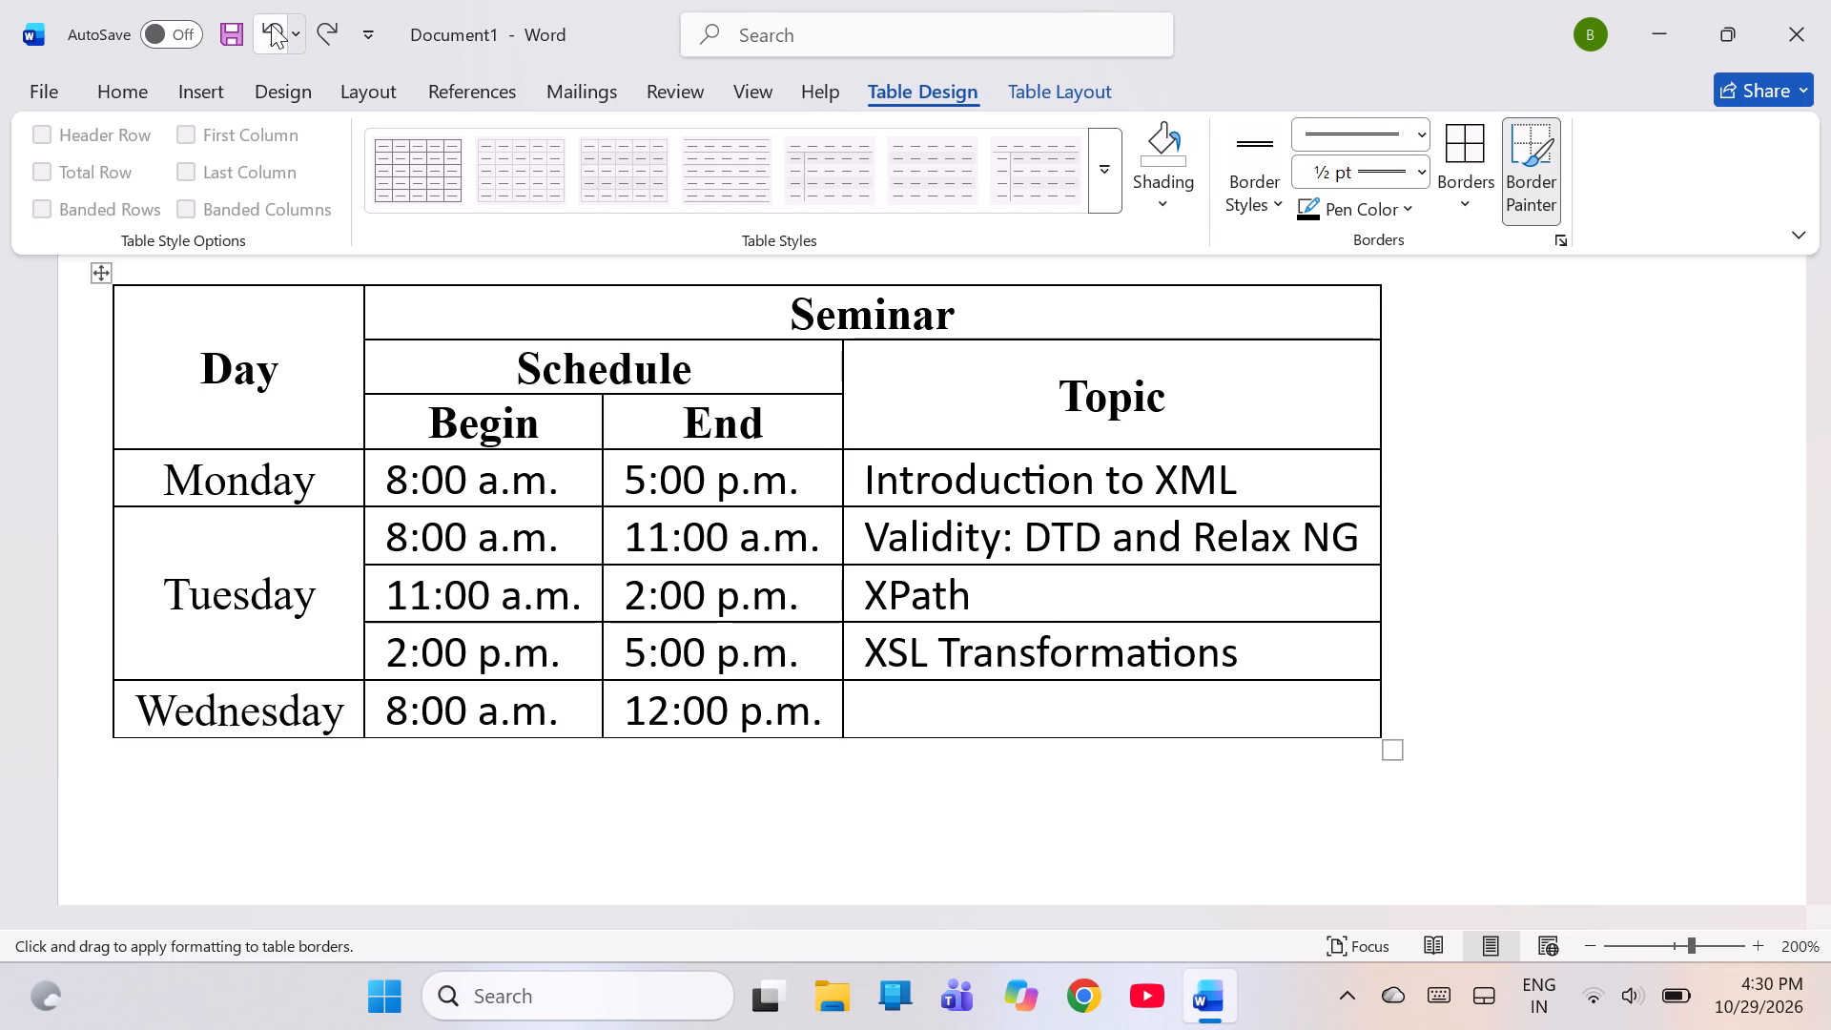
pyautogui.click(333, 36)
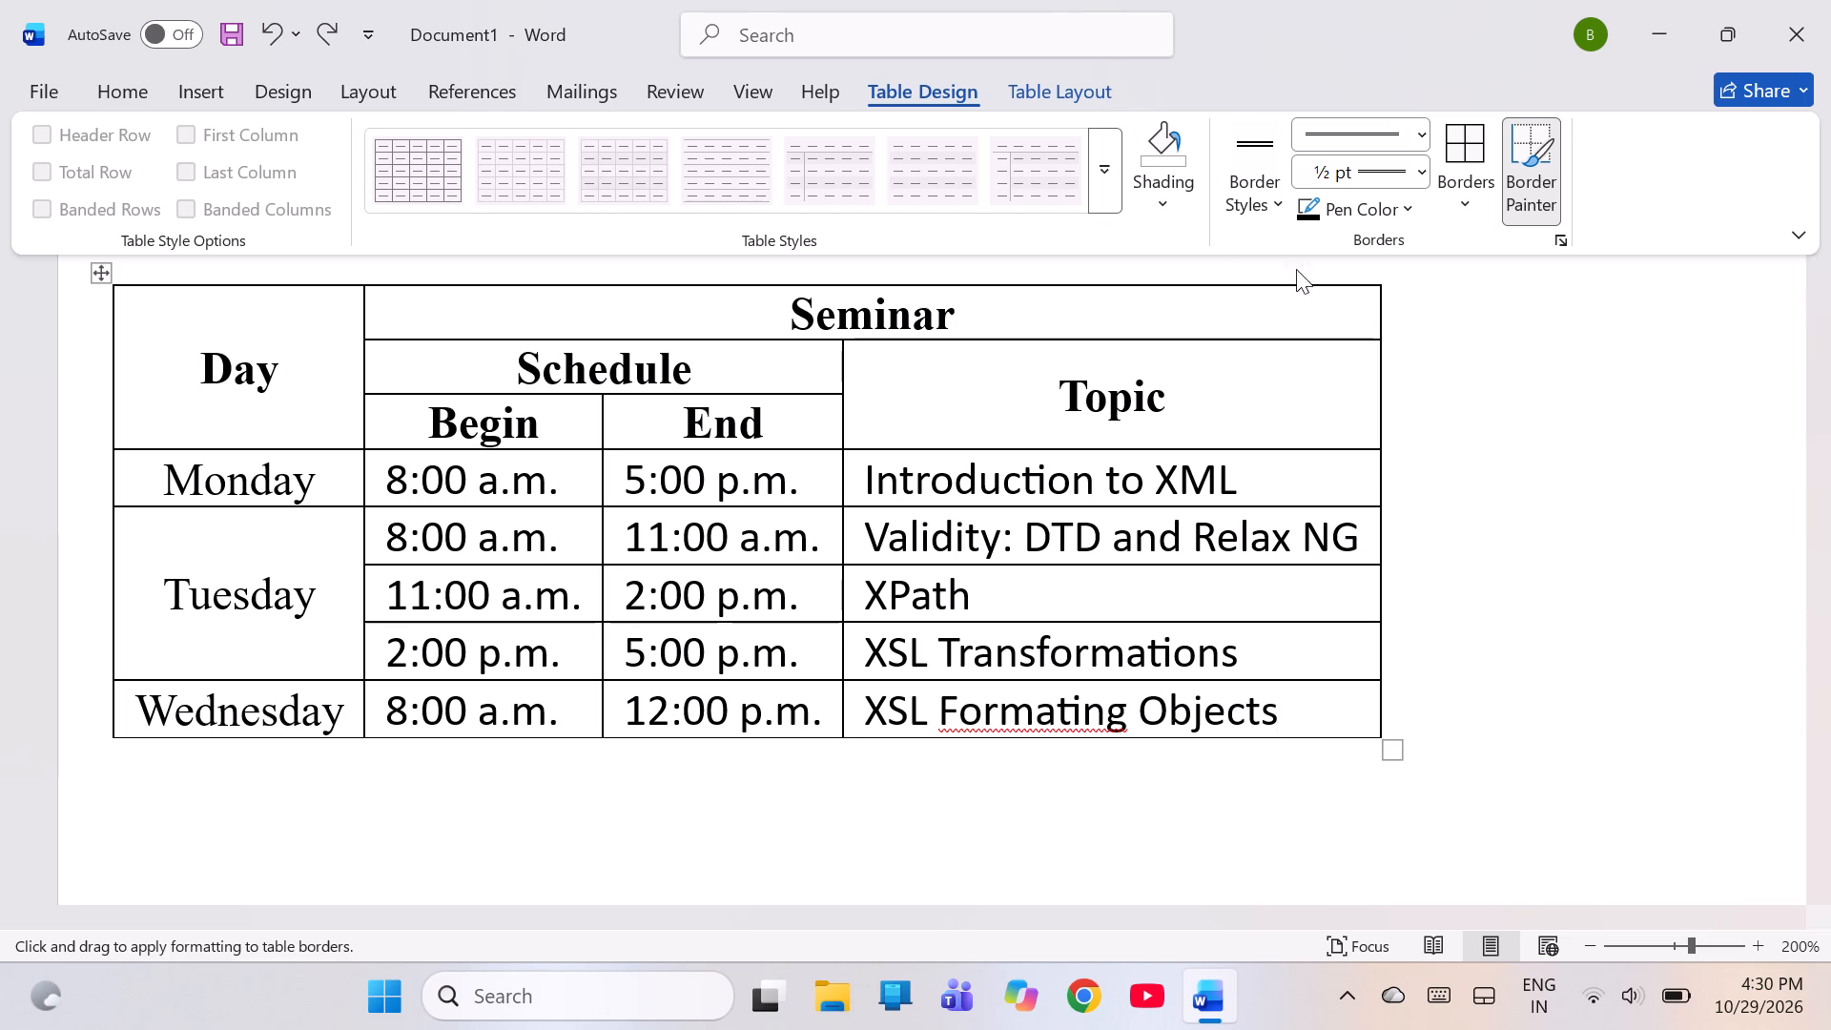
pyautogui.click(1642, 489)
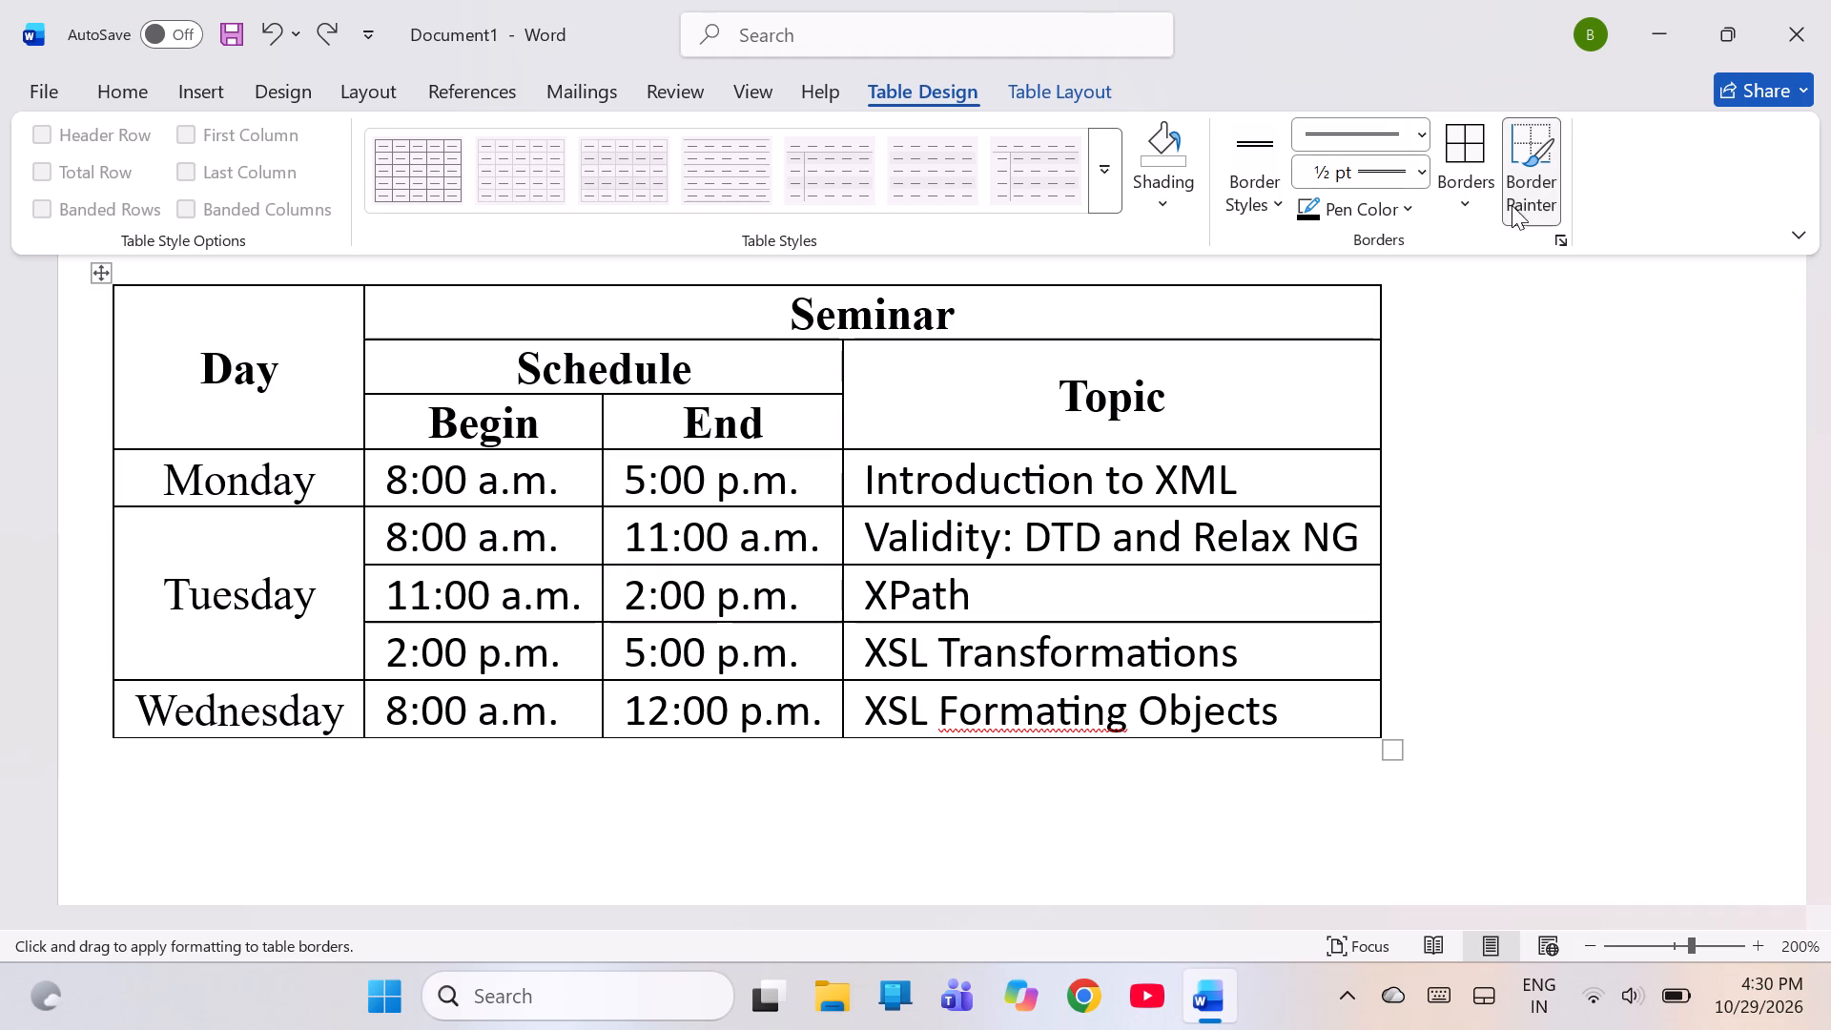
# Select the entire table and apply All Borders in the ½ pt double-line style to every cell.
pyautogui.click(1468, 223)
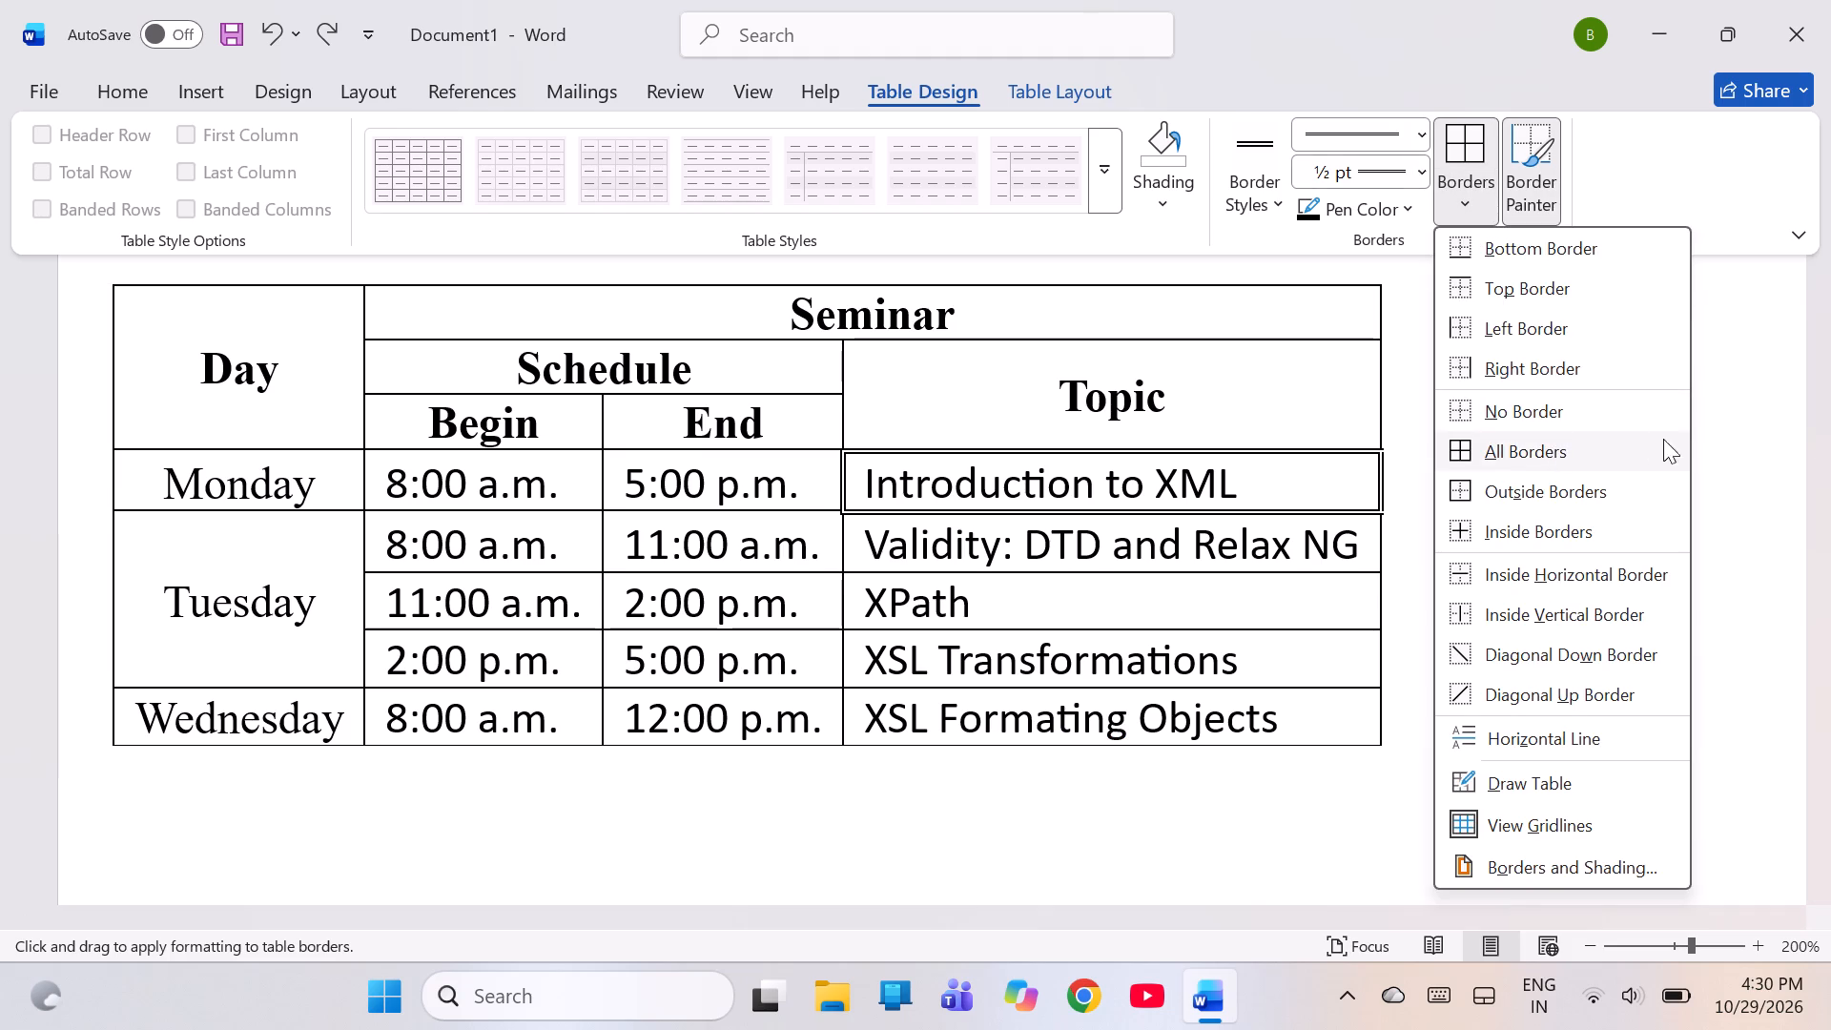
pyautogui.moveTo(1737, 465); pyautogui.dragTo(728, 387)
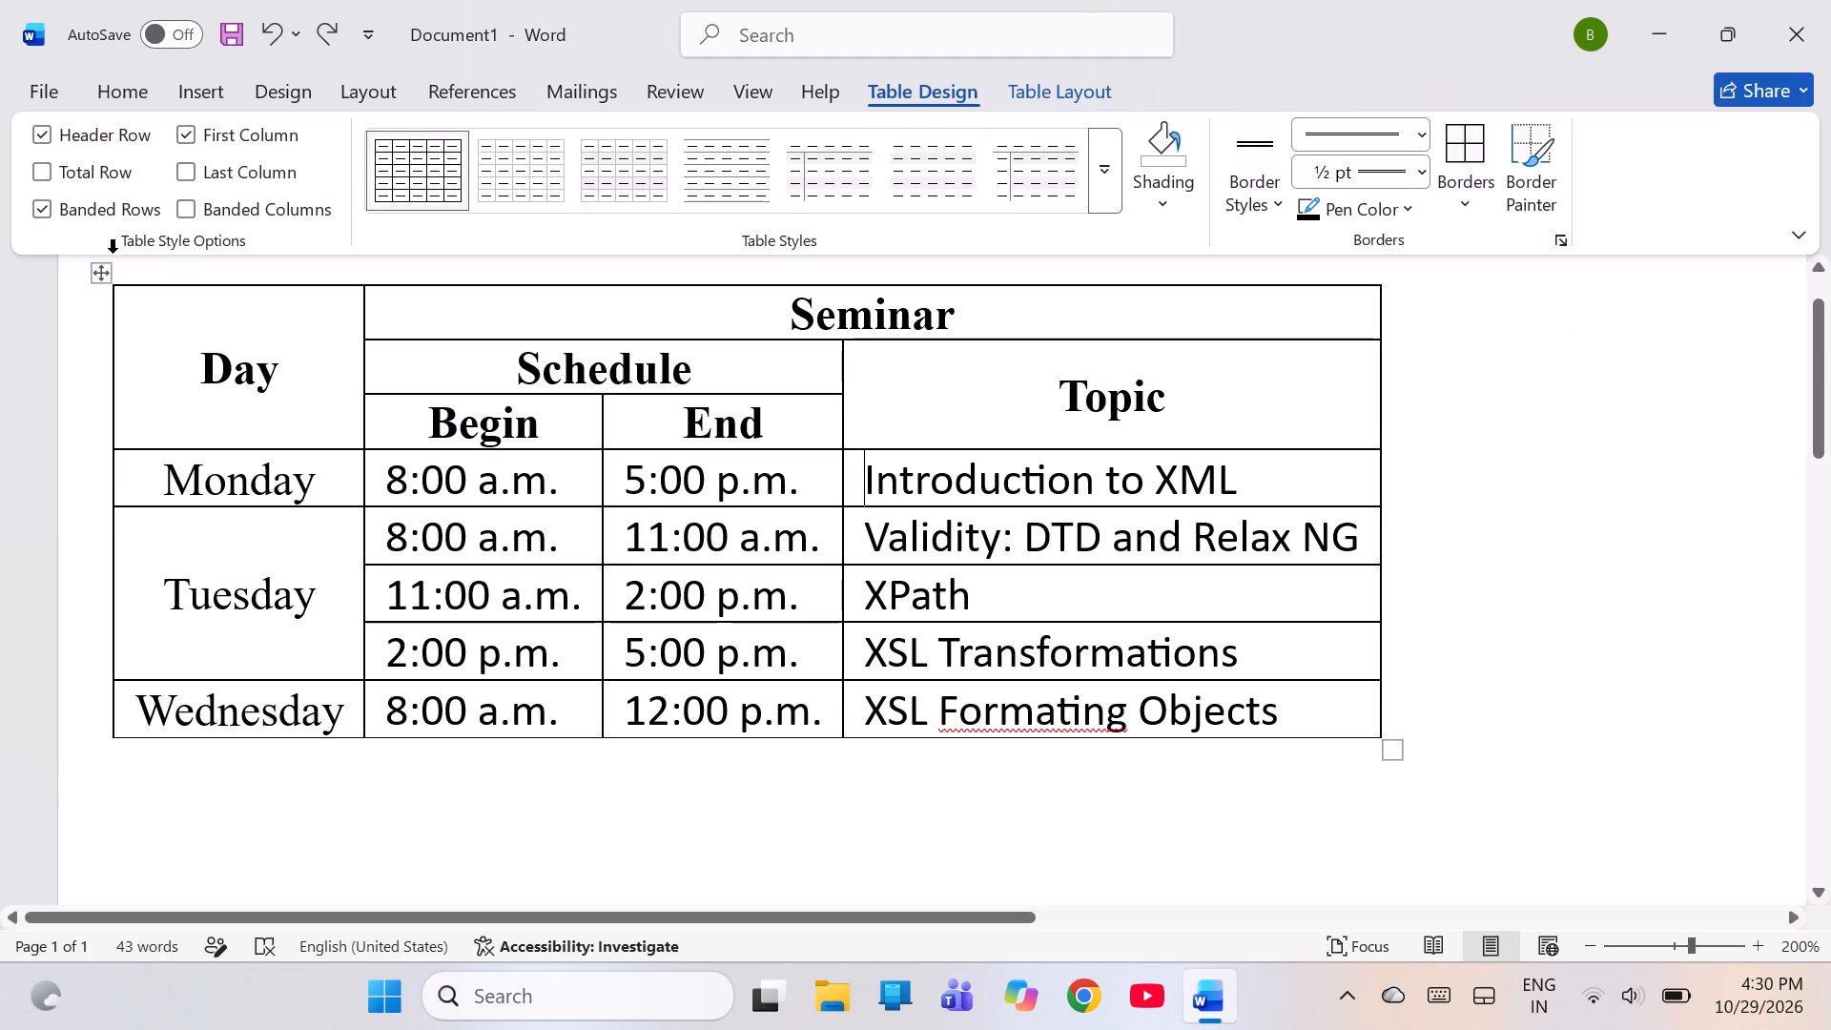
pyautogui.click(94, 276)
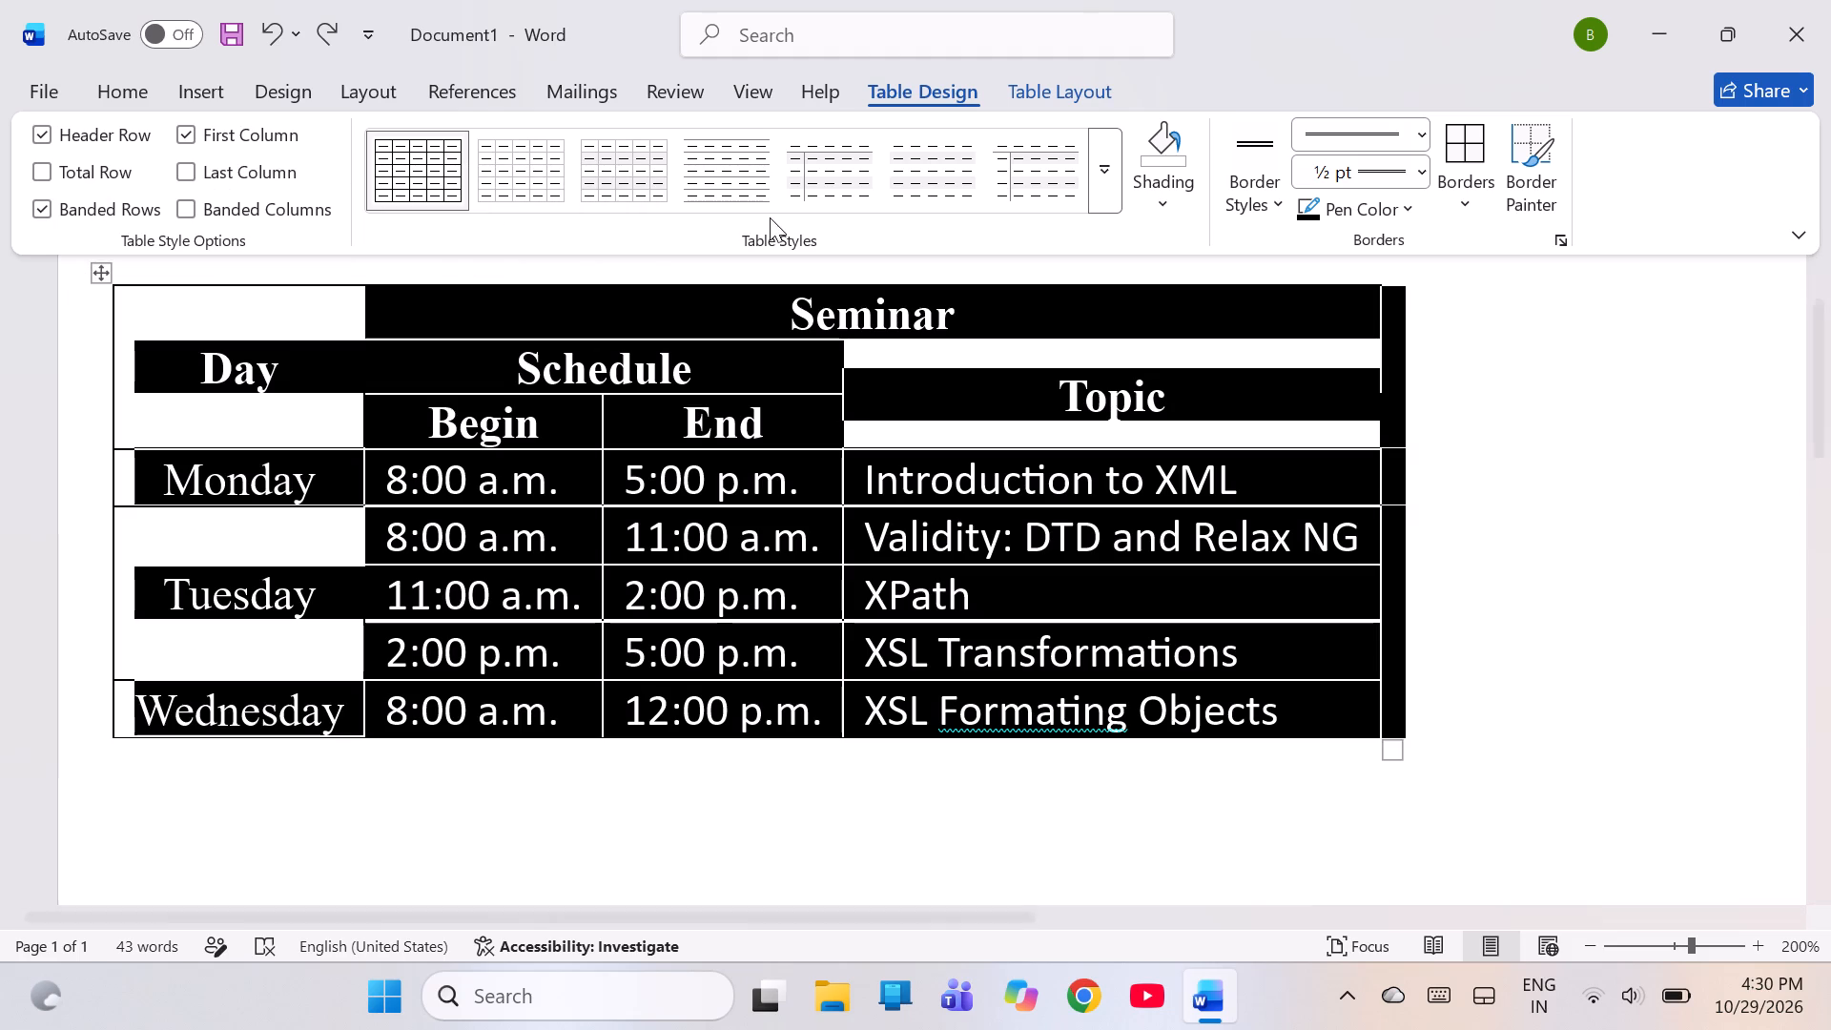
pyautogui.click(1461, 206)
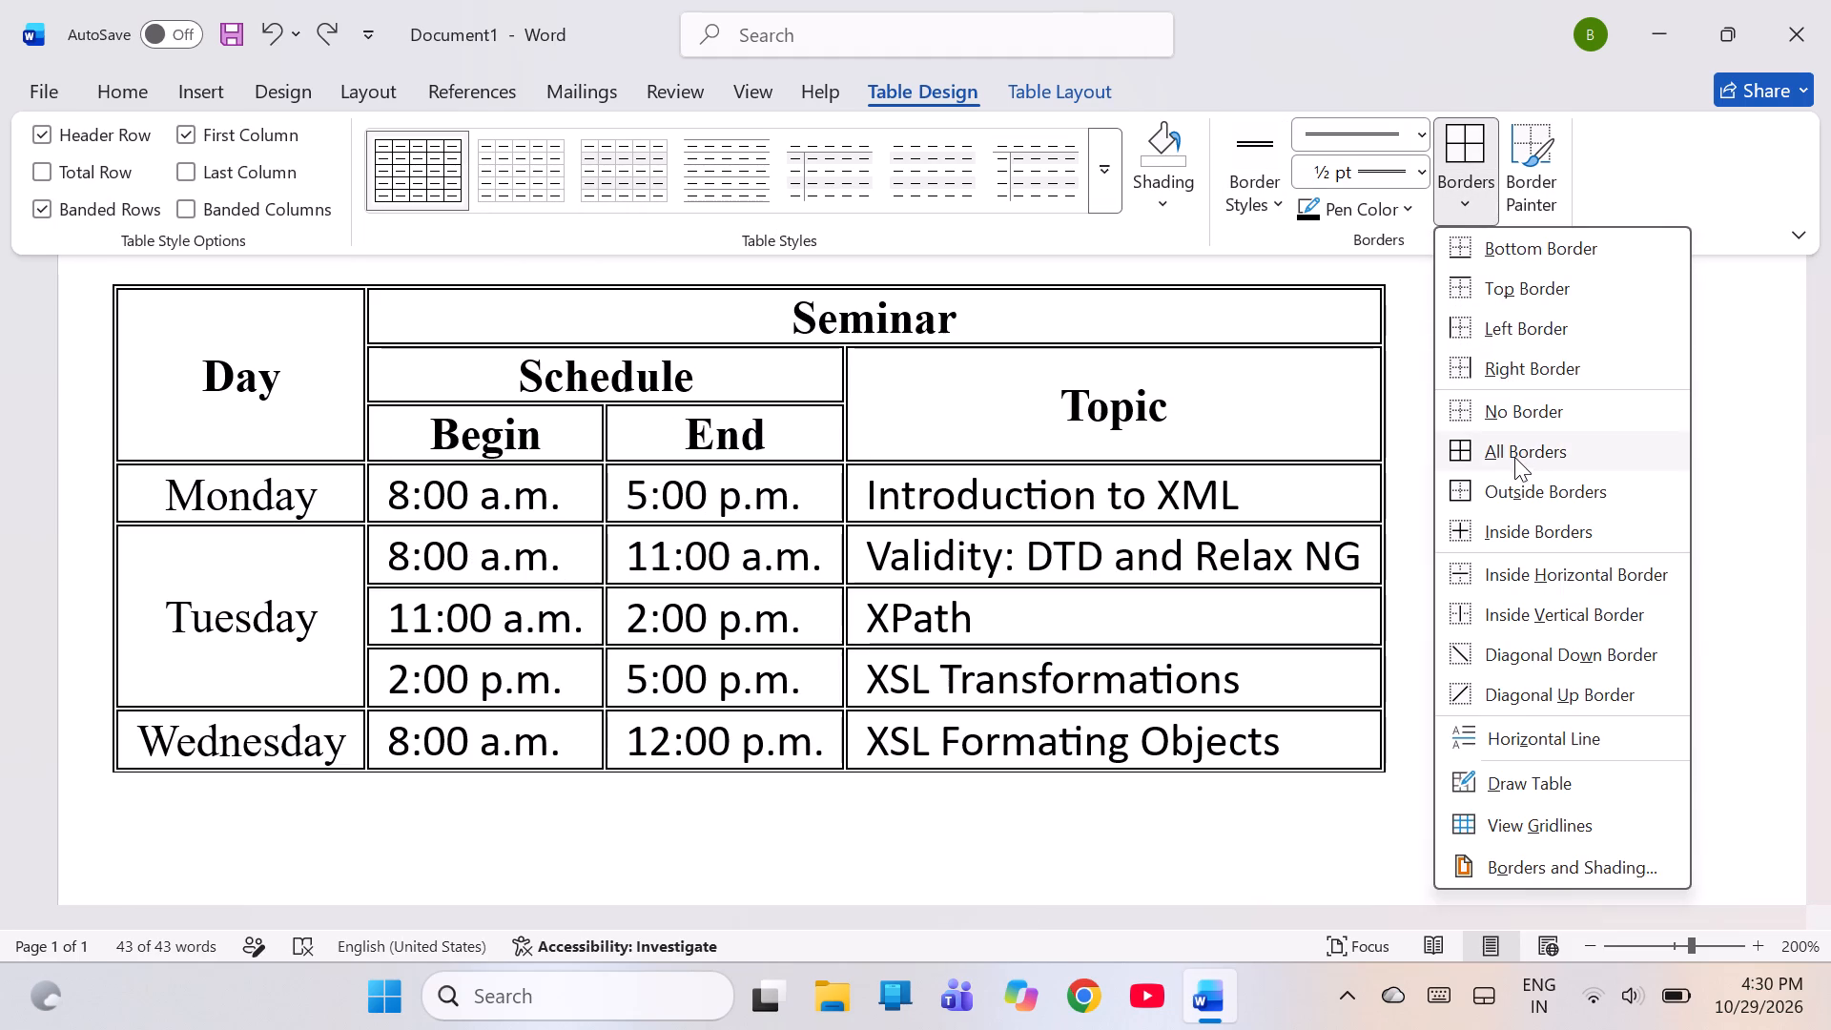
pyautogui.click(1514, 451)
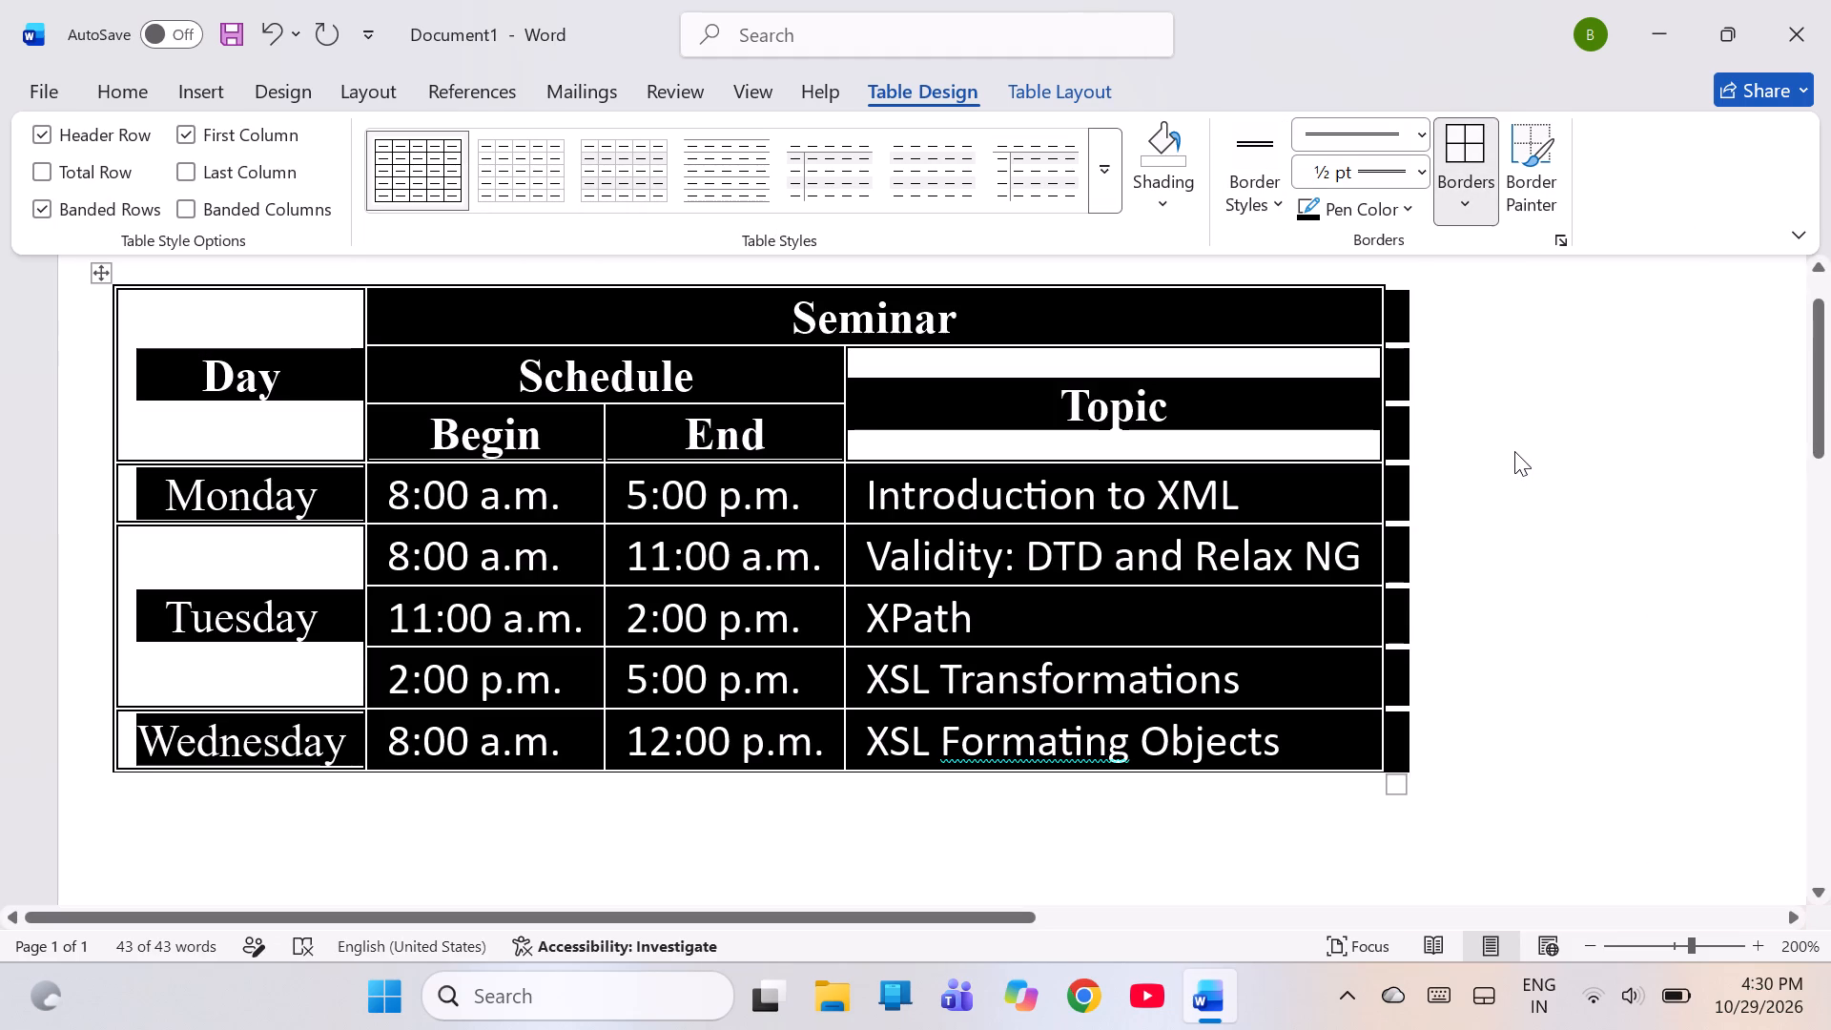
pyautogui.click(1514, 451)
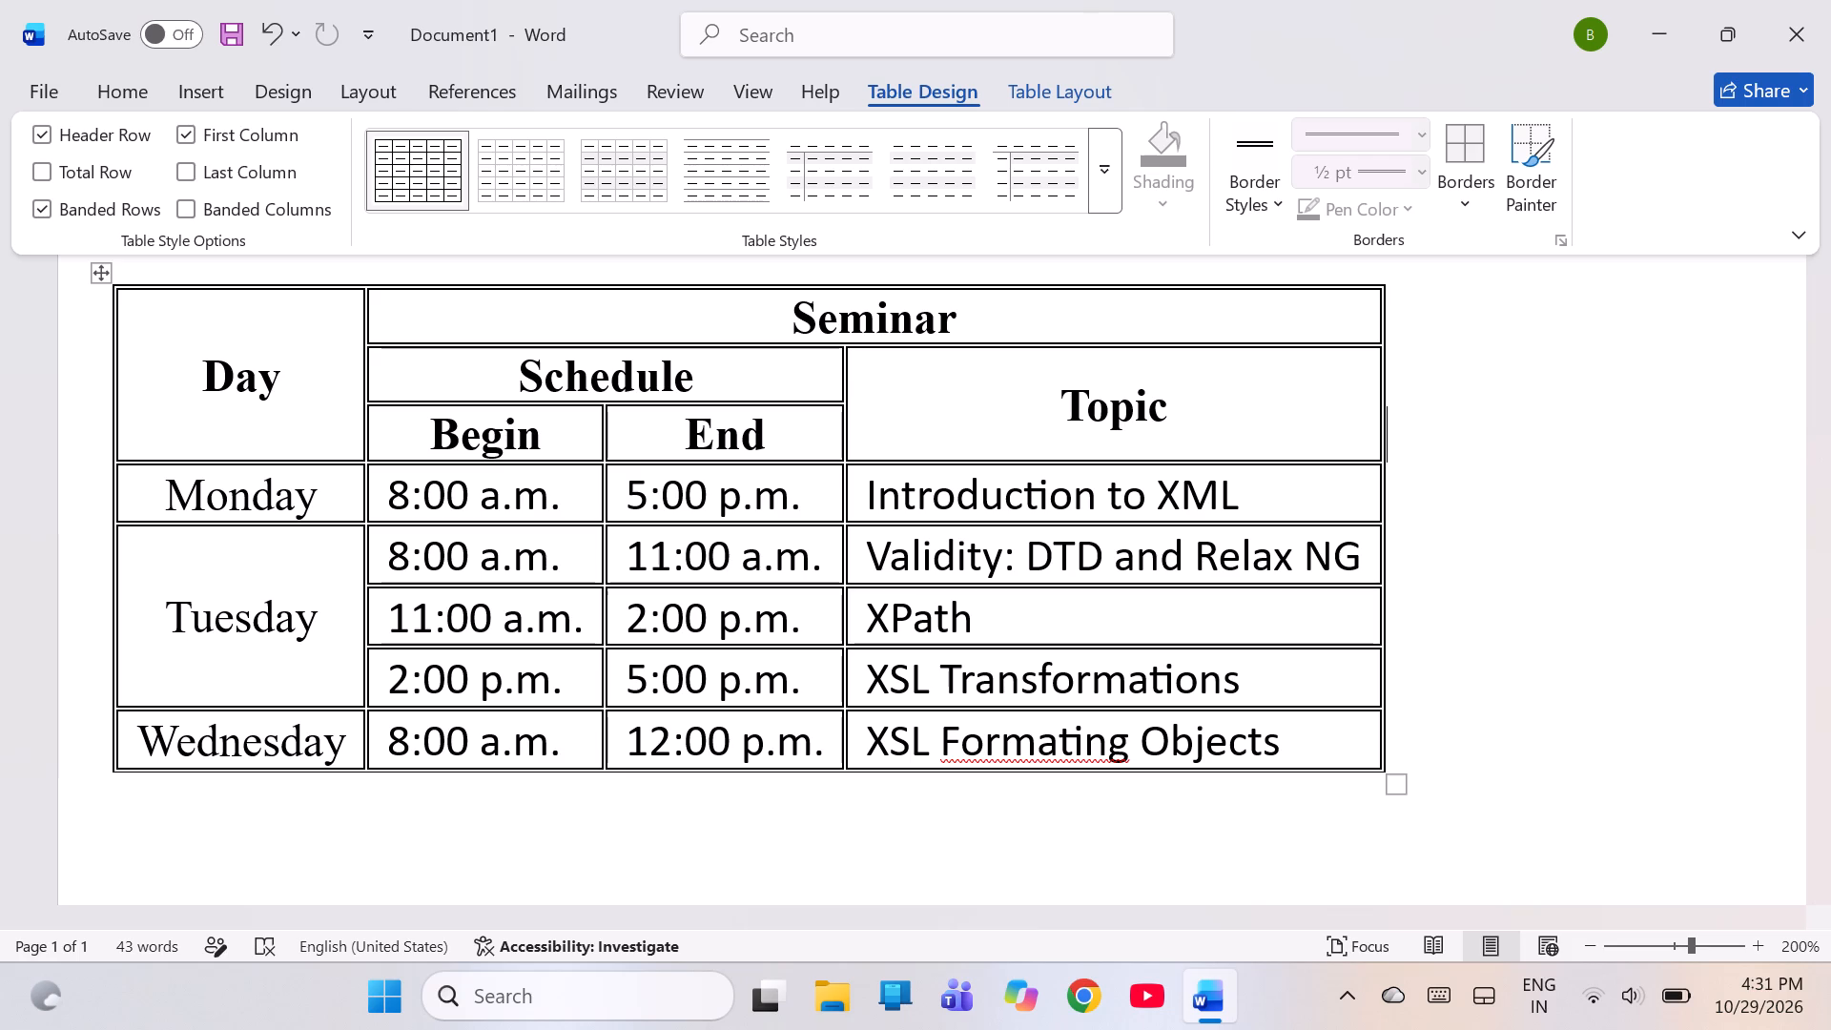
pyautogui.click(1555, 474)
# Enlarge the whole table proportionally so it spans nearly the full width of the page.
pyautogui.keyDown('ctrl'); pyautogui.scroll(-7, 1555, 474); pyautogui.keyUp('ctrl')
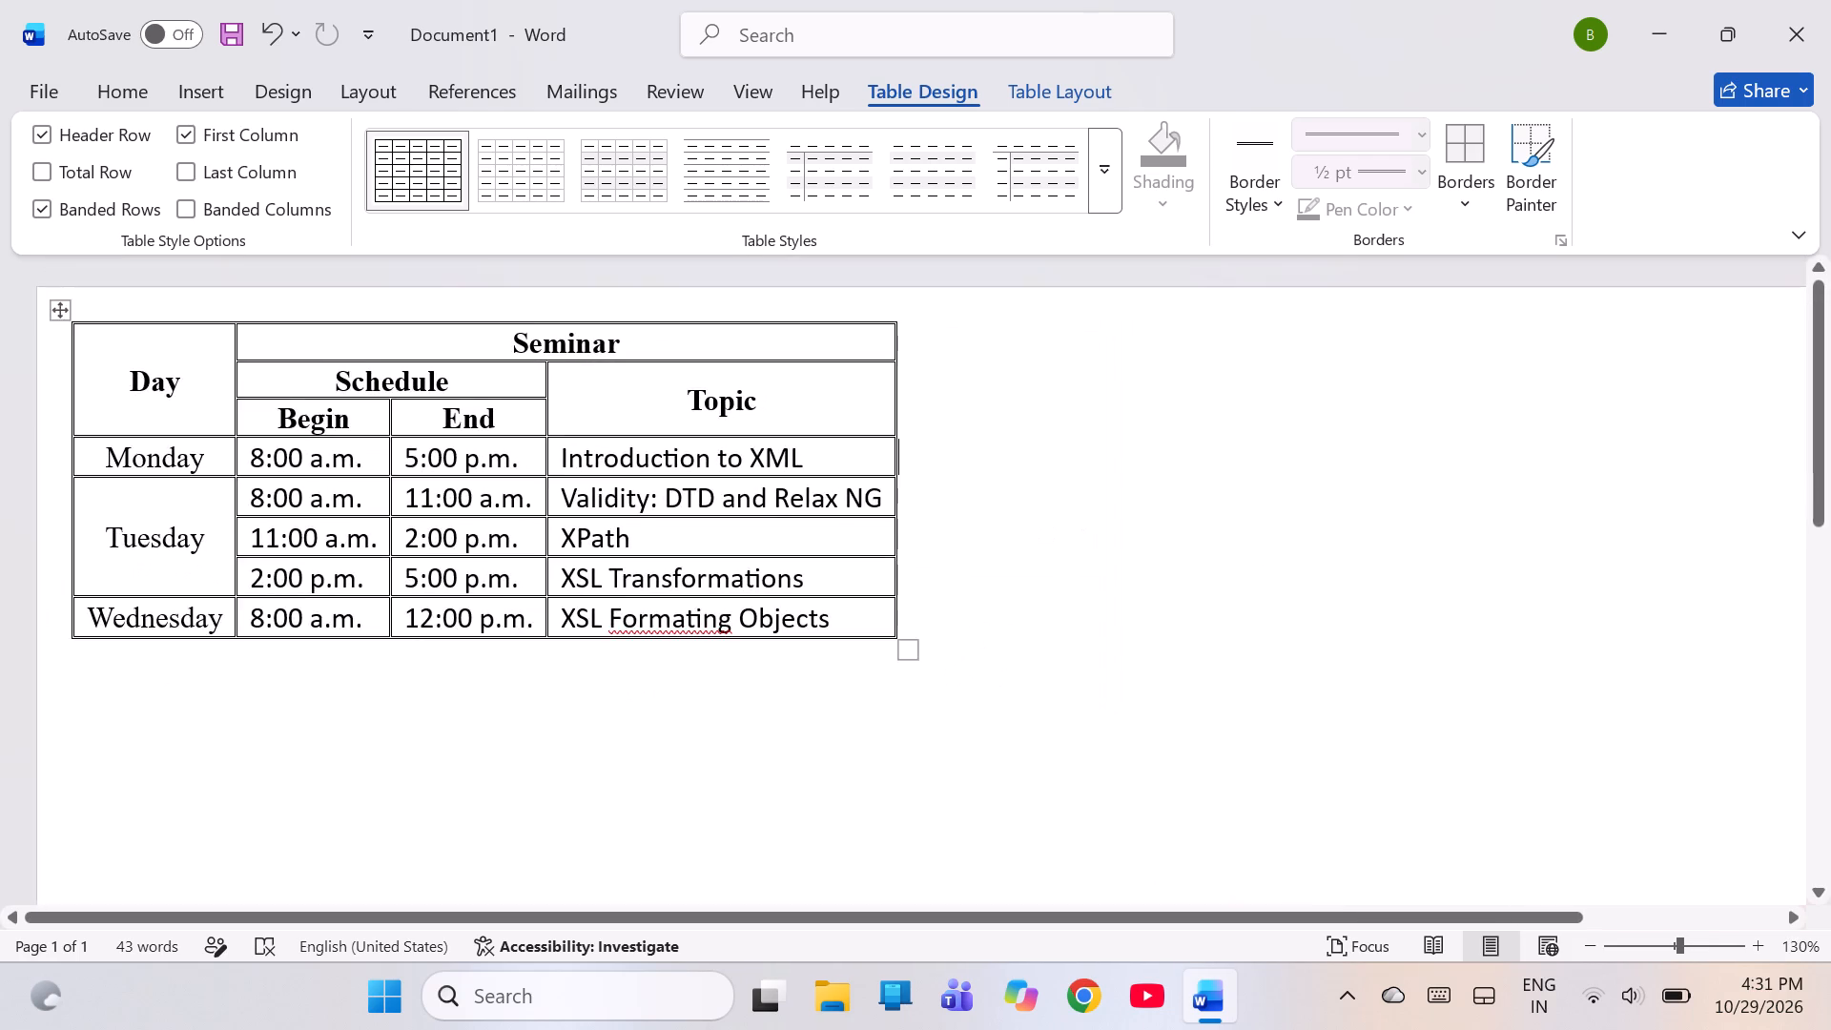
pyautogui.keyDown('ctrl'); pyautogui.scroll(-10, 1562, 468); pyautogui.keyUp('ctrl')
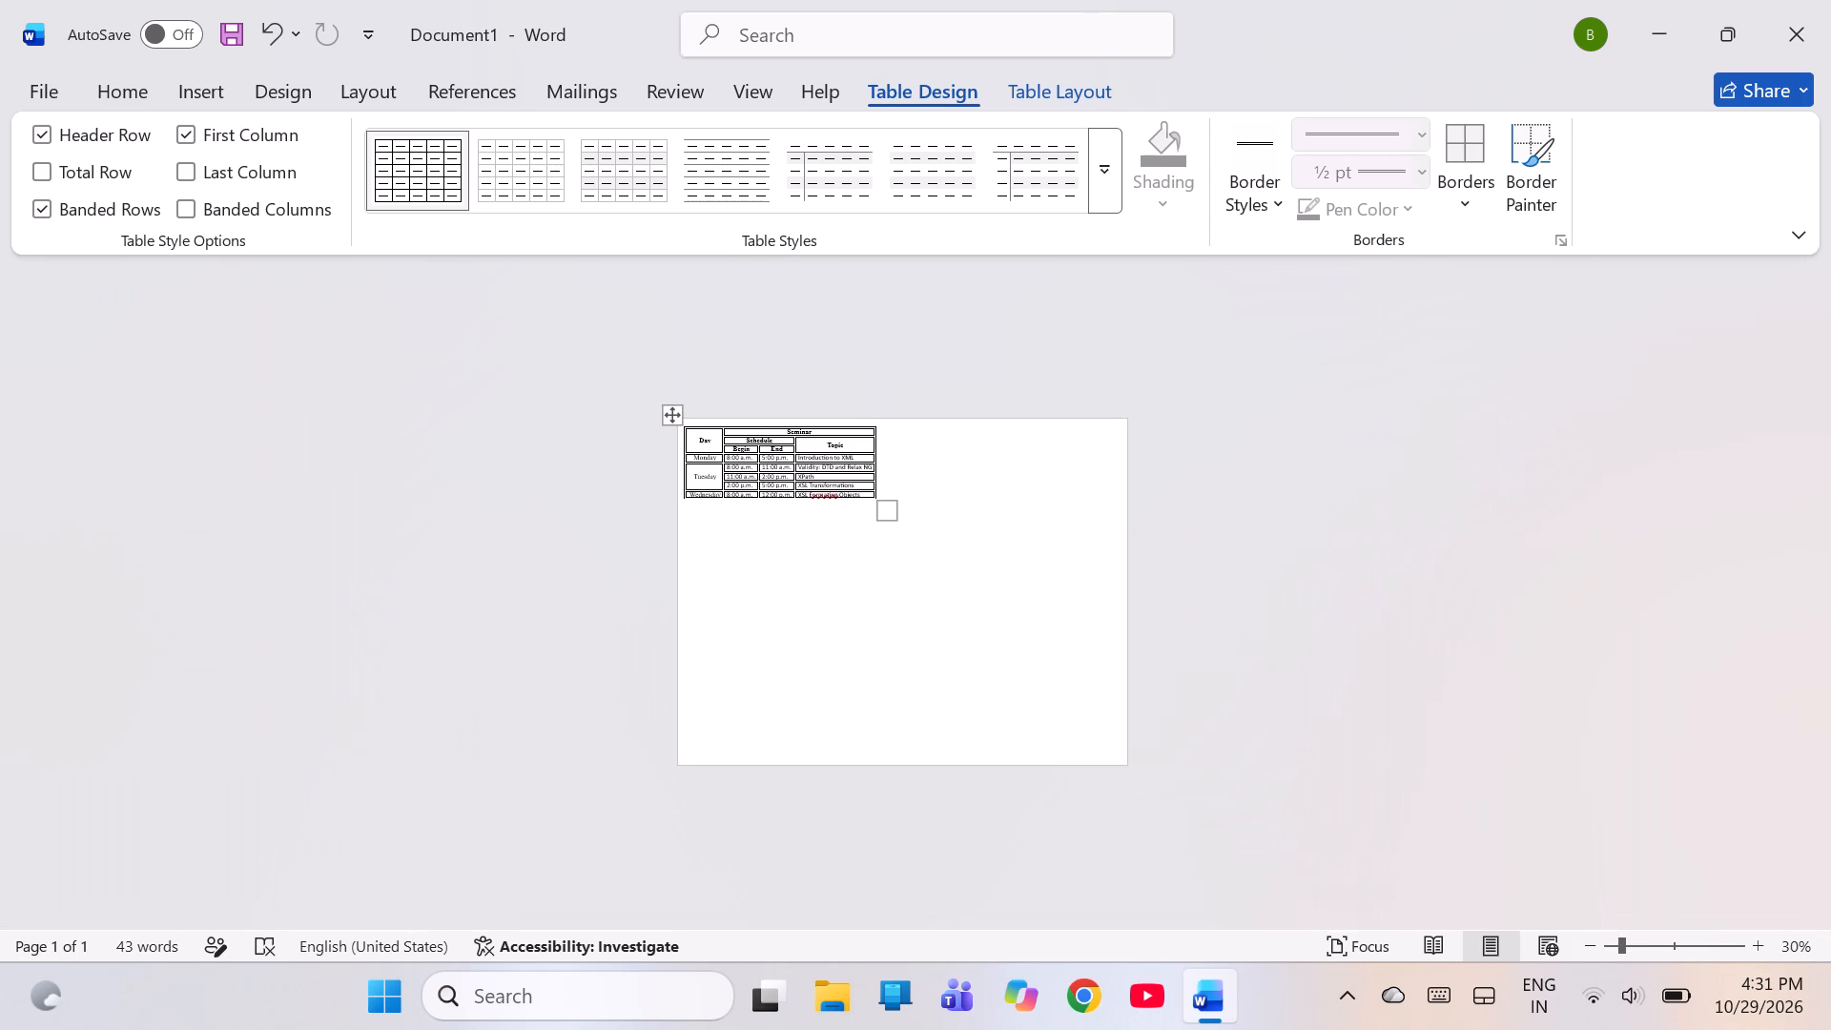
pyautogui.moveTo(886, 511); pyautogui.dragTo(1124, 737)
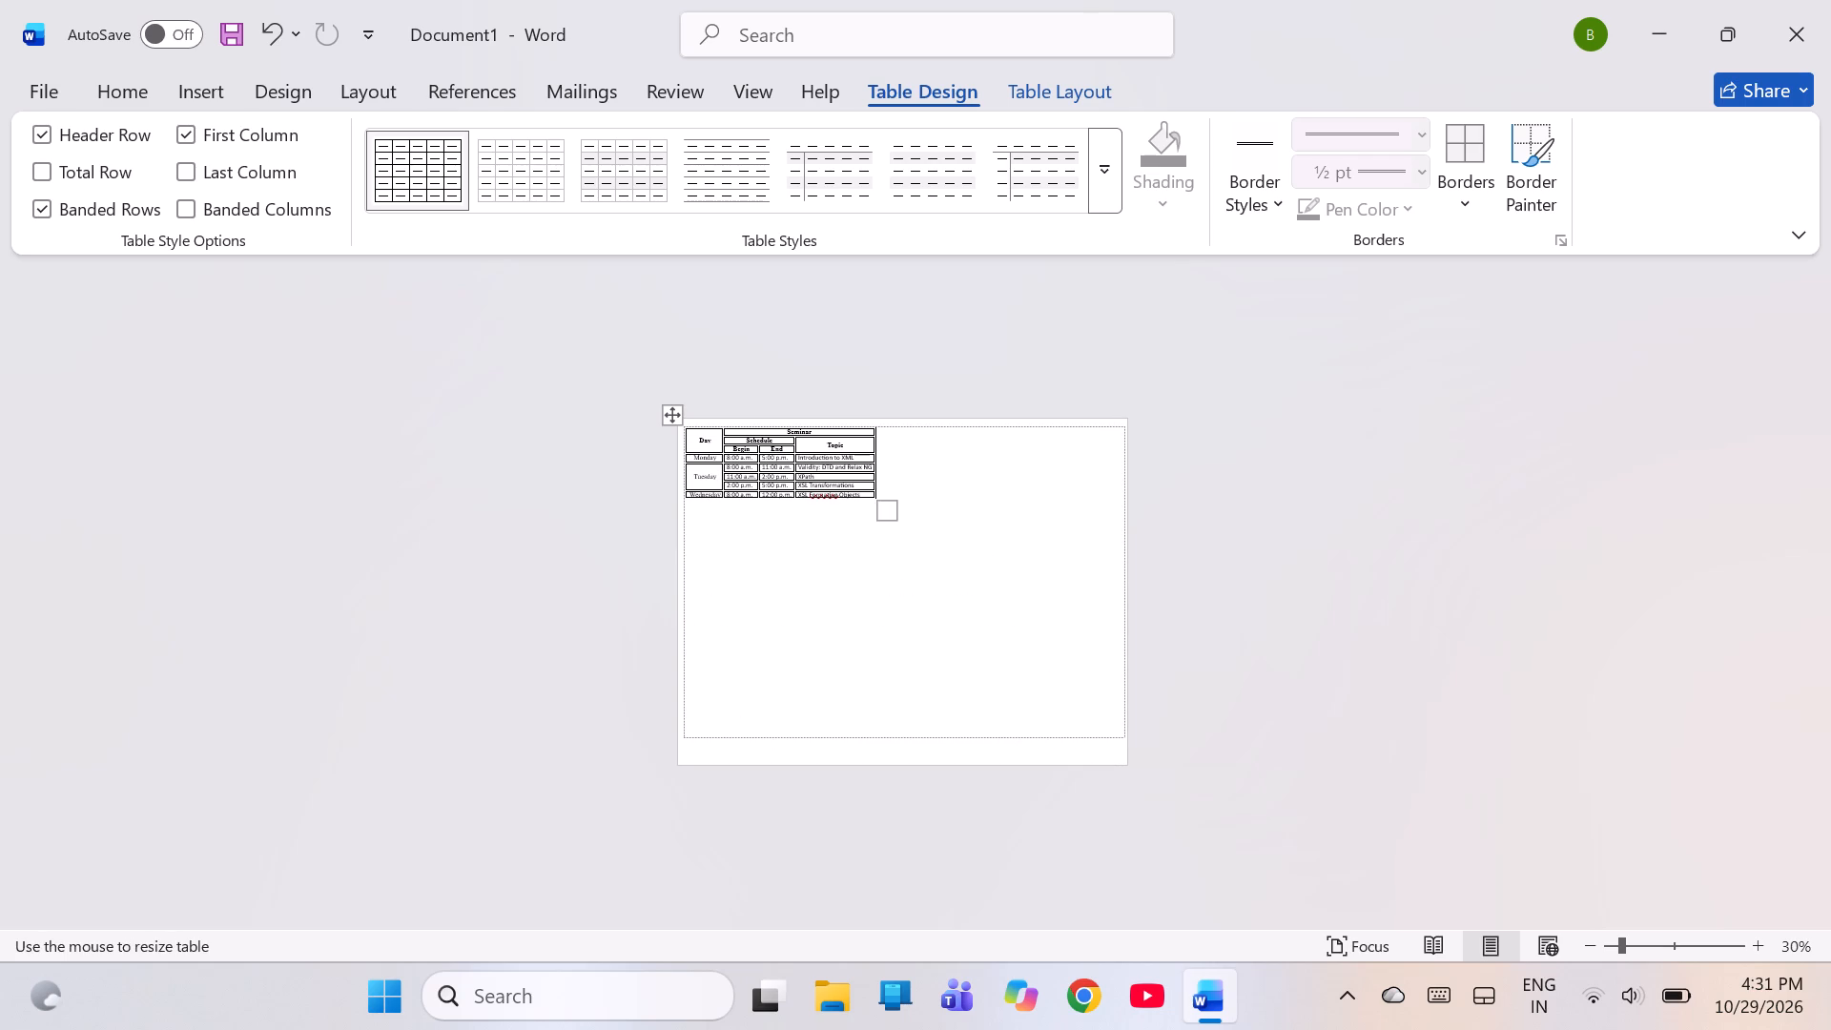
pyautogui.moveTo(1124, 737); pyautogui.dragTo(1112, 737)
pyautogui.moveTo(1112, 737); pyautogui.dragTo(1120, 737)
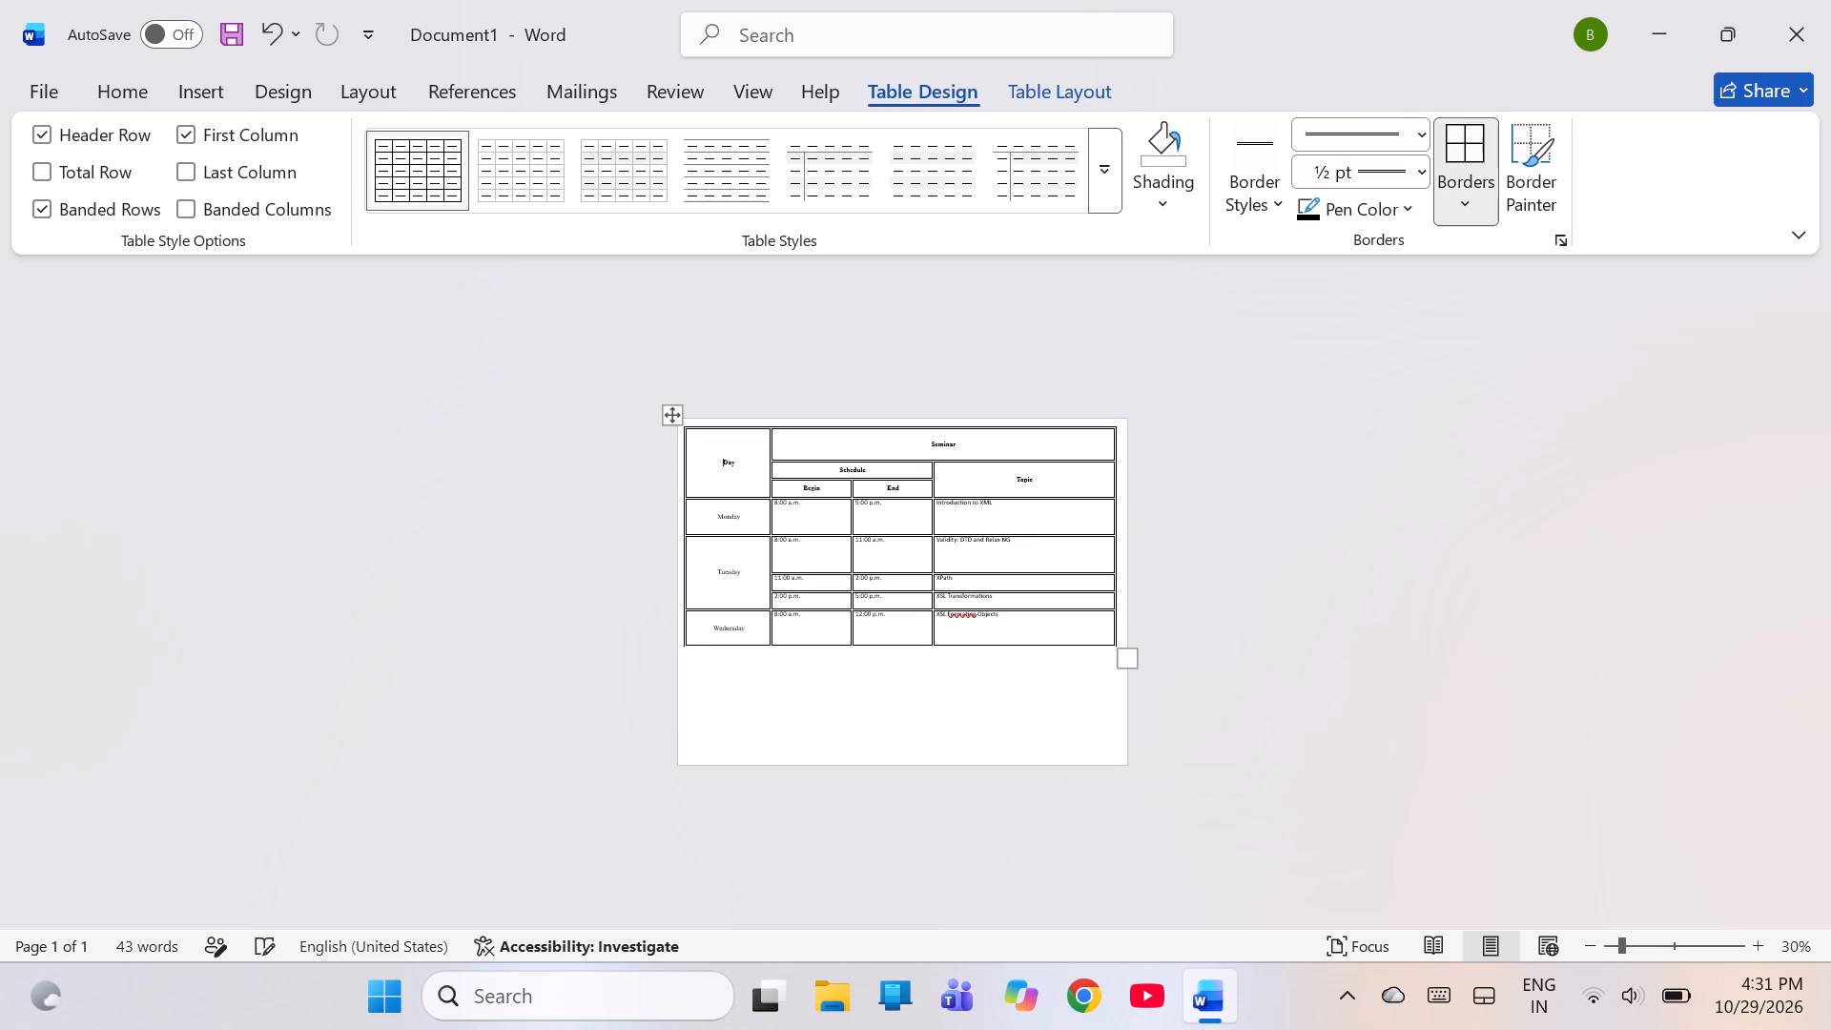
pyautogui.click(1120, 737)
# Centre the times and topics in the Monday, Tuesday and Wednesday rows both horizontally and vertically in their cells.
pyautogui.keyDown('ctrl'); pyautogui.scroll(3, 1070, 639); pyautogui.keyUp('ctrl')
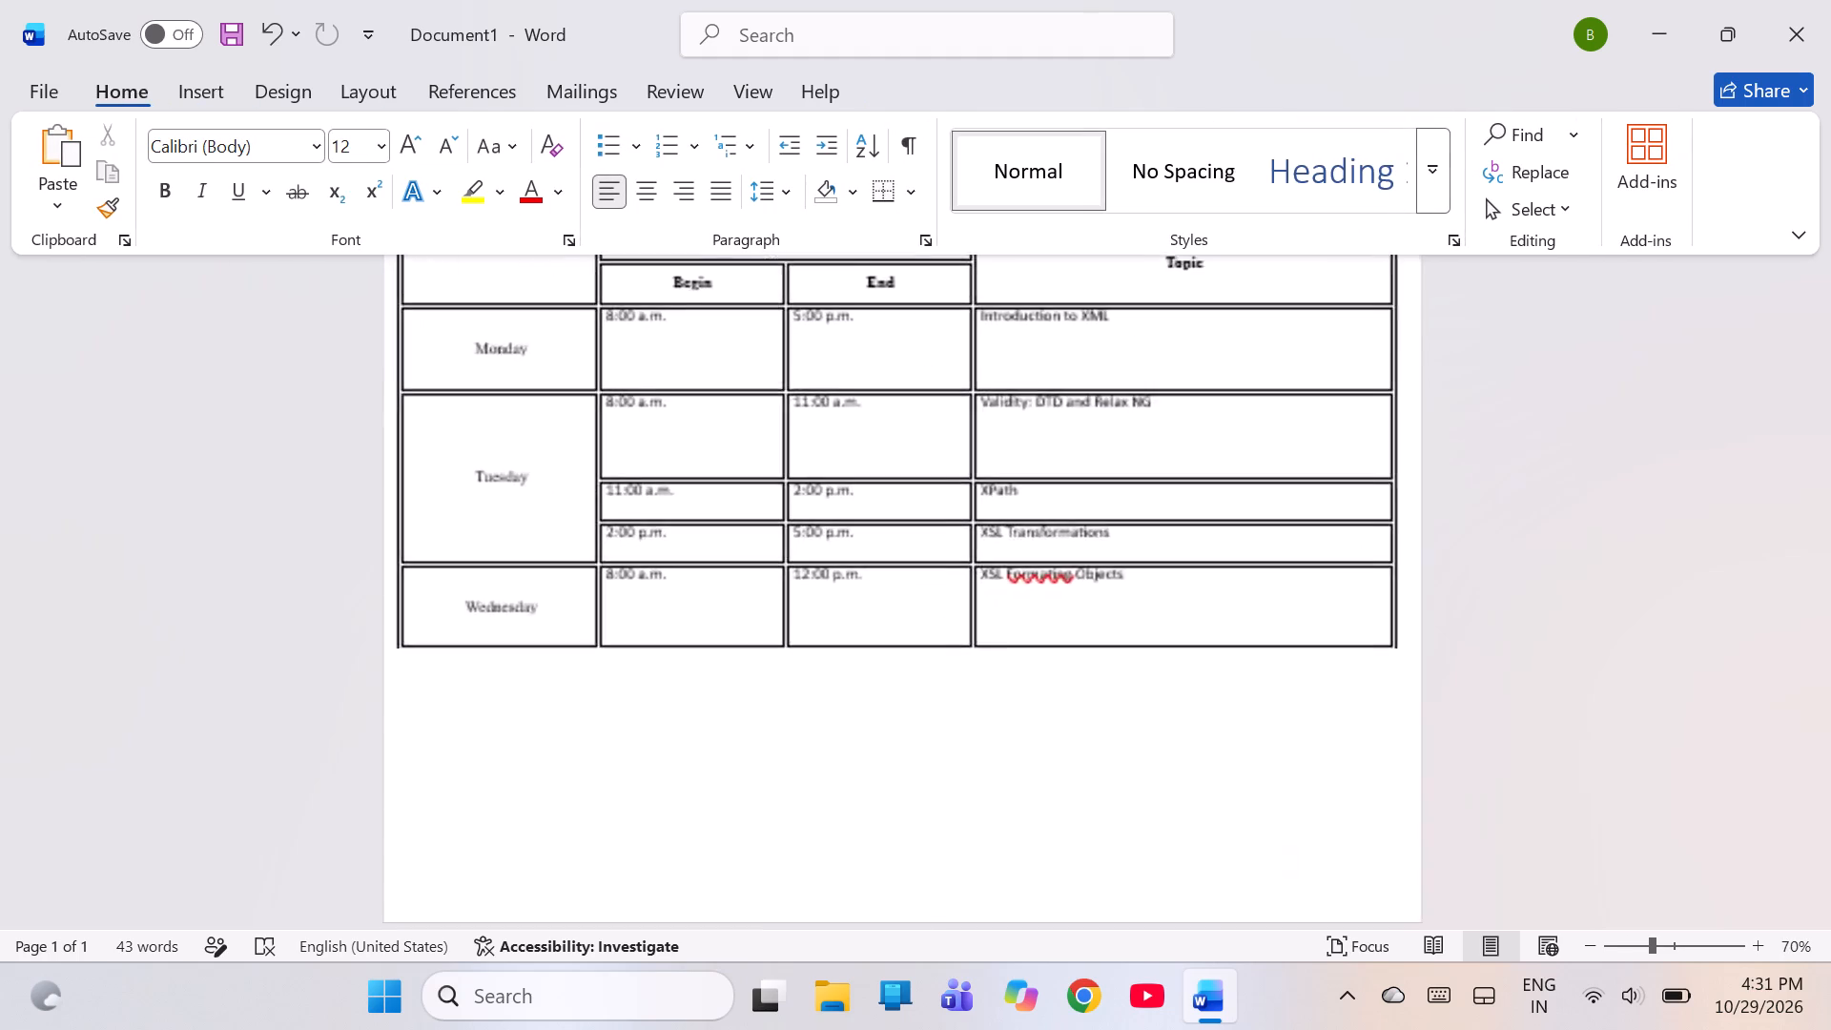
pyautogui.keyDown('ctrl'); pyautogui.scroll(2, 1070, 639); pyautogui.keyUp('ctrl')
pyautogui.scroll(1, 1070, 639)
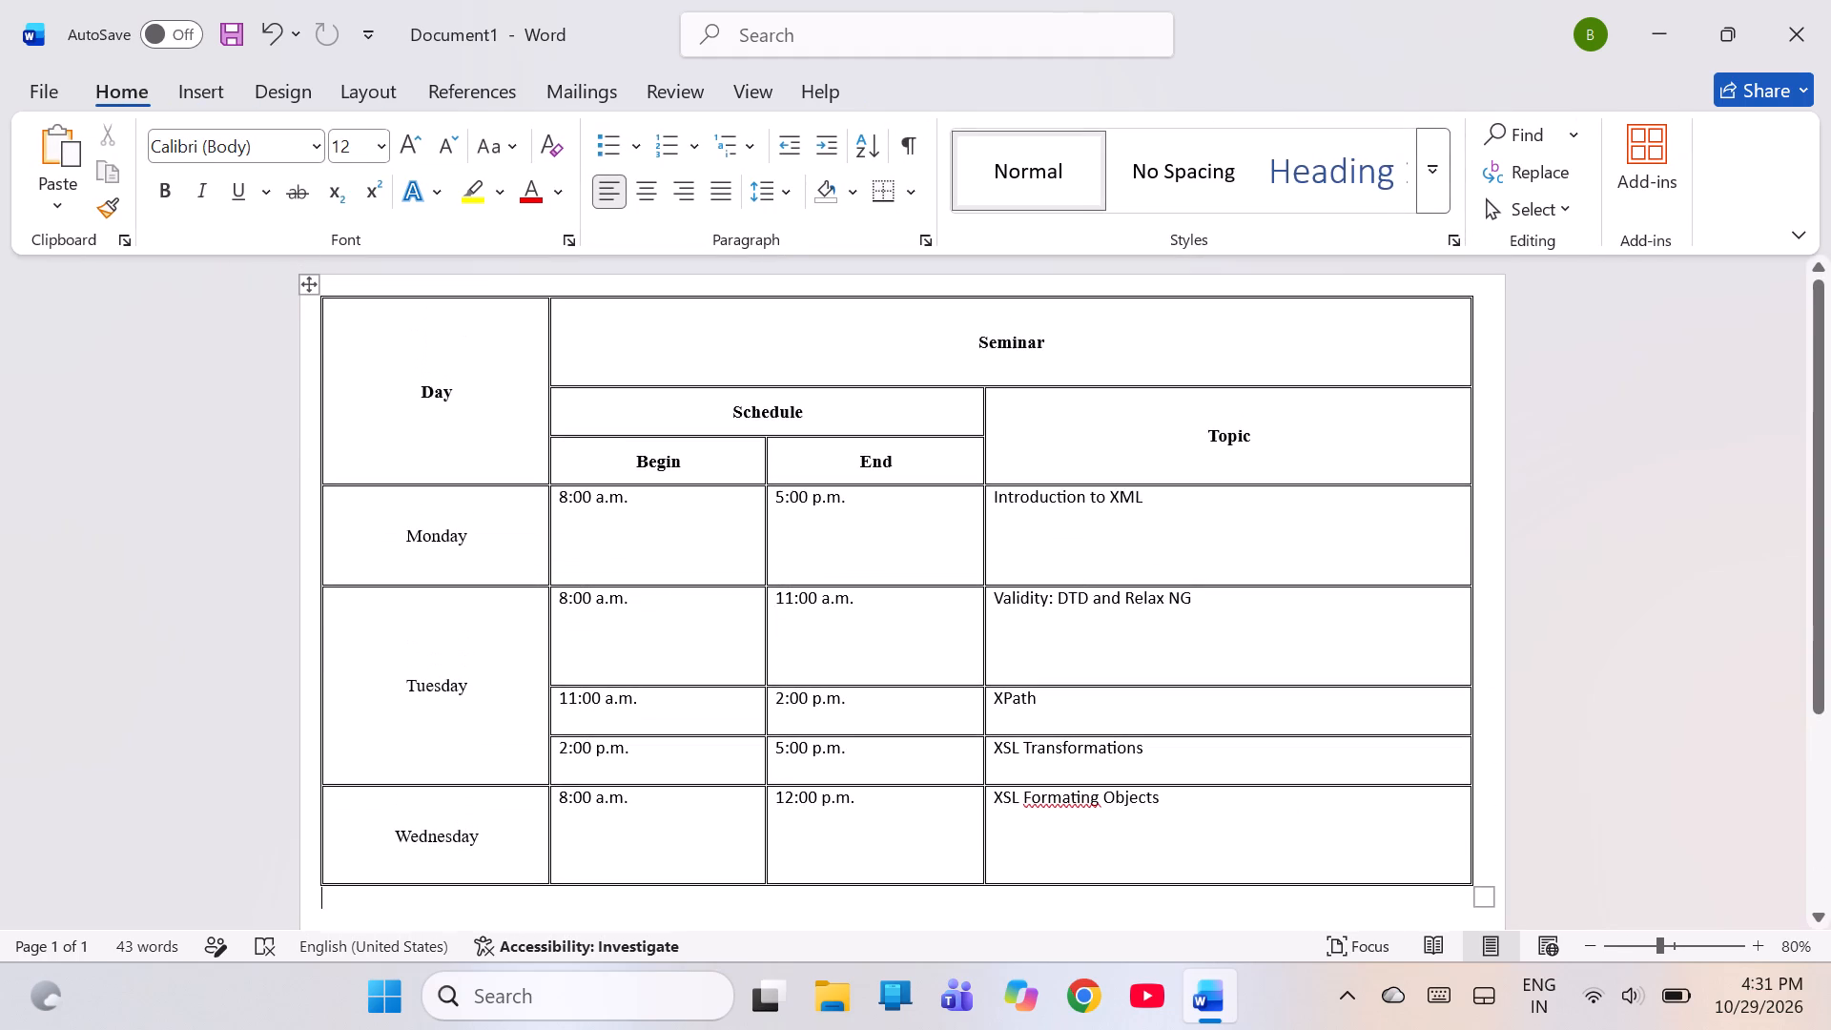
pyautogui.scroll(1, 1070, 639)
pyautogui.moveTo(592, 528); pyautogui.dragTo(1114, 660)
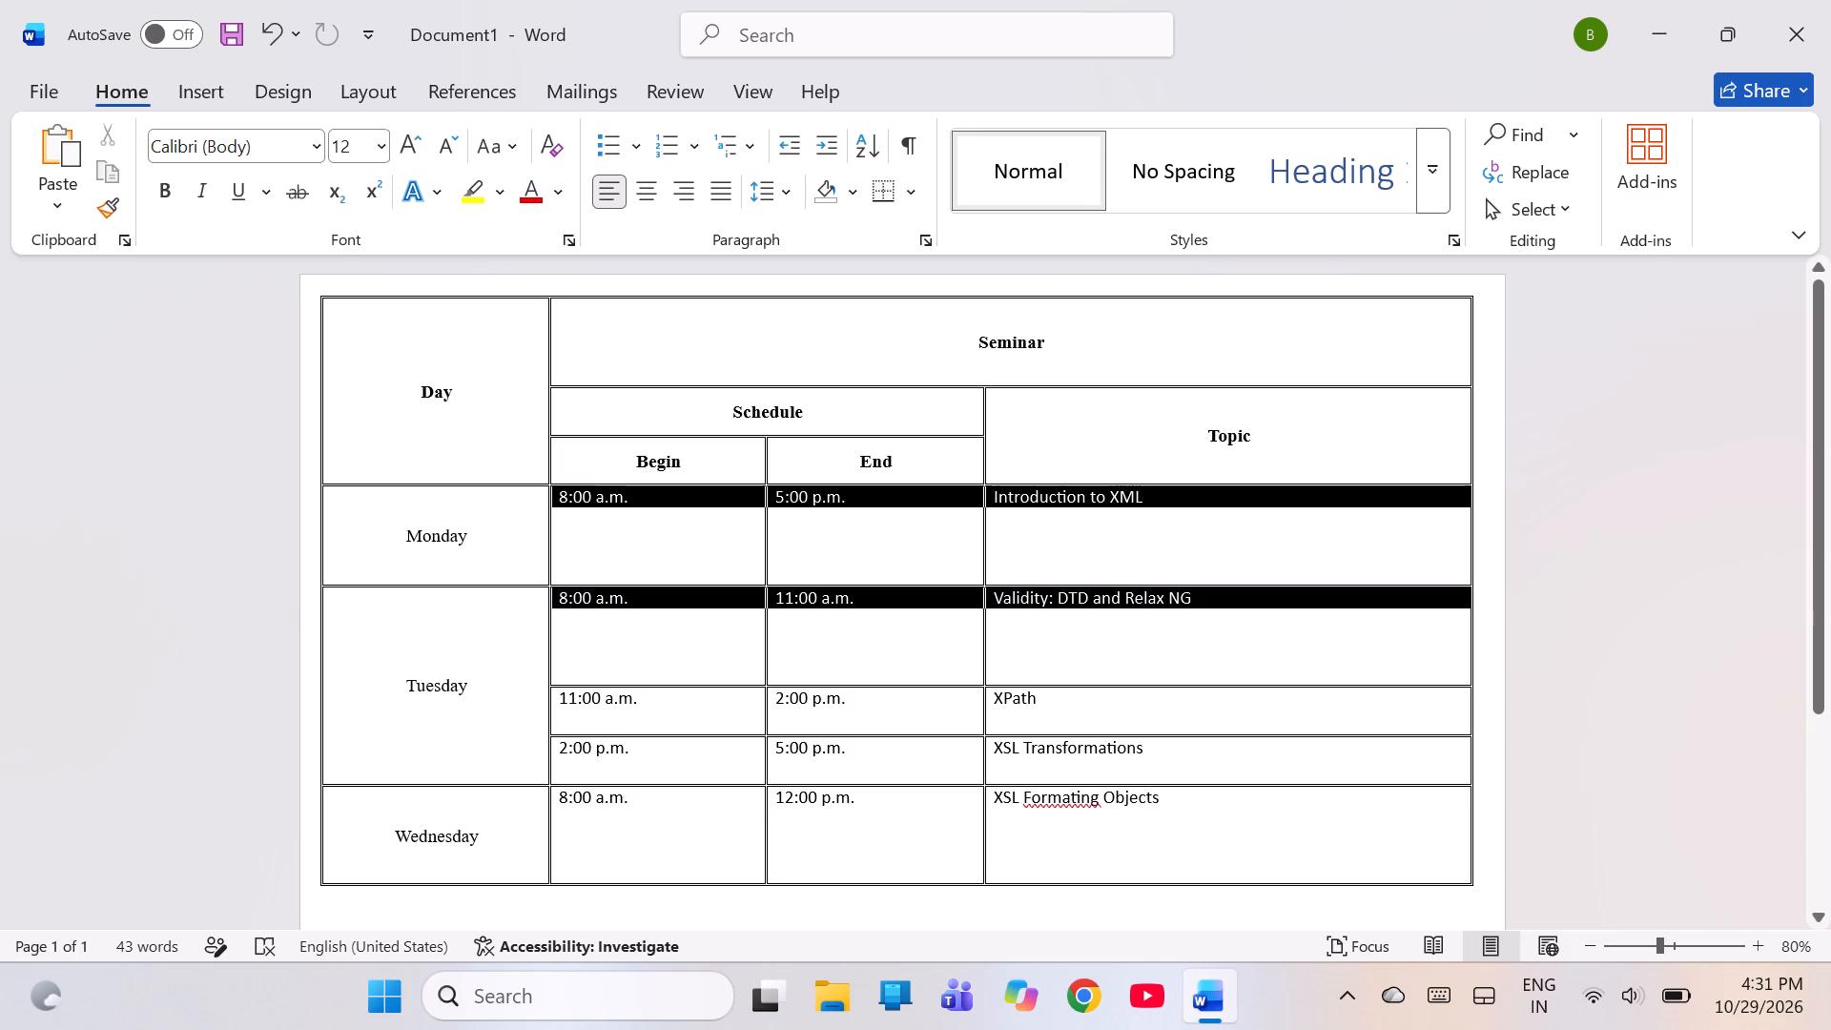
pyautogui.moveTo(1114, 660); pyautogui.dragTo(1065, 818)
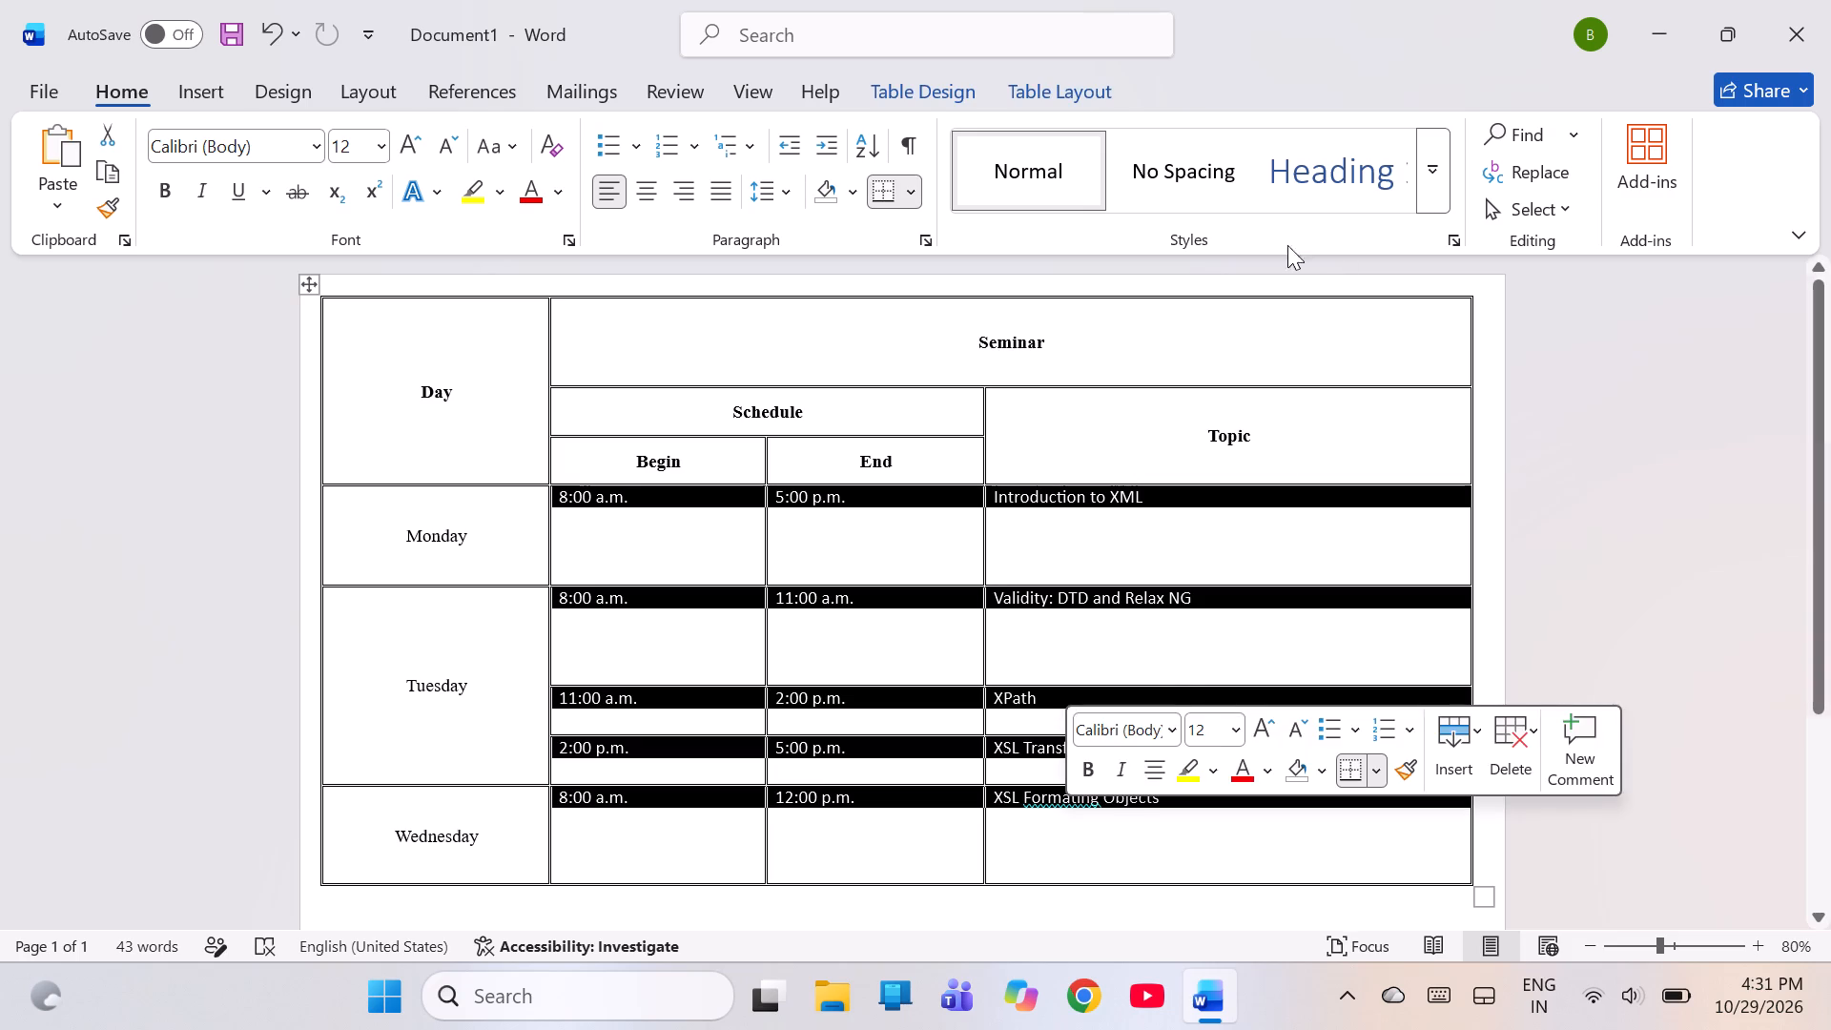
pyautogui.click(1036, 89)
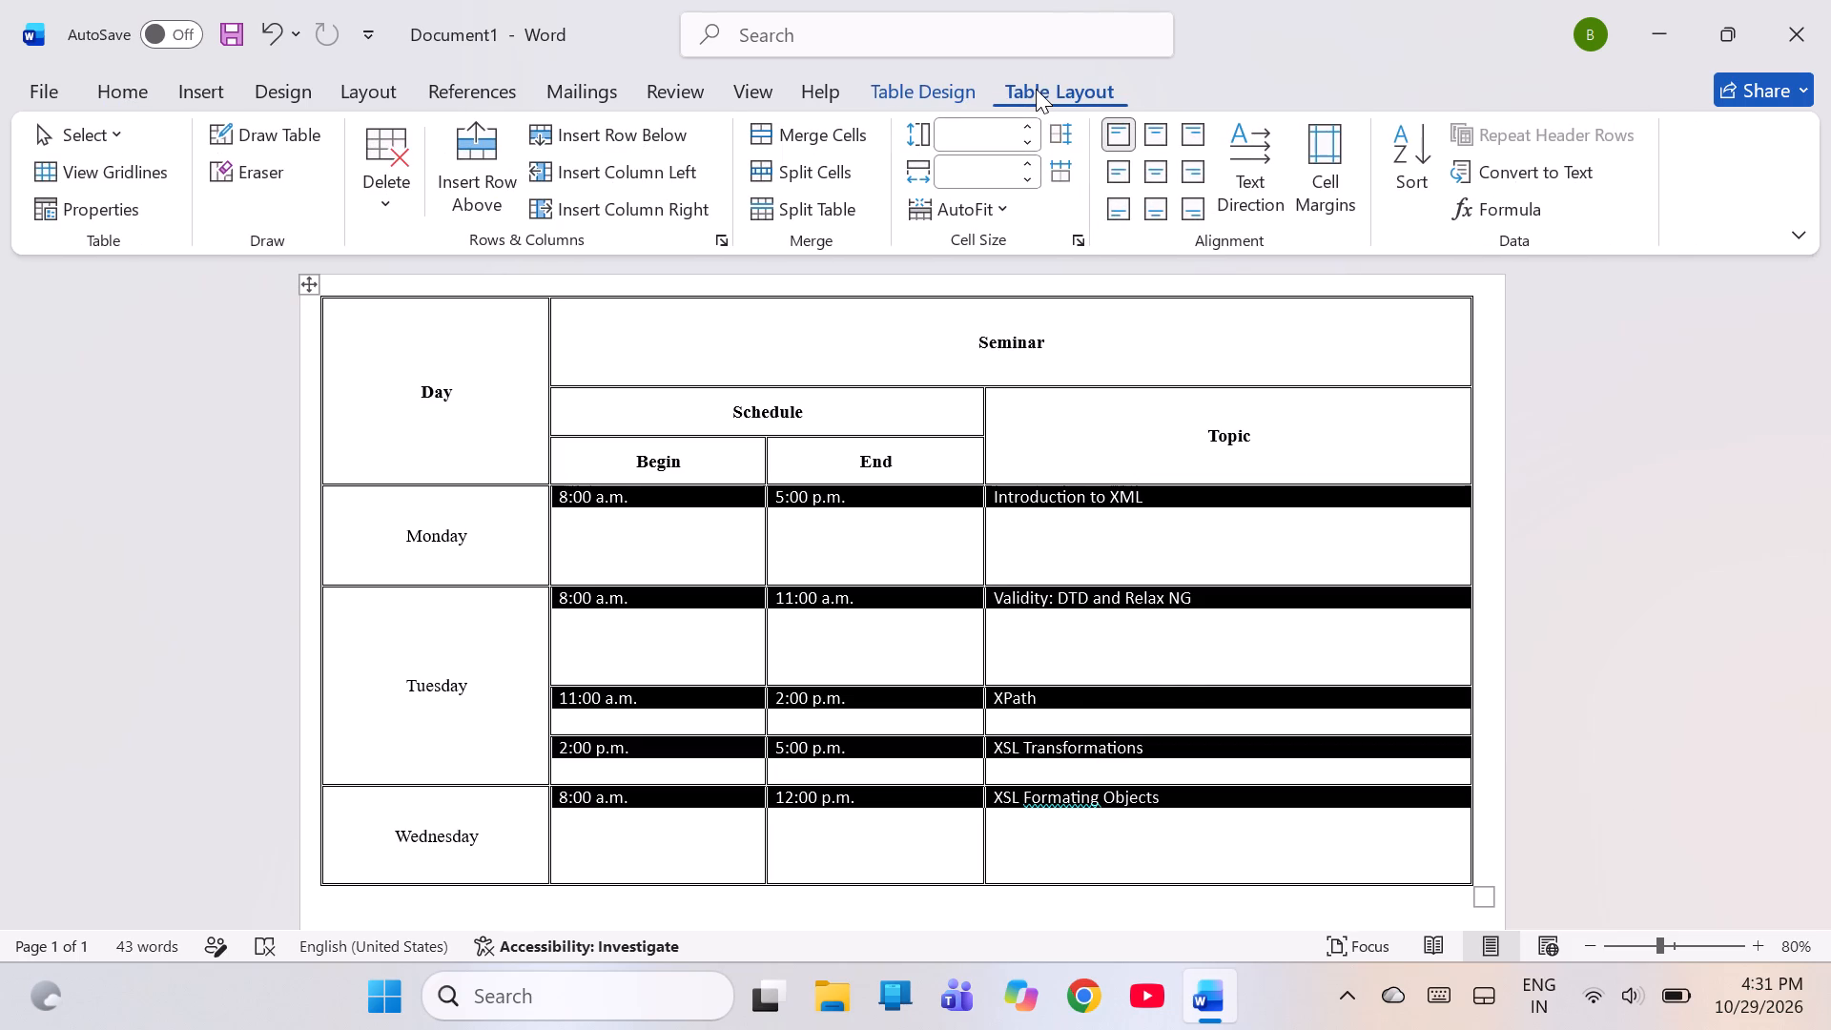
pyautogui.click(1157, 177)
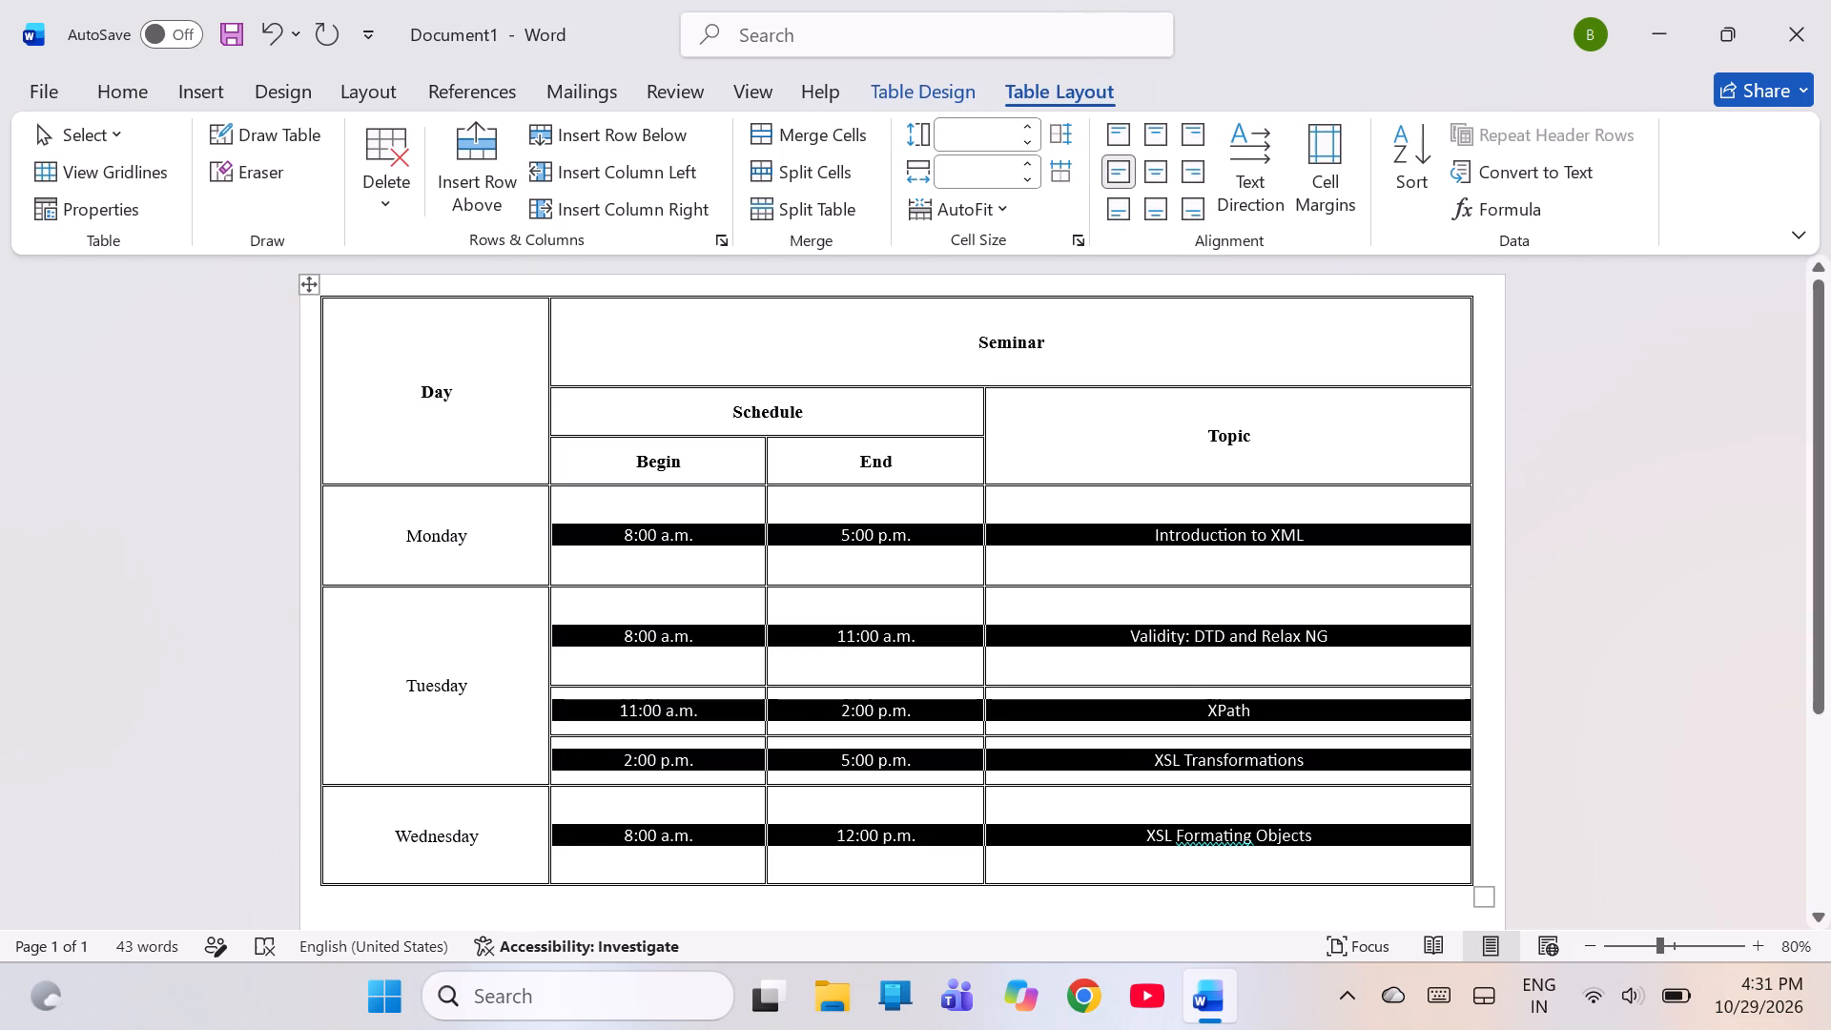
pyautogui.click(1620, 548)
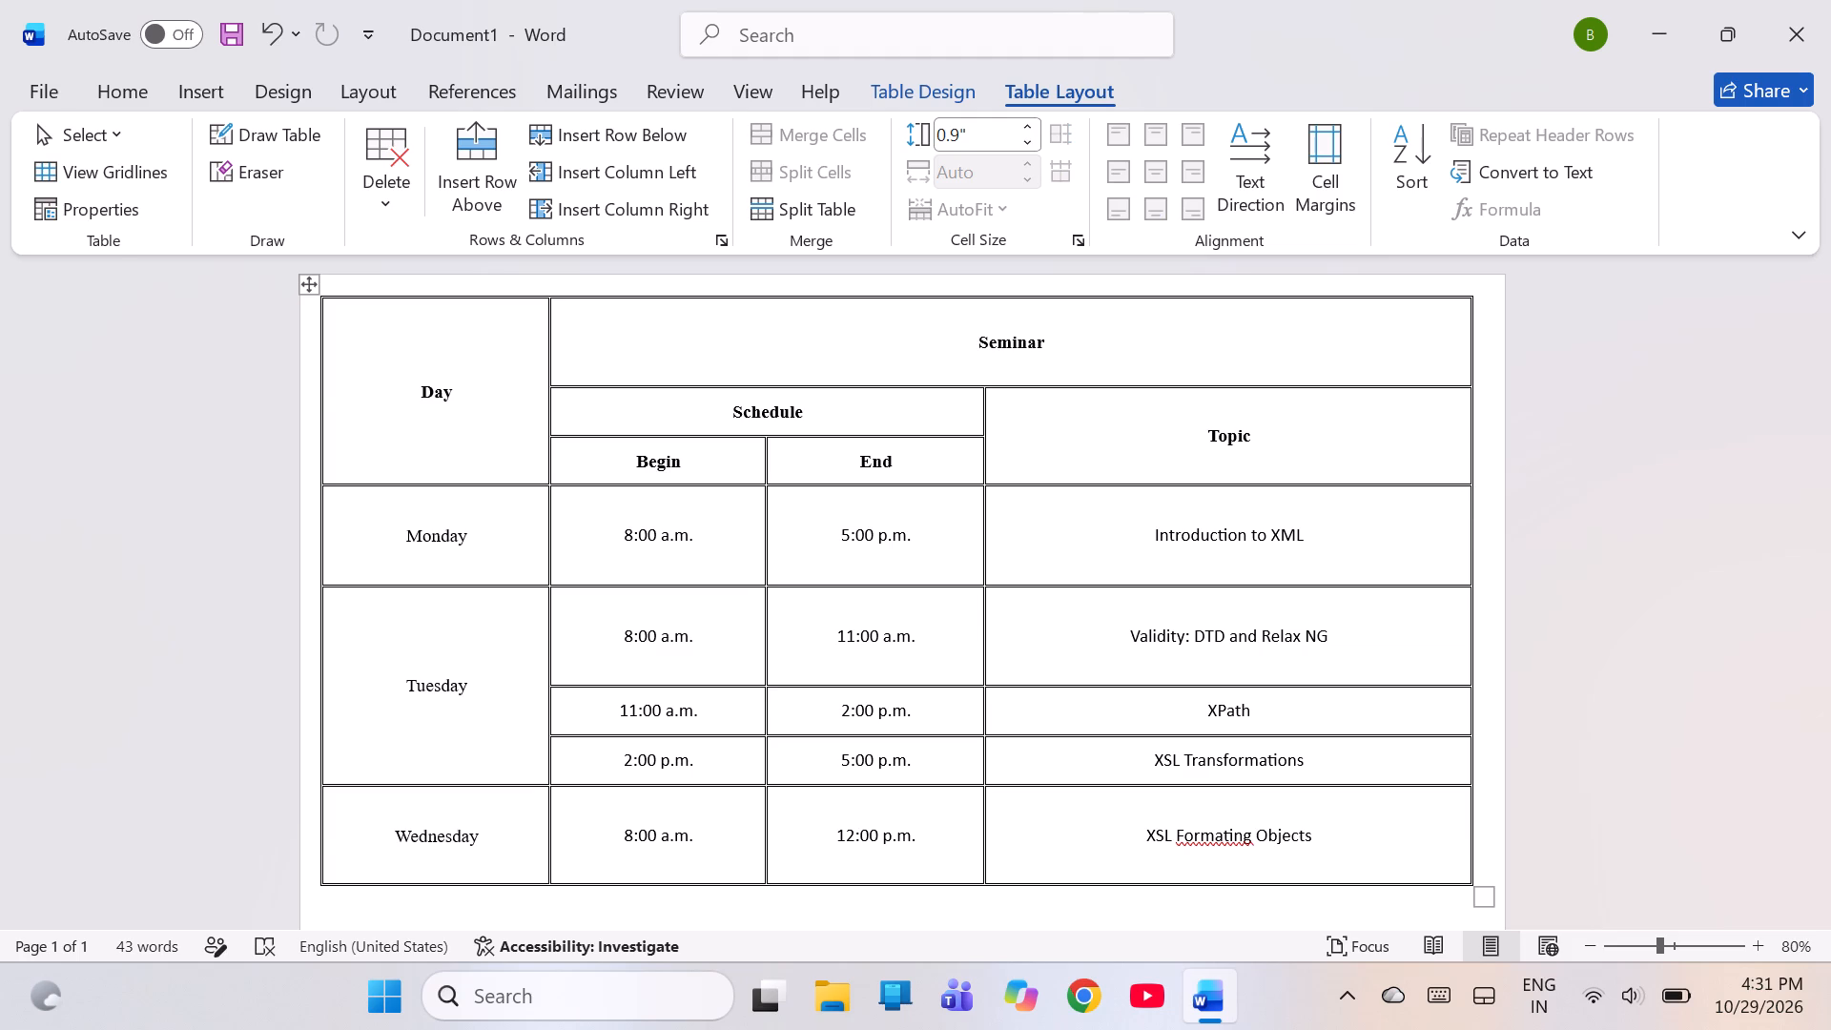
# Select the whole document and increase the font size of all table text to 20.
pyautogui.hotkey('ctrl', 'a')
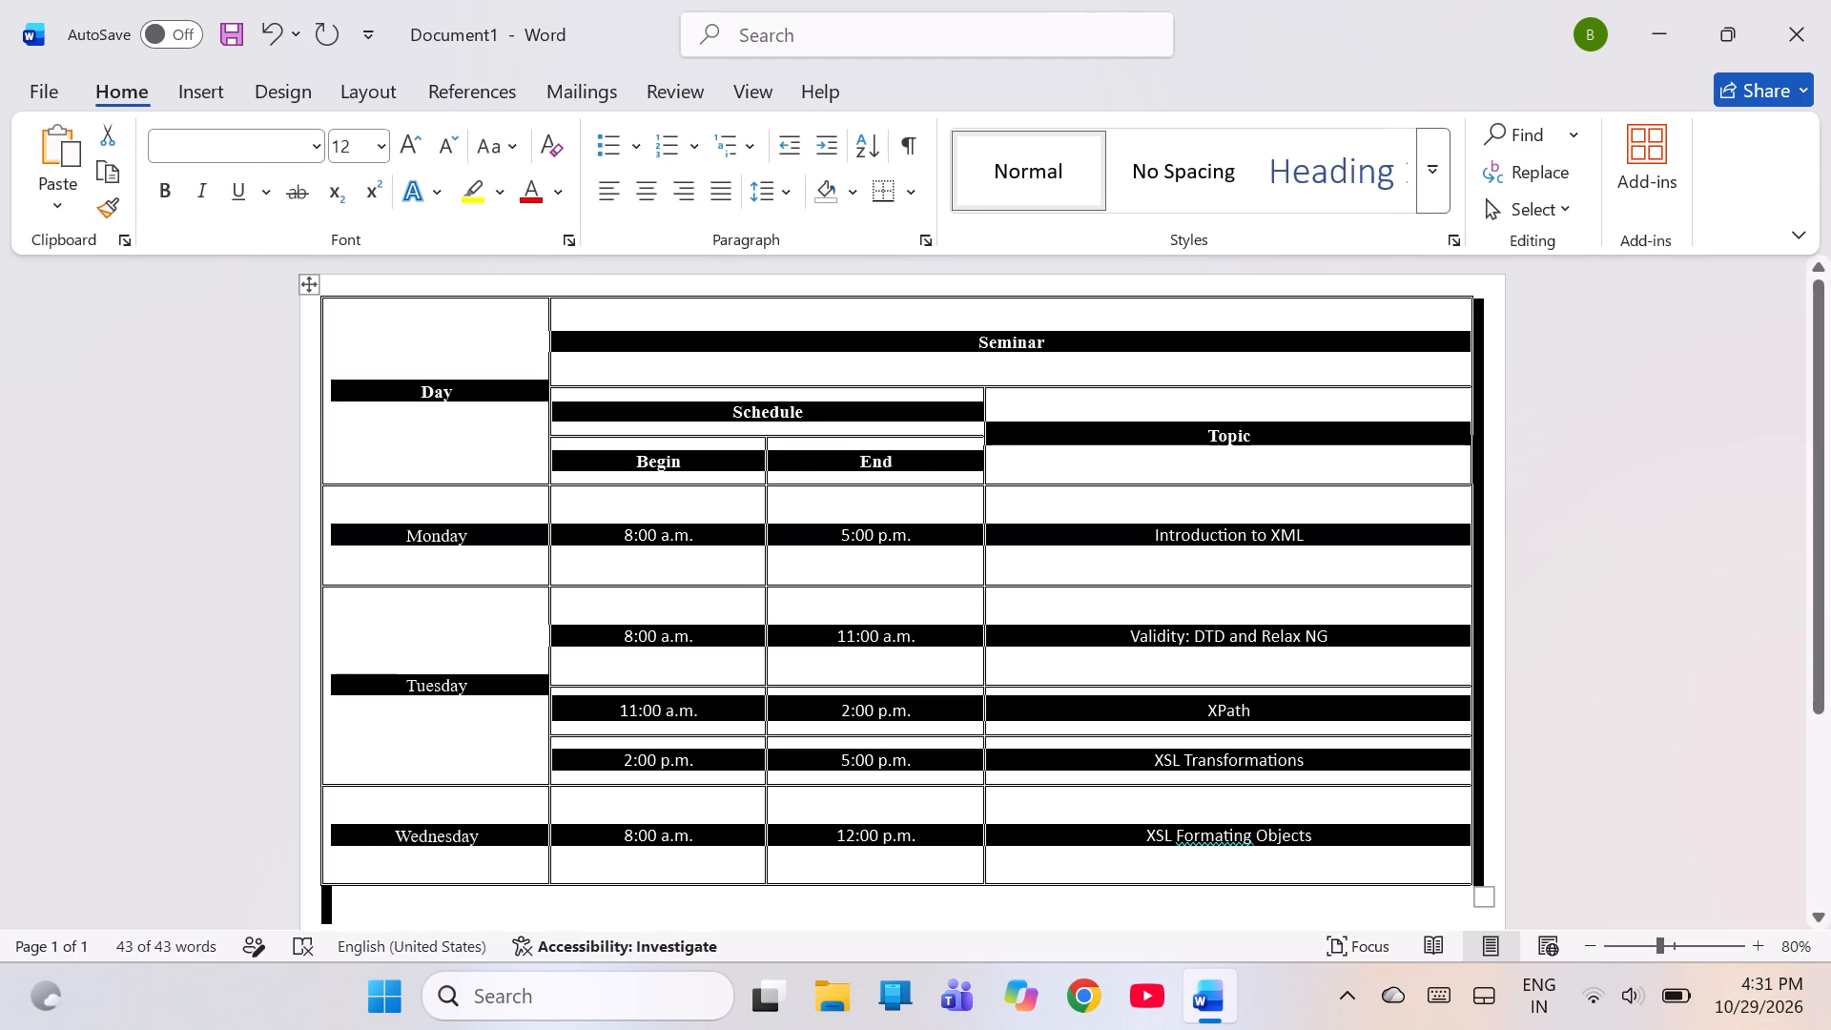
pyautogui.hotkey('ctrl', 'shift', '.')
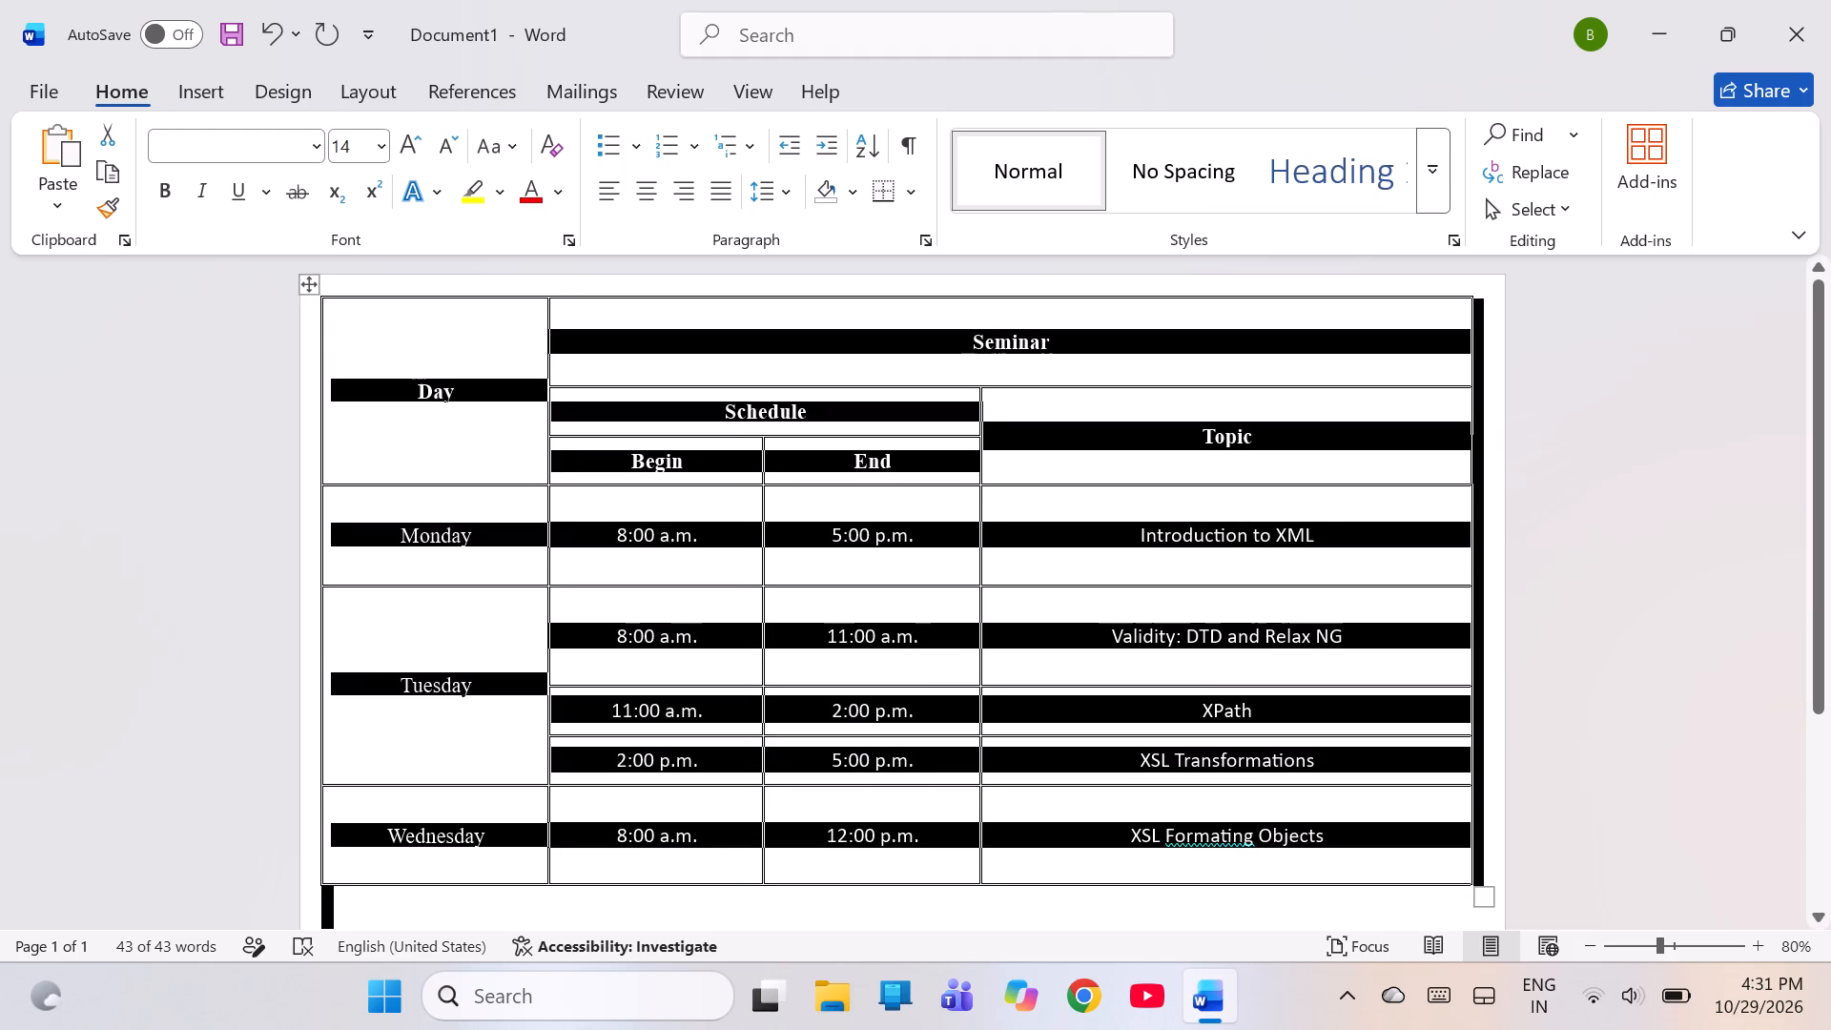
pyautogui.hotkey('ctrl', 'shift', '.')
pyautogui.hotkey('ctrl', 'shift', '.')
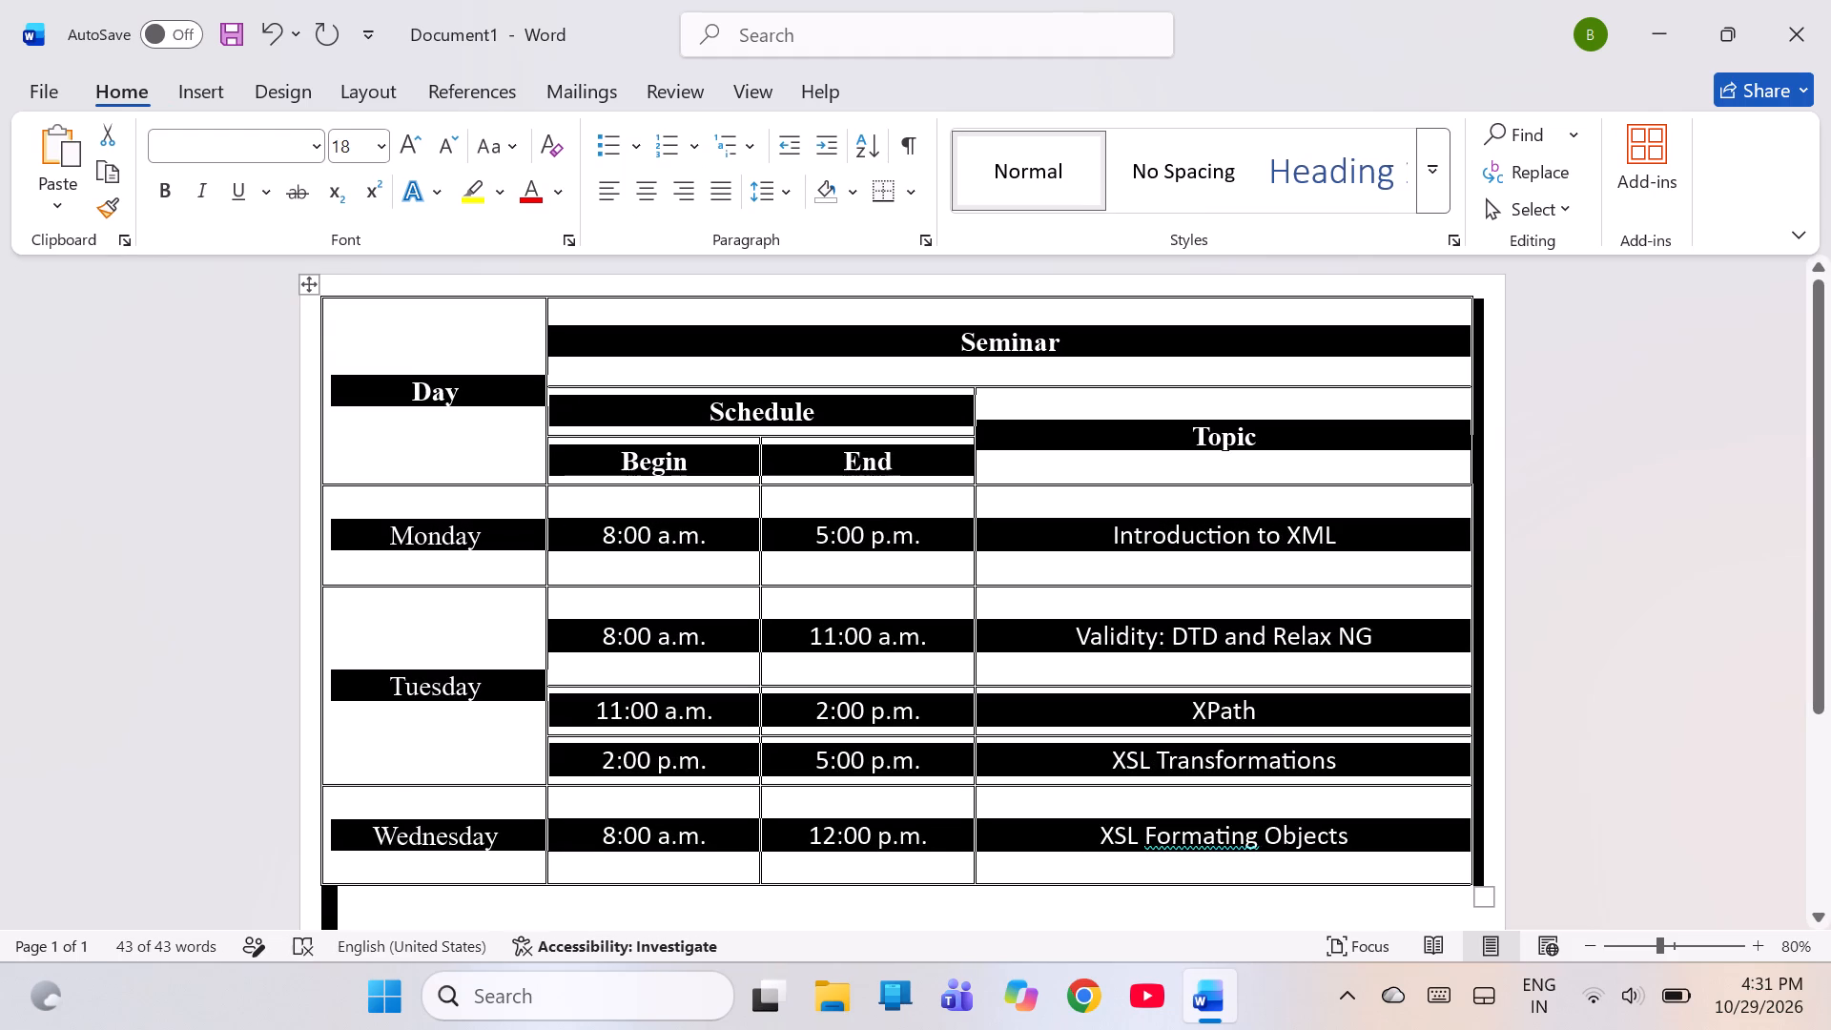
pyautogui.hotkey('ctrl', 'shift', '.')
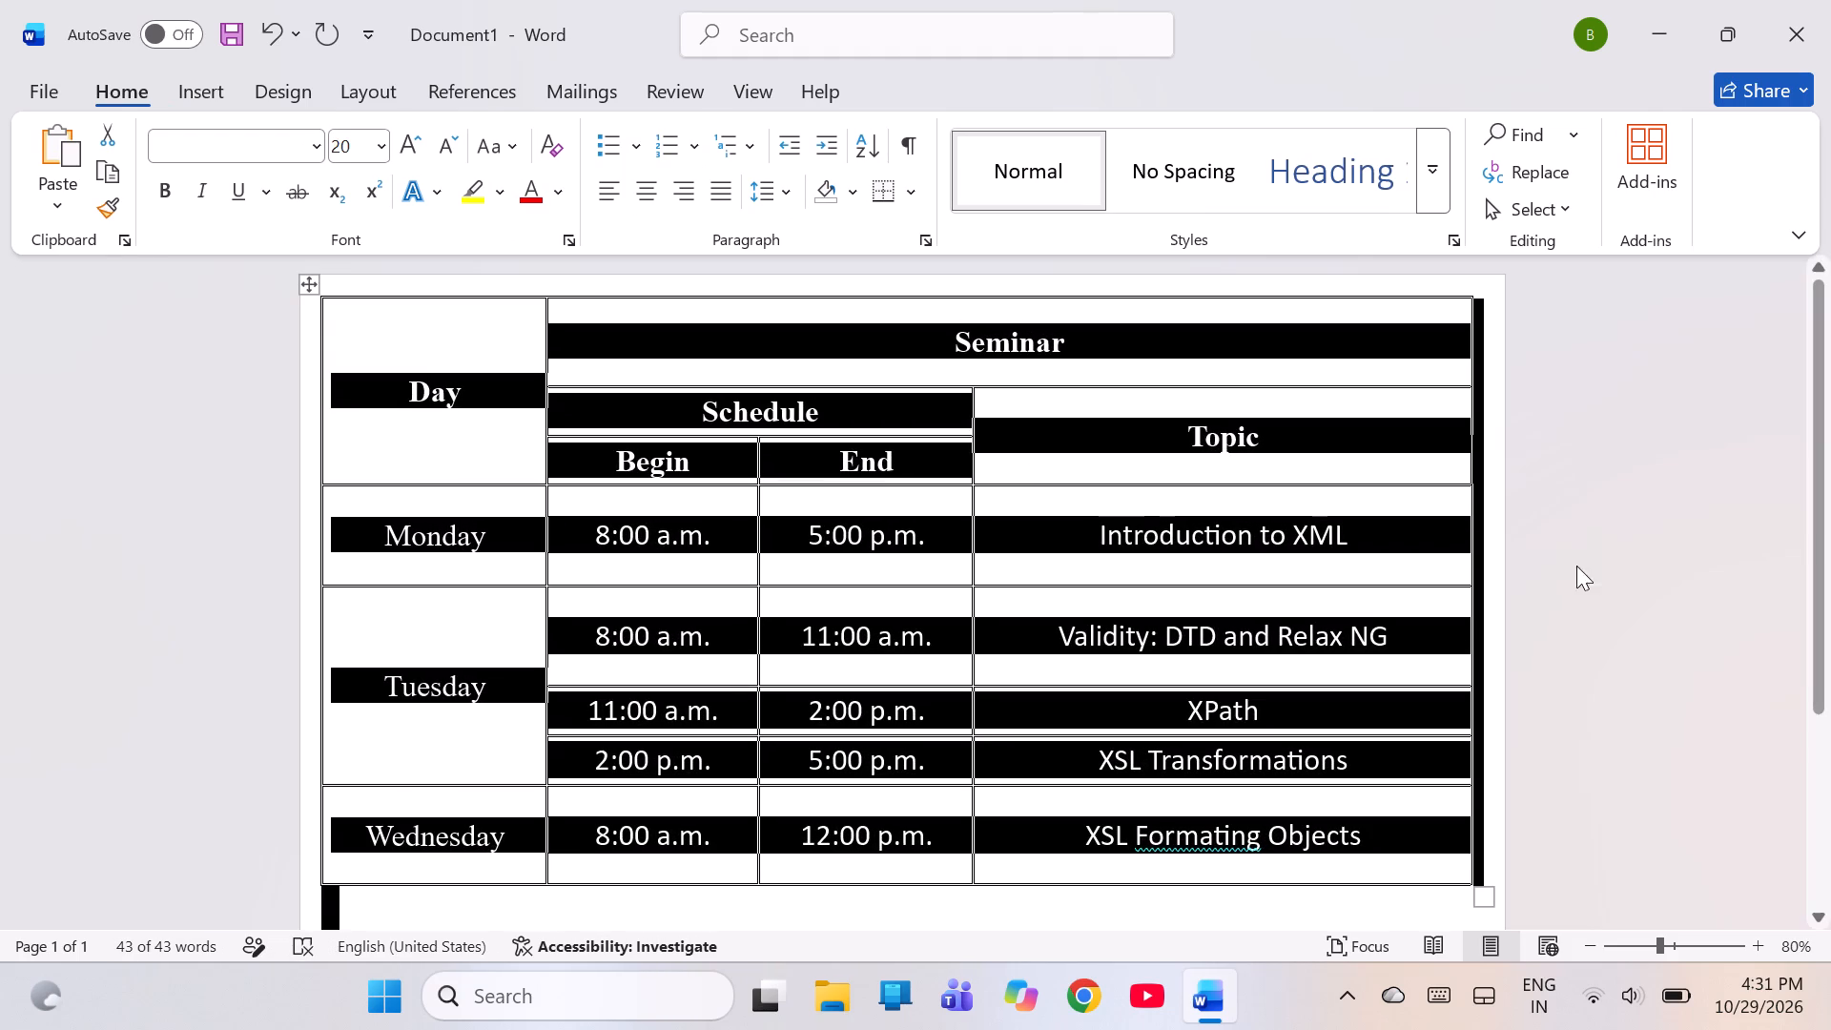
pyautogui.click(1655, 600)
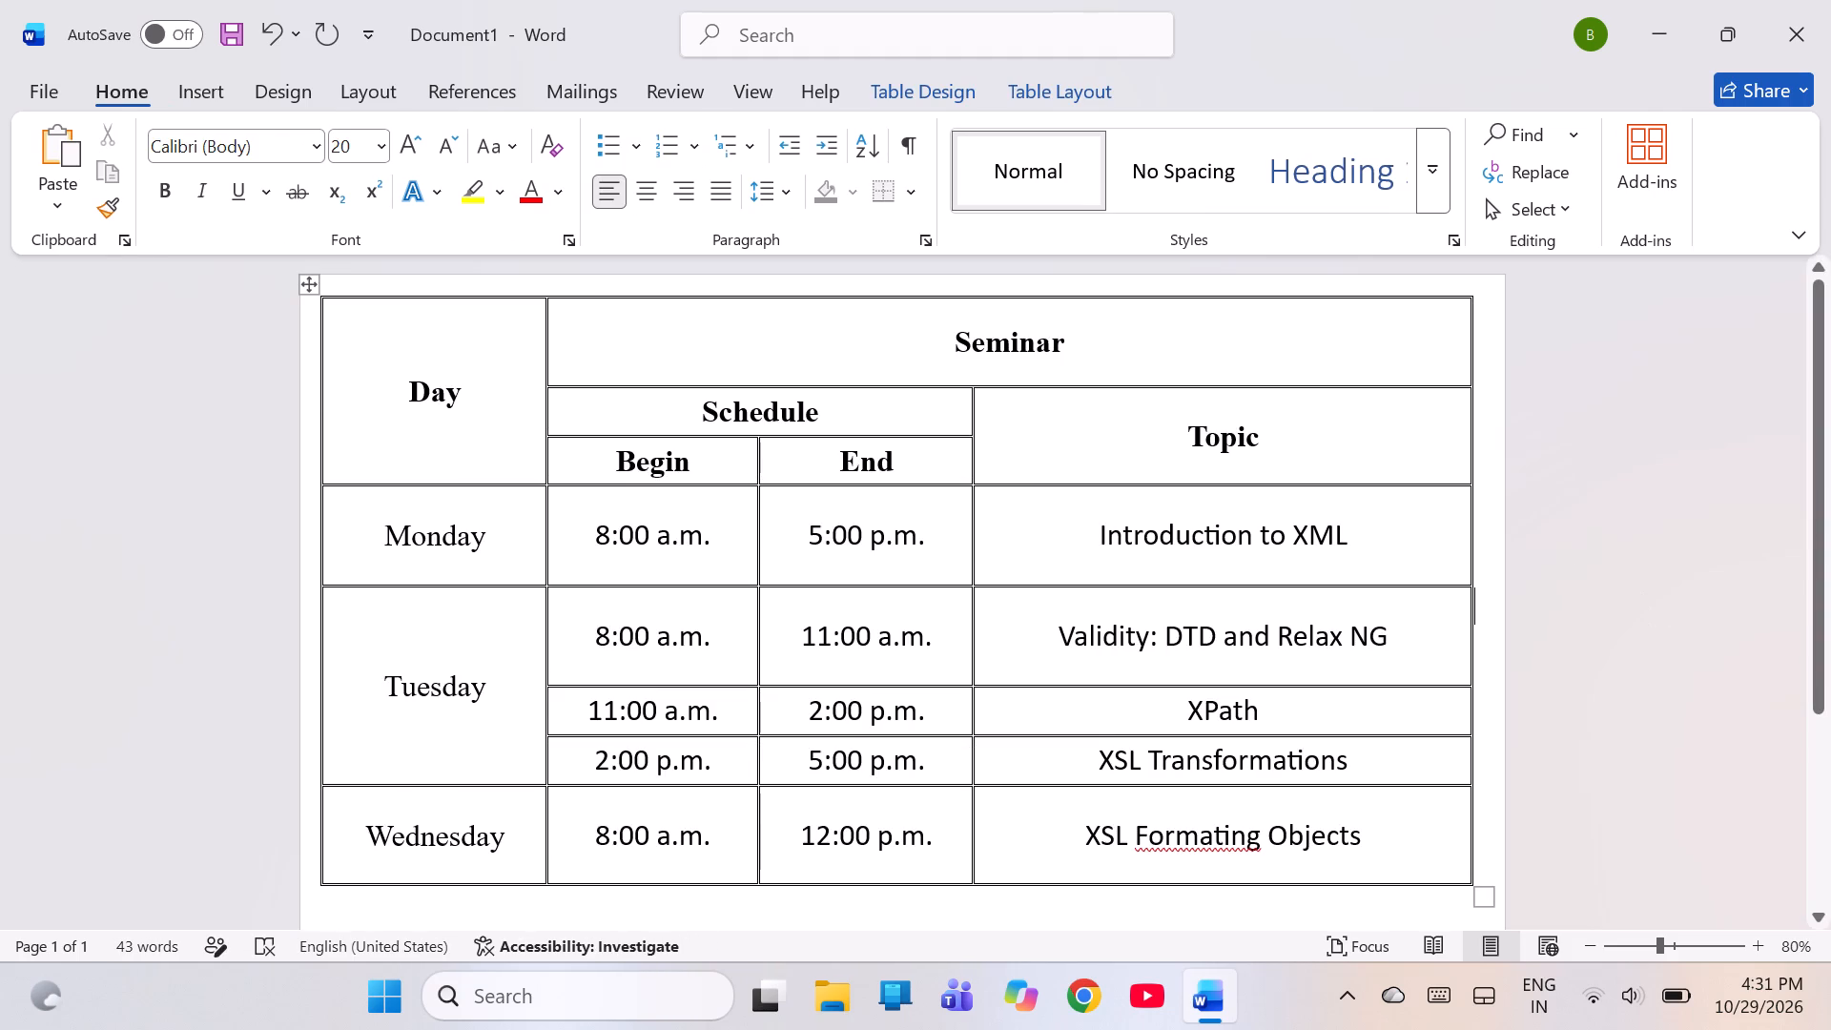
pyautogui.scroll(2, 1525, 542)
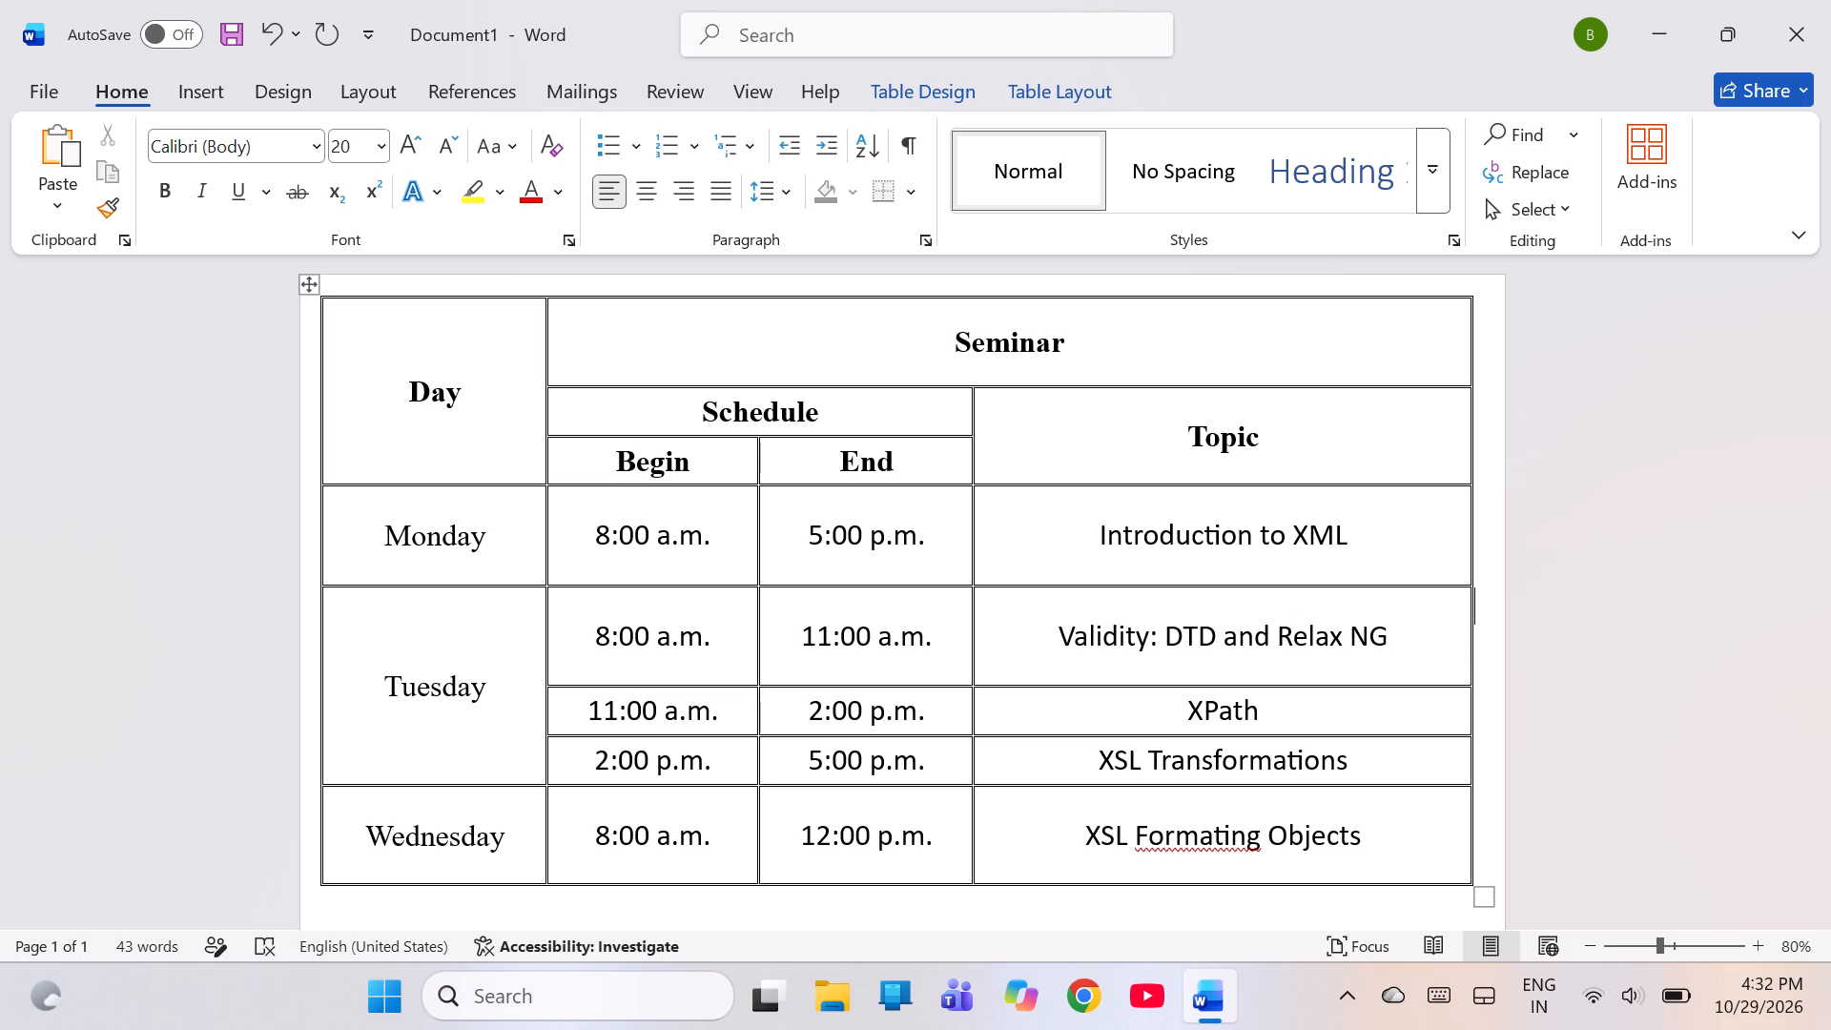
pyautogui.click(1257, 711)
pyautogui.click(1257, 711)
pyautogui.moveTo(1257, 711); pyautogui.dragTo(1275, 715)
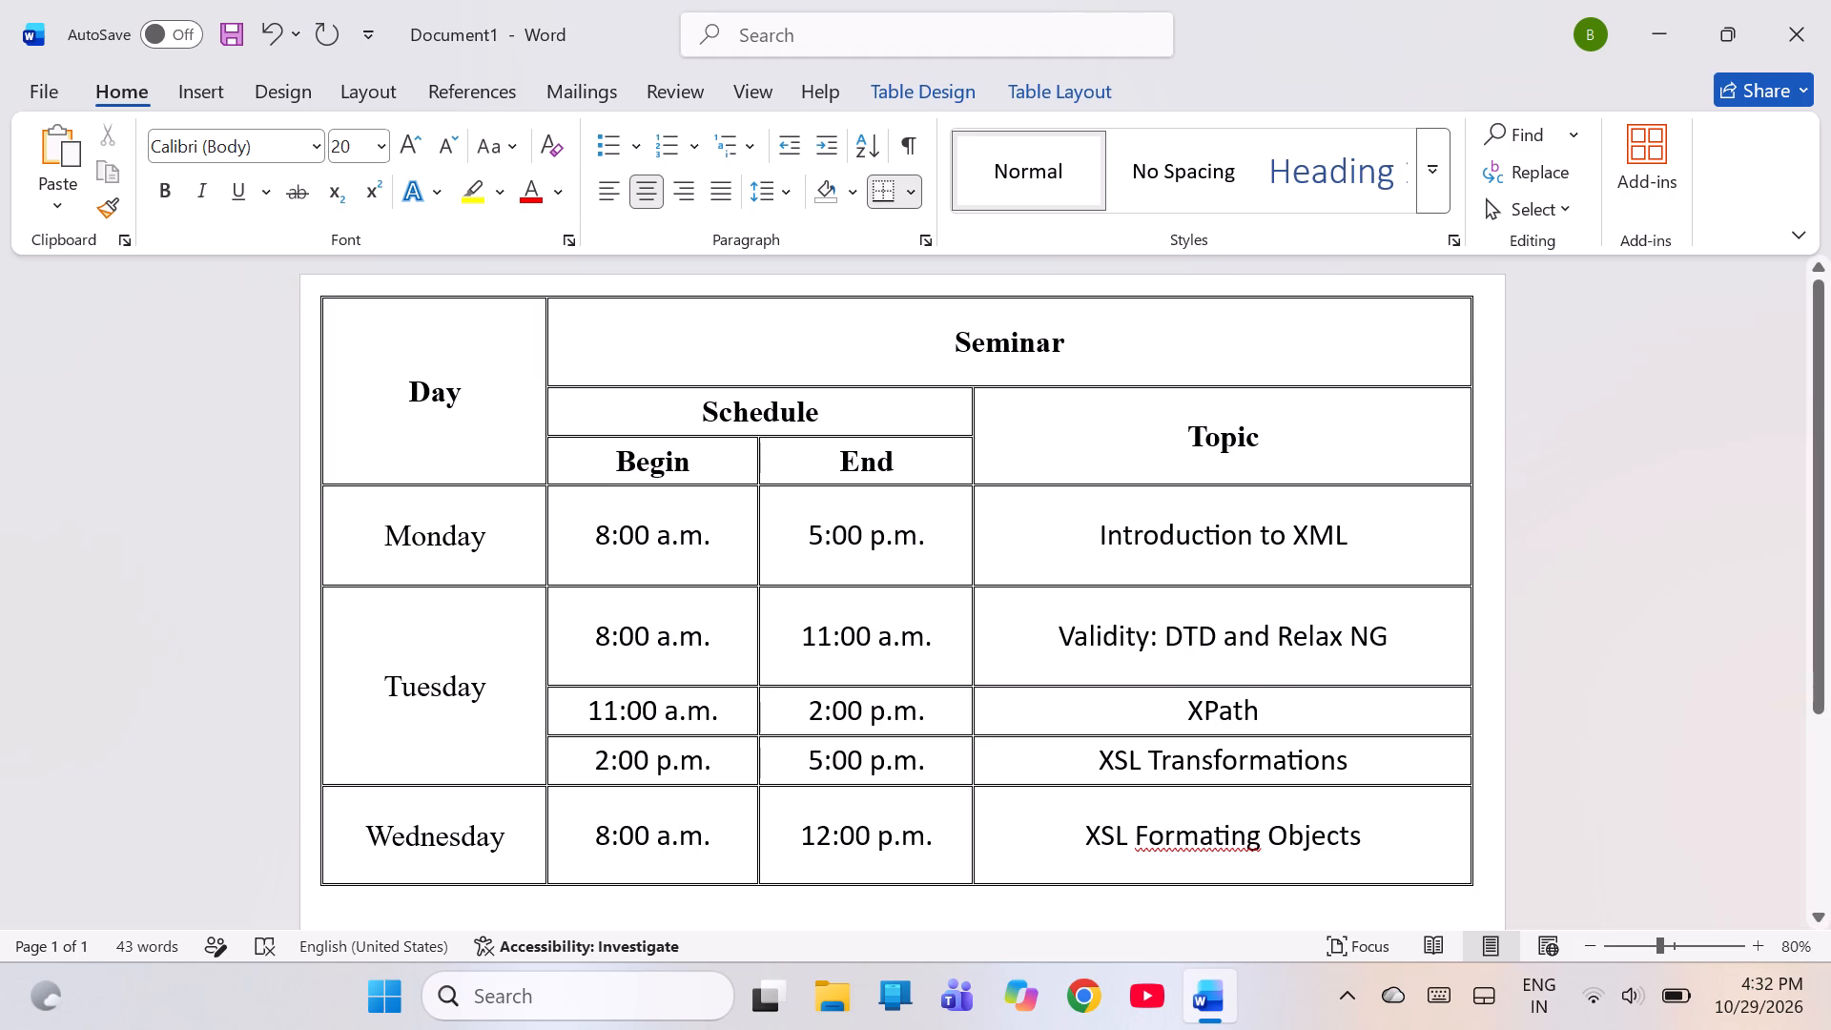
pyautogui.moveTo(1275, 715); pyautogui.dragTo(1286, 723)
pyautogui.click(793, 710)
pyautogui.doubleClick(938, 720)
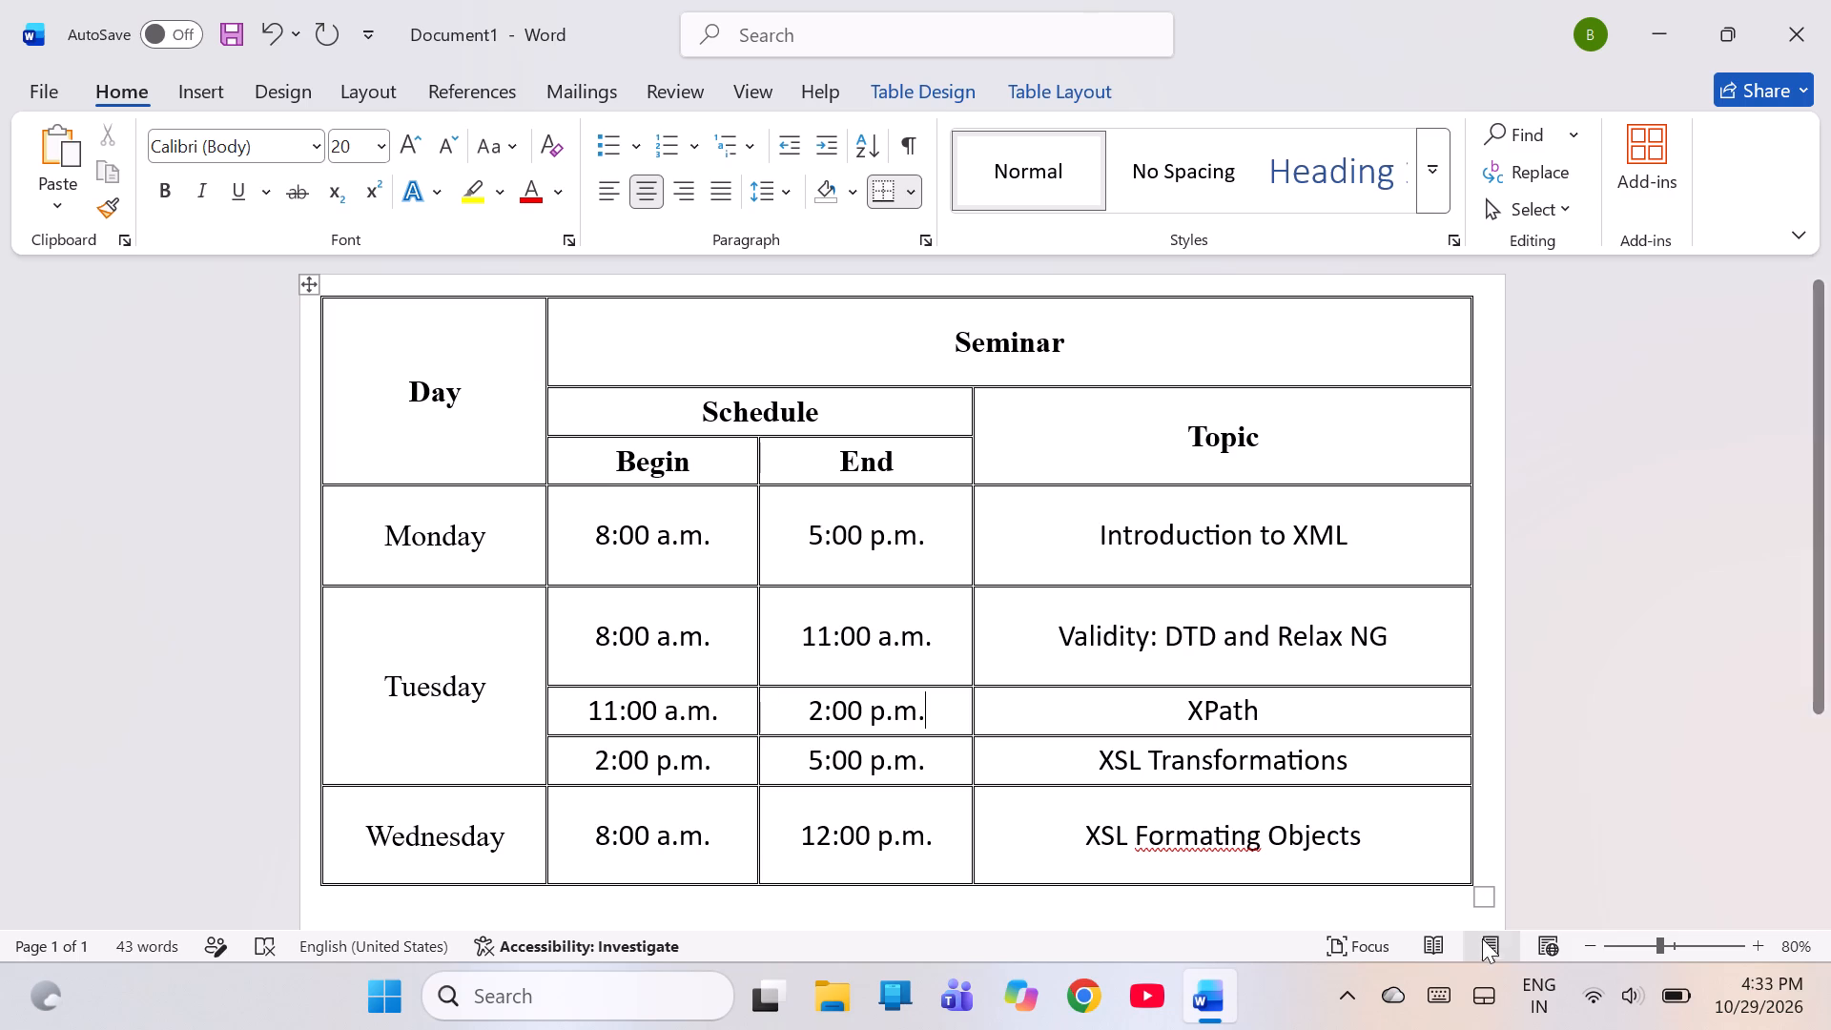
# Stretch the whole table taller and slightly wider so it fills most of the page while staying on one page.
pyautogui.keyDown('ctrl'); pyautogui.scroll(-3, 1478, 891); pyautogui.keyUp('ctrl')
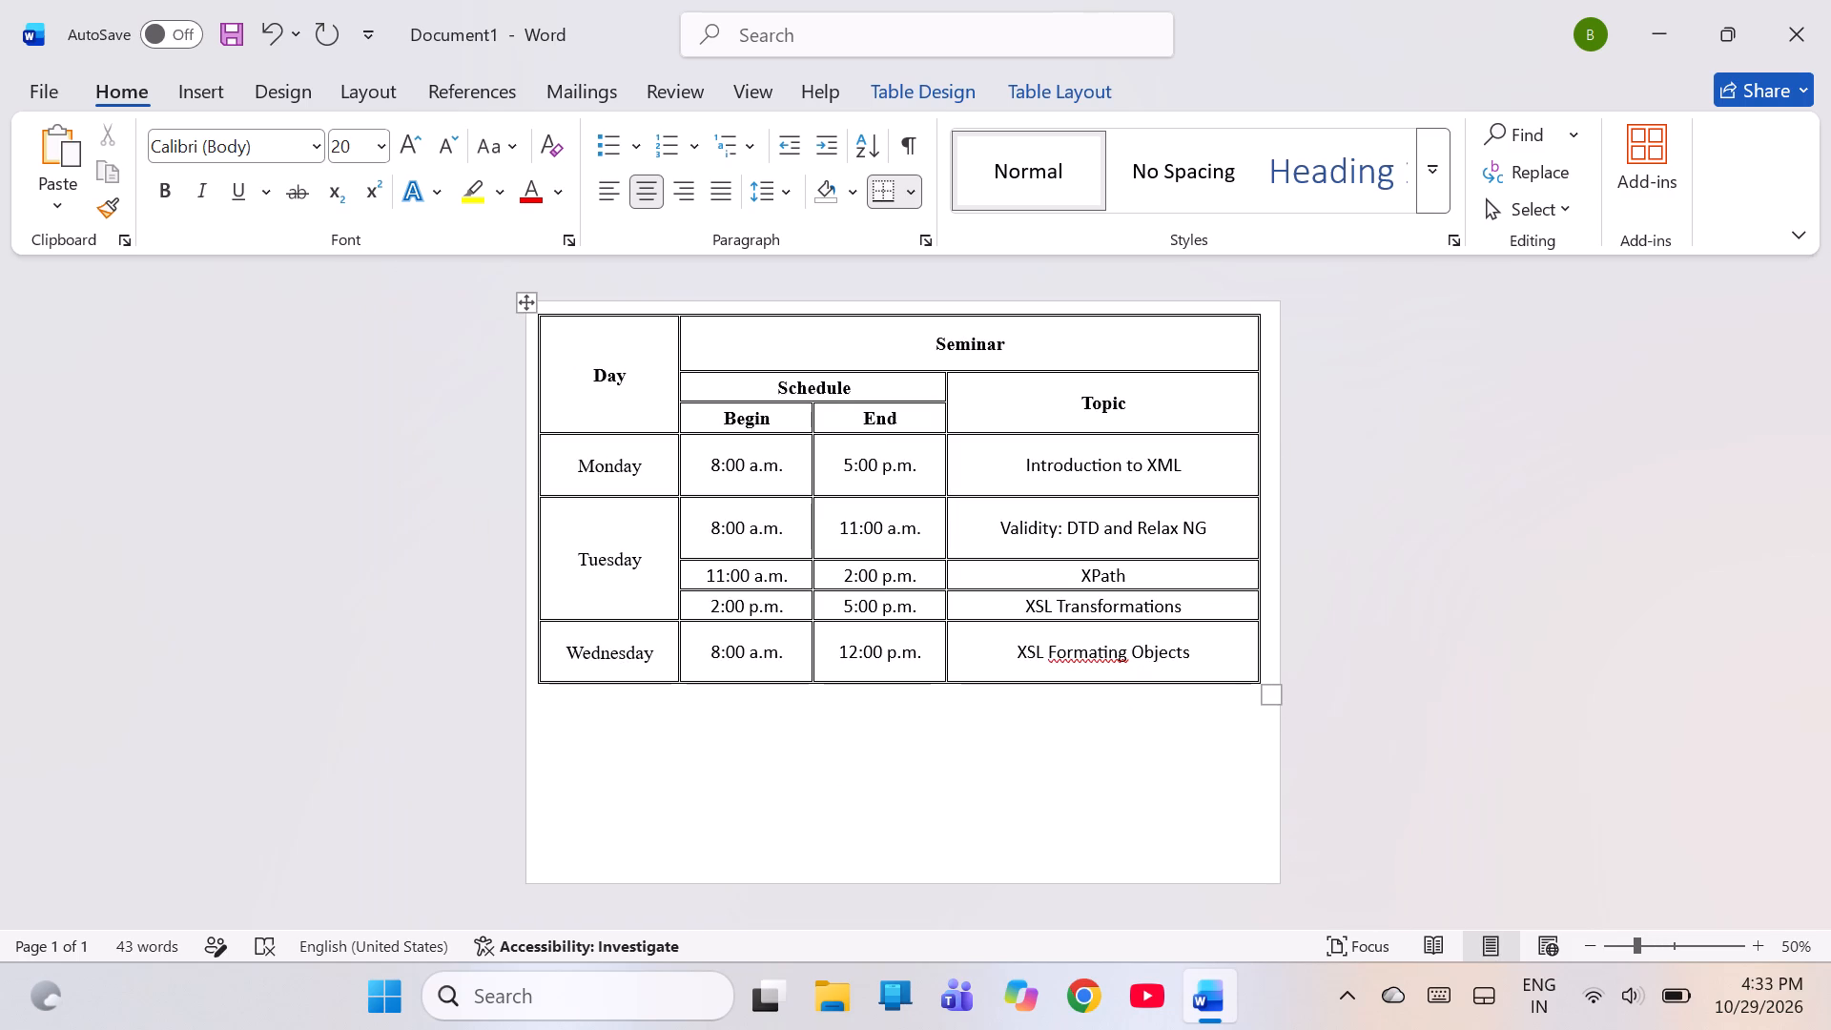
pyautogui.moveTo(1273, 695); pyautogui.dragTo(1267, 766)
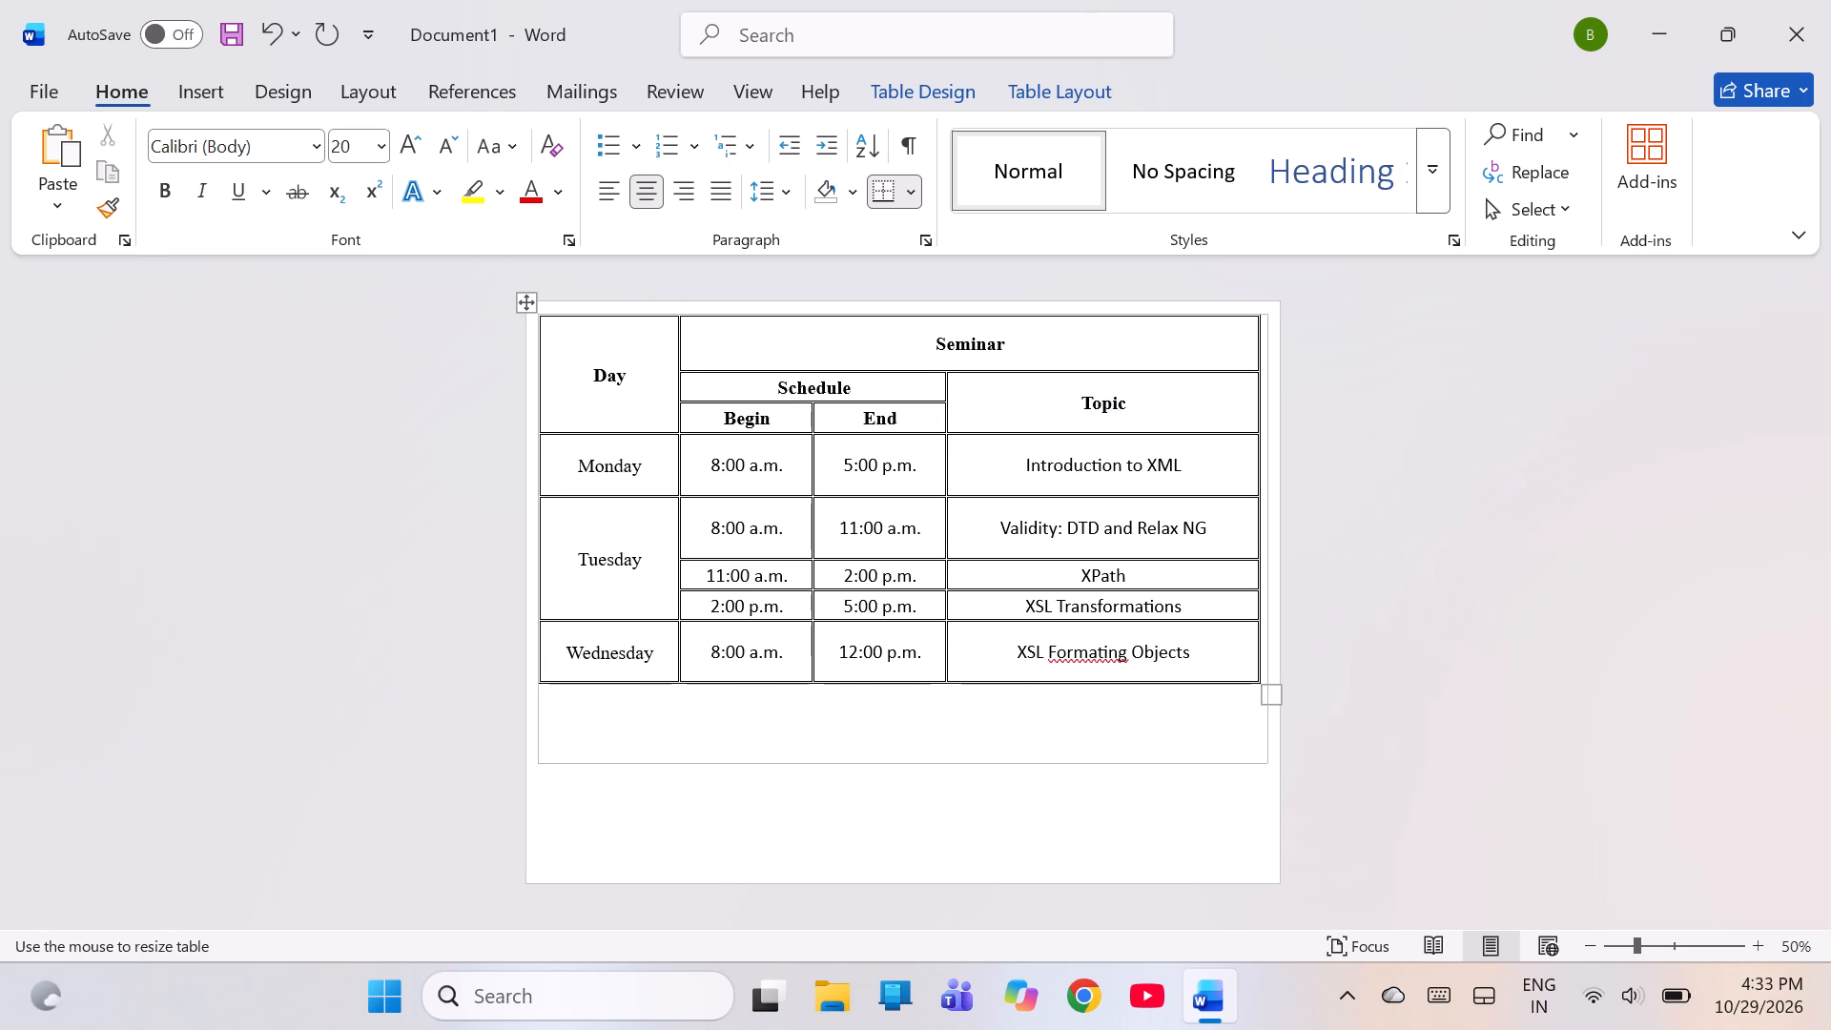
pyautogui.moveTo(1267, 766); pyautogui.dragTo(1262, 872)
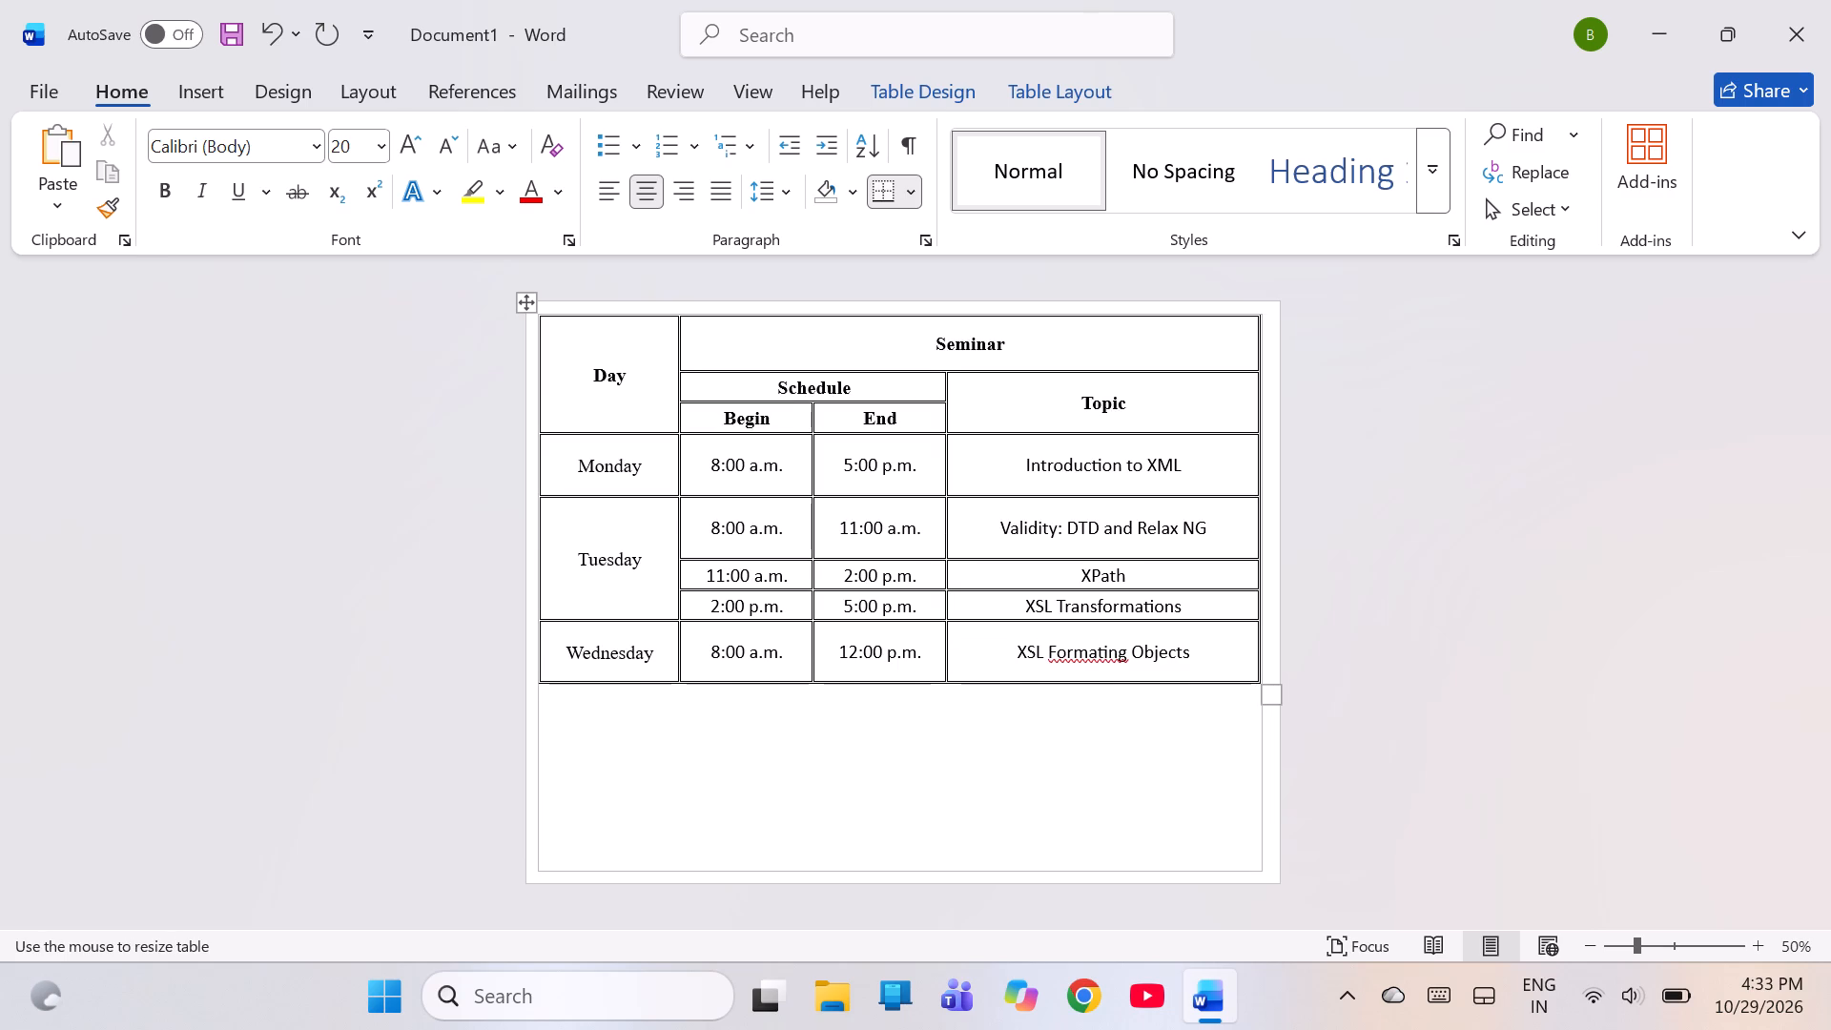
pyautogui.moveTo(1262, 872); pyautogui.dragTo(1267, 872)
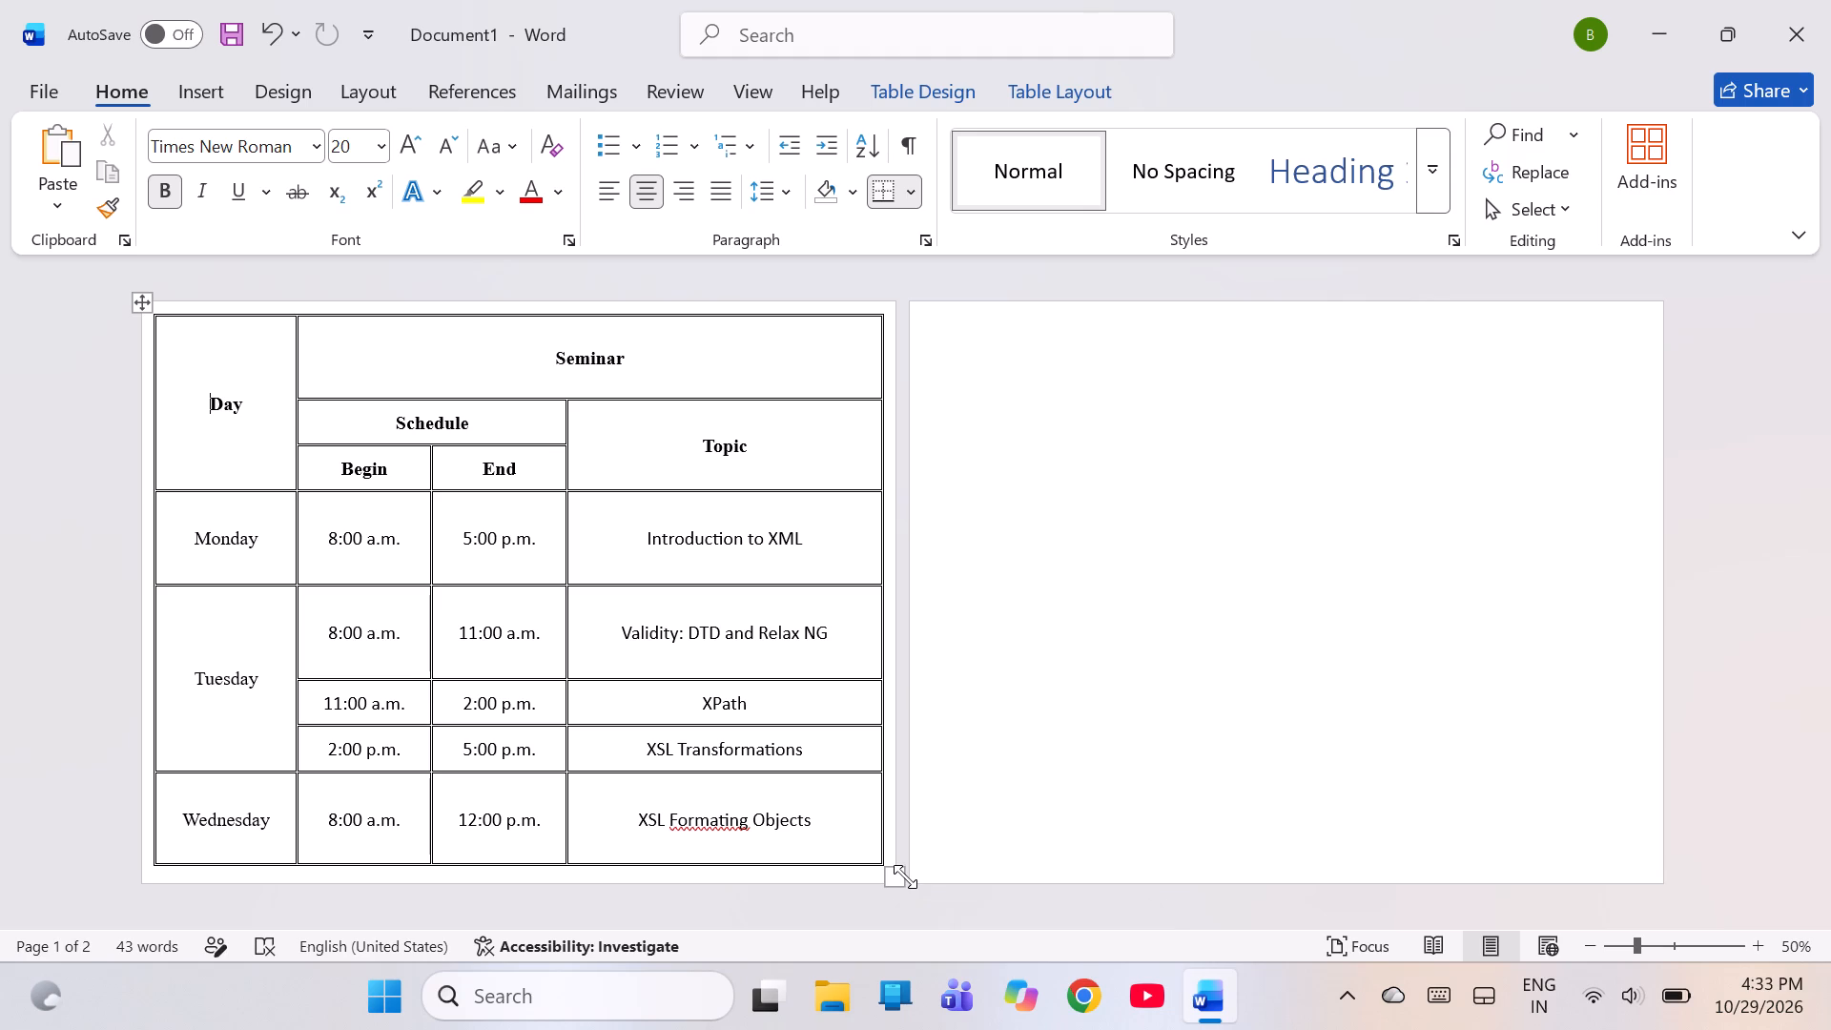
pyautogui.moveTo(905, 876); pyautogui.dragTo(868, 850)
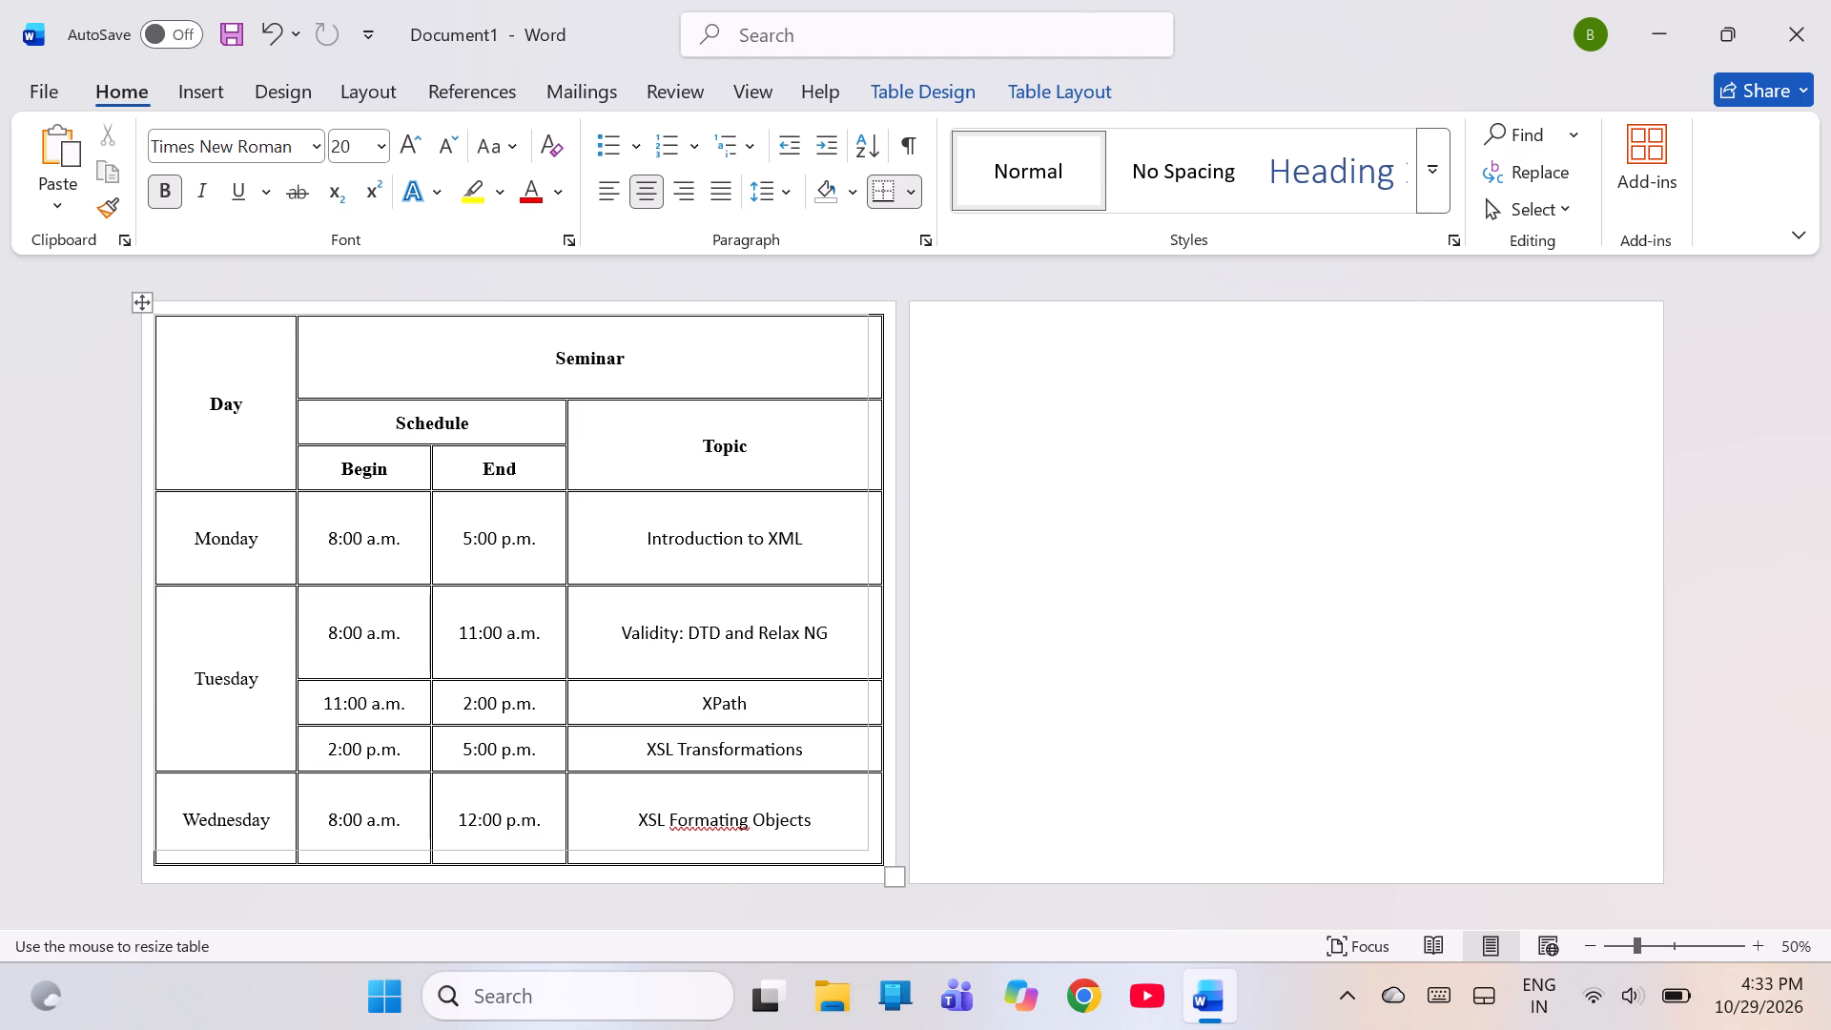
pyautogui.moveTo(868, 850); pyautogui.dragTo(879, 856)
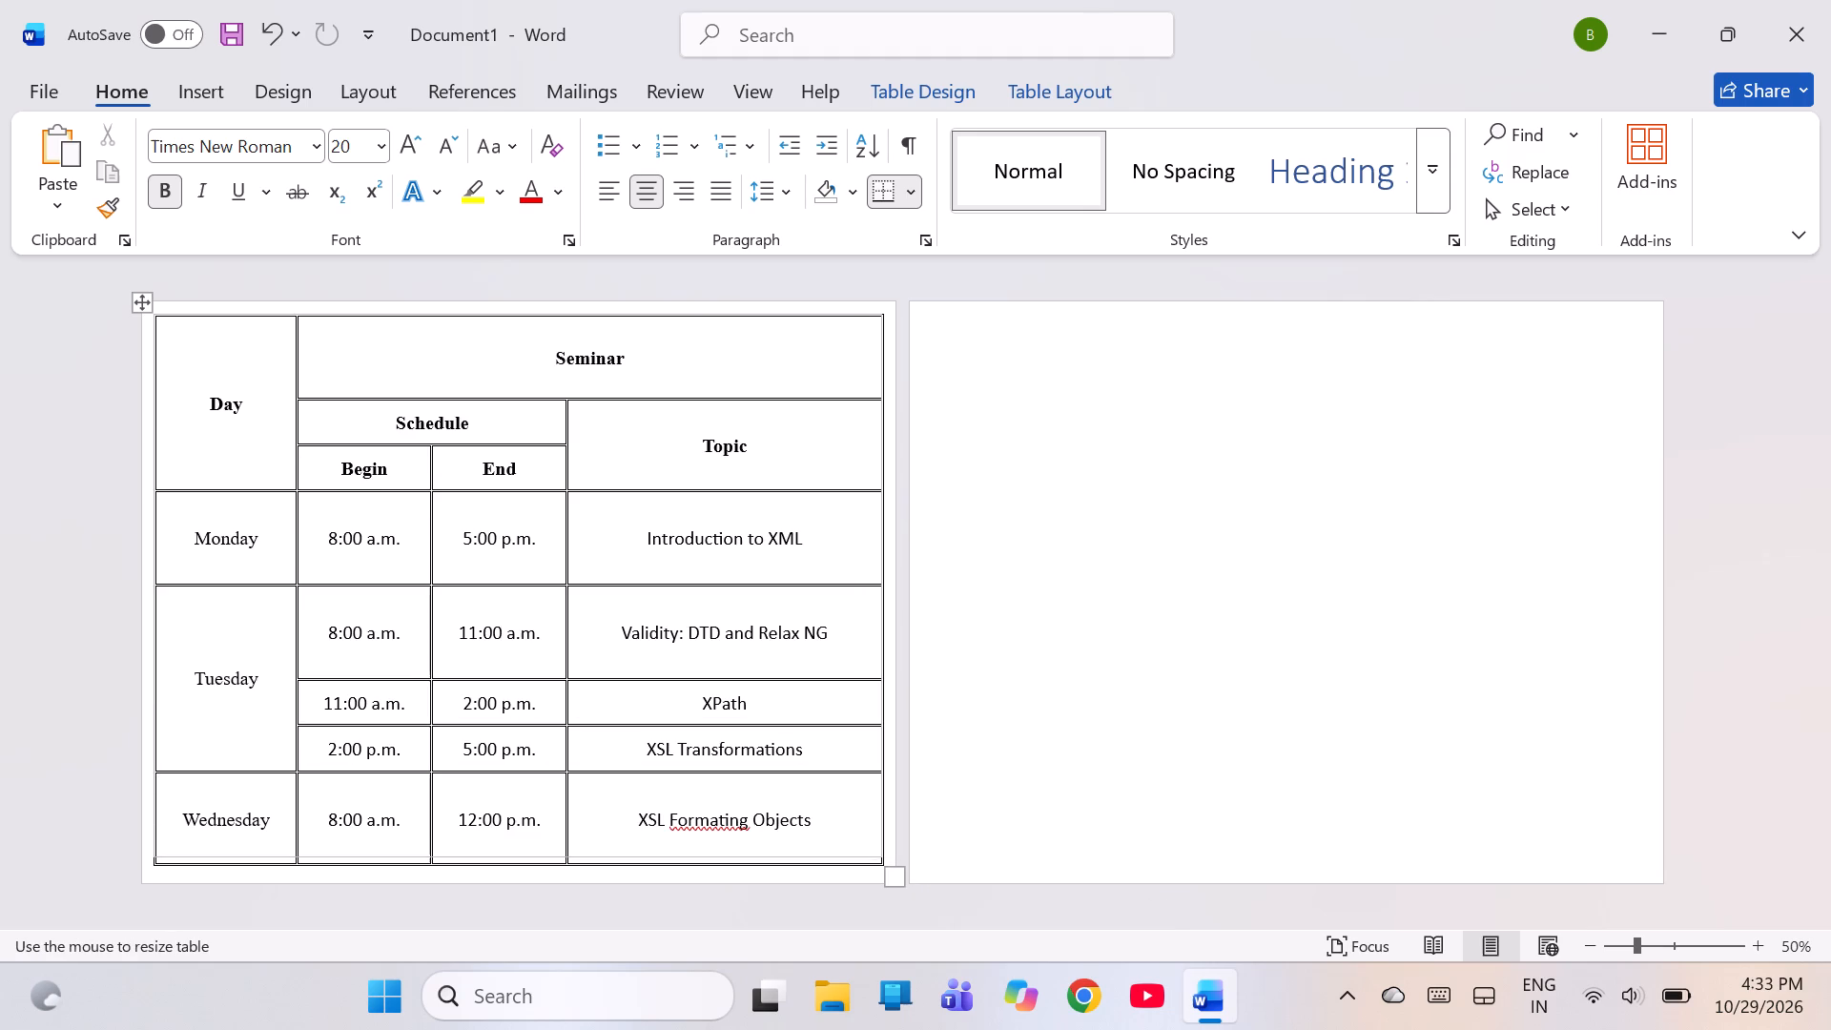
pyautogui.moveTo(879, 856); pyautogui.dragTo(875, 856)
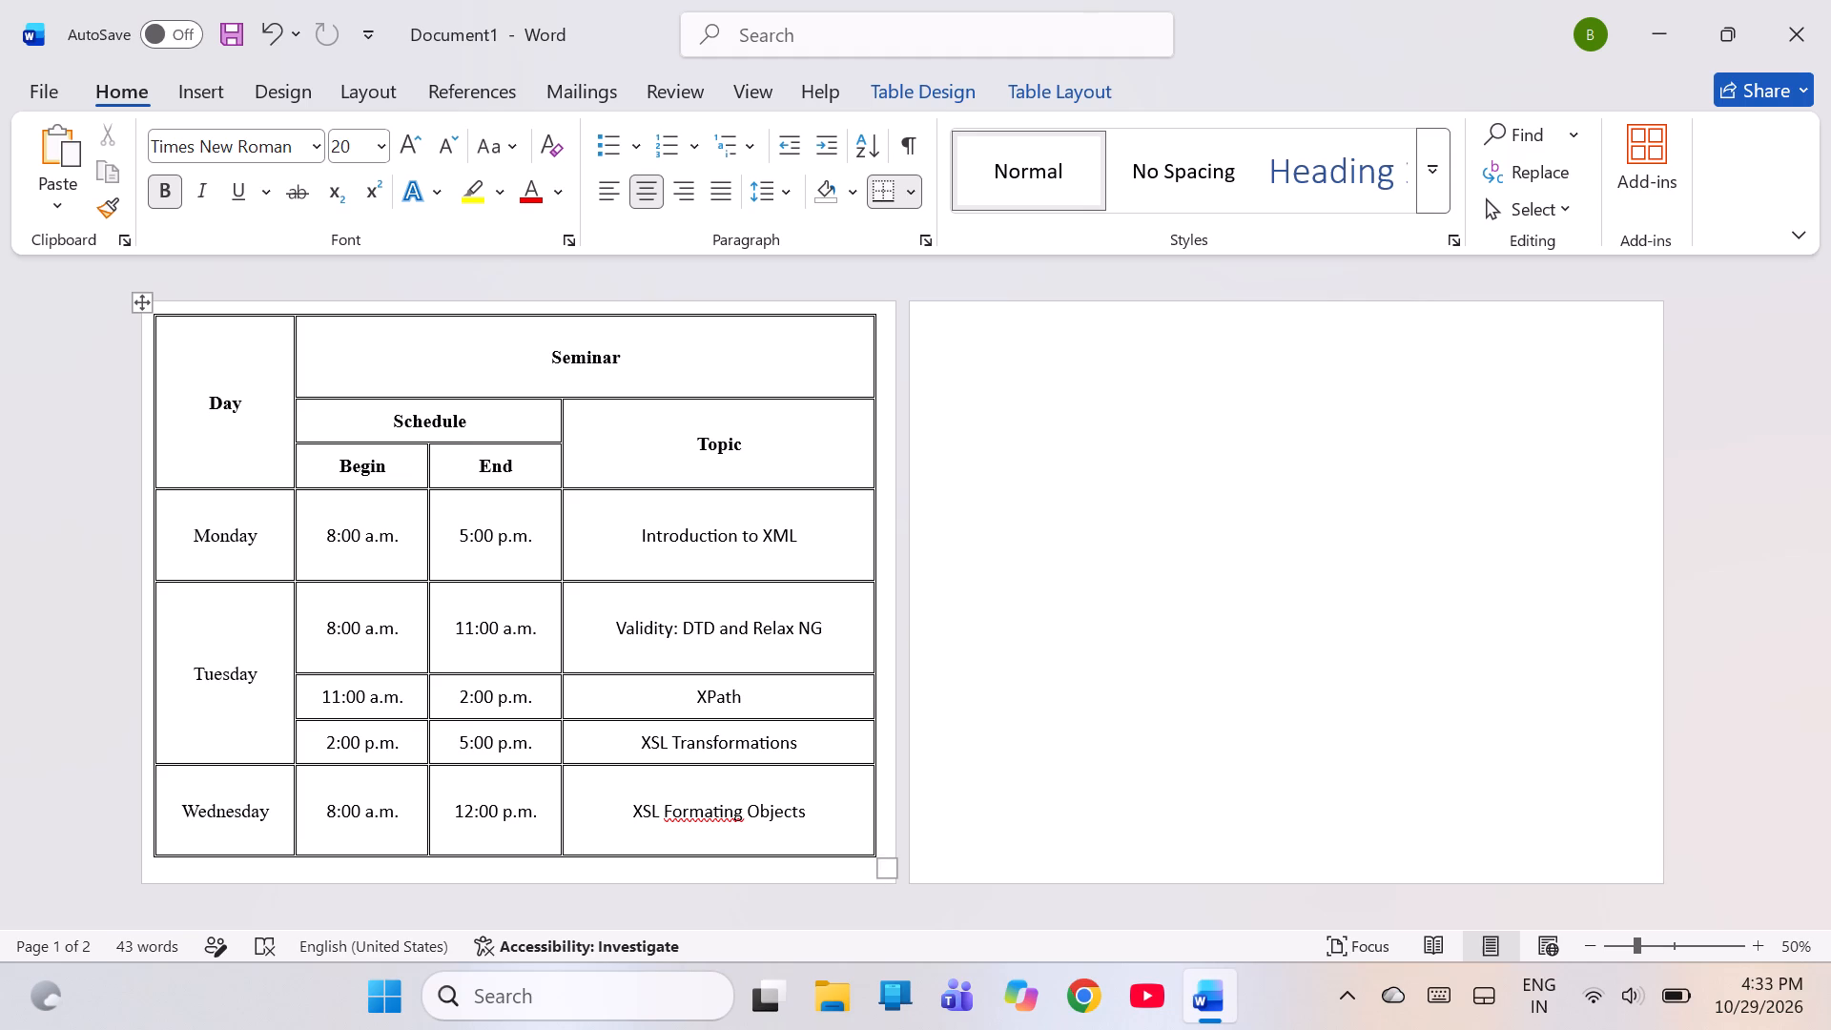
pyautogui.moveTo(889, 862); pyautogui.dragTo(883, 839)
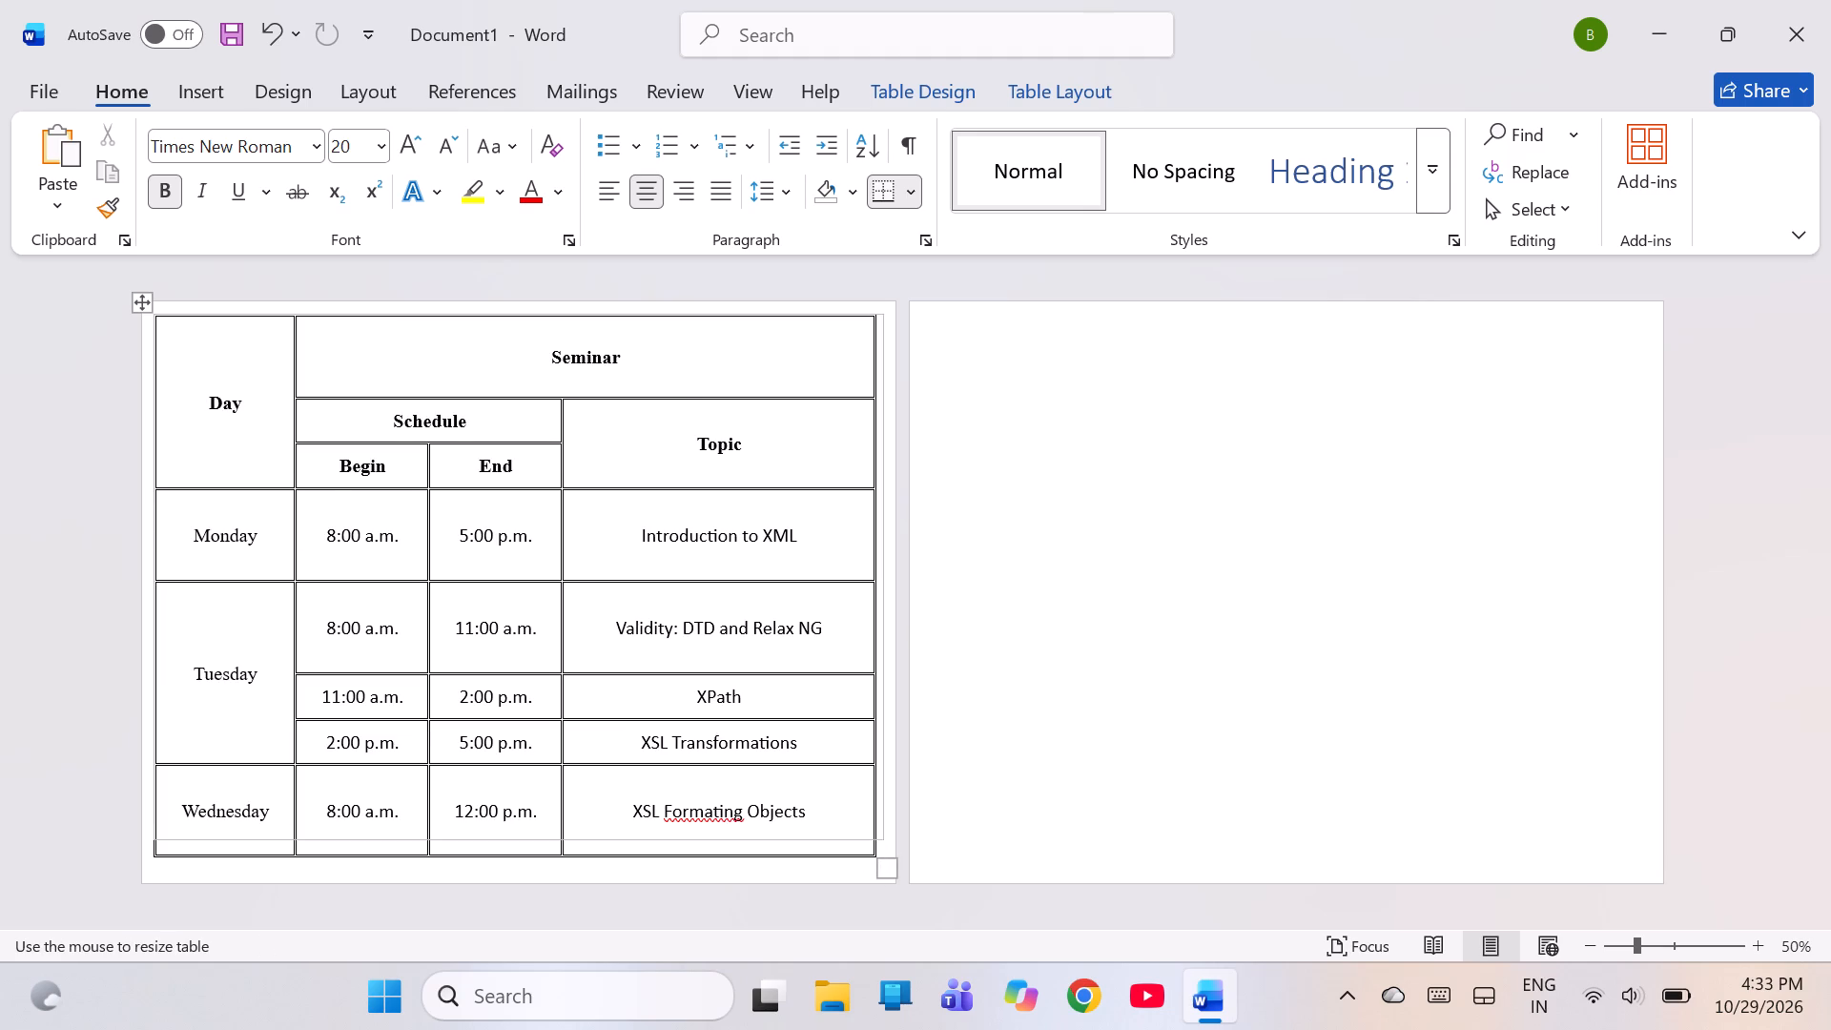
pyautogui.moveTo(883, 839); pyautogui.dragTo(832, 651)
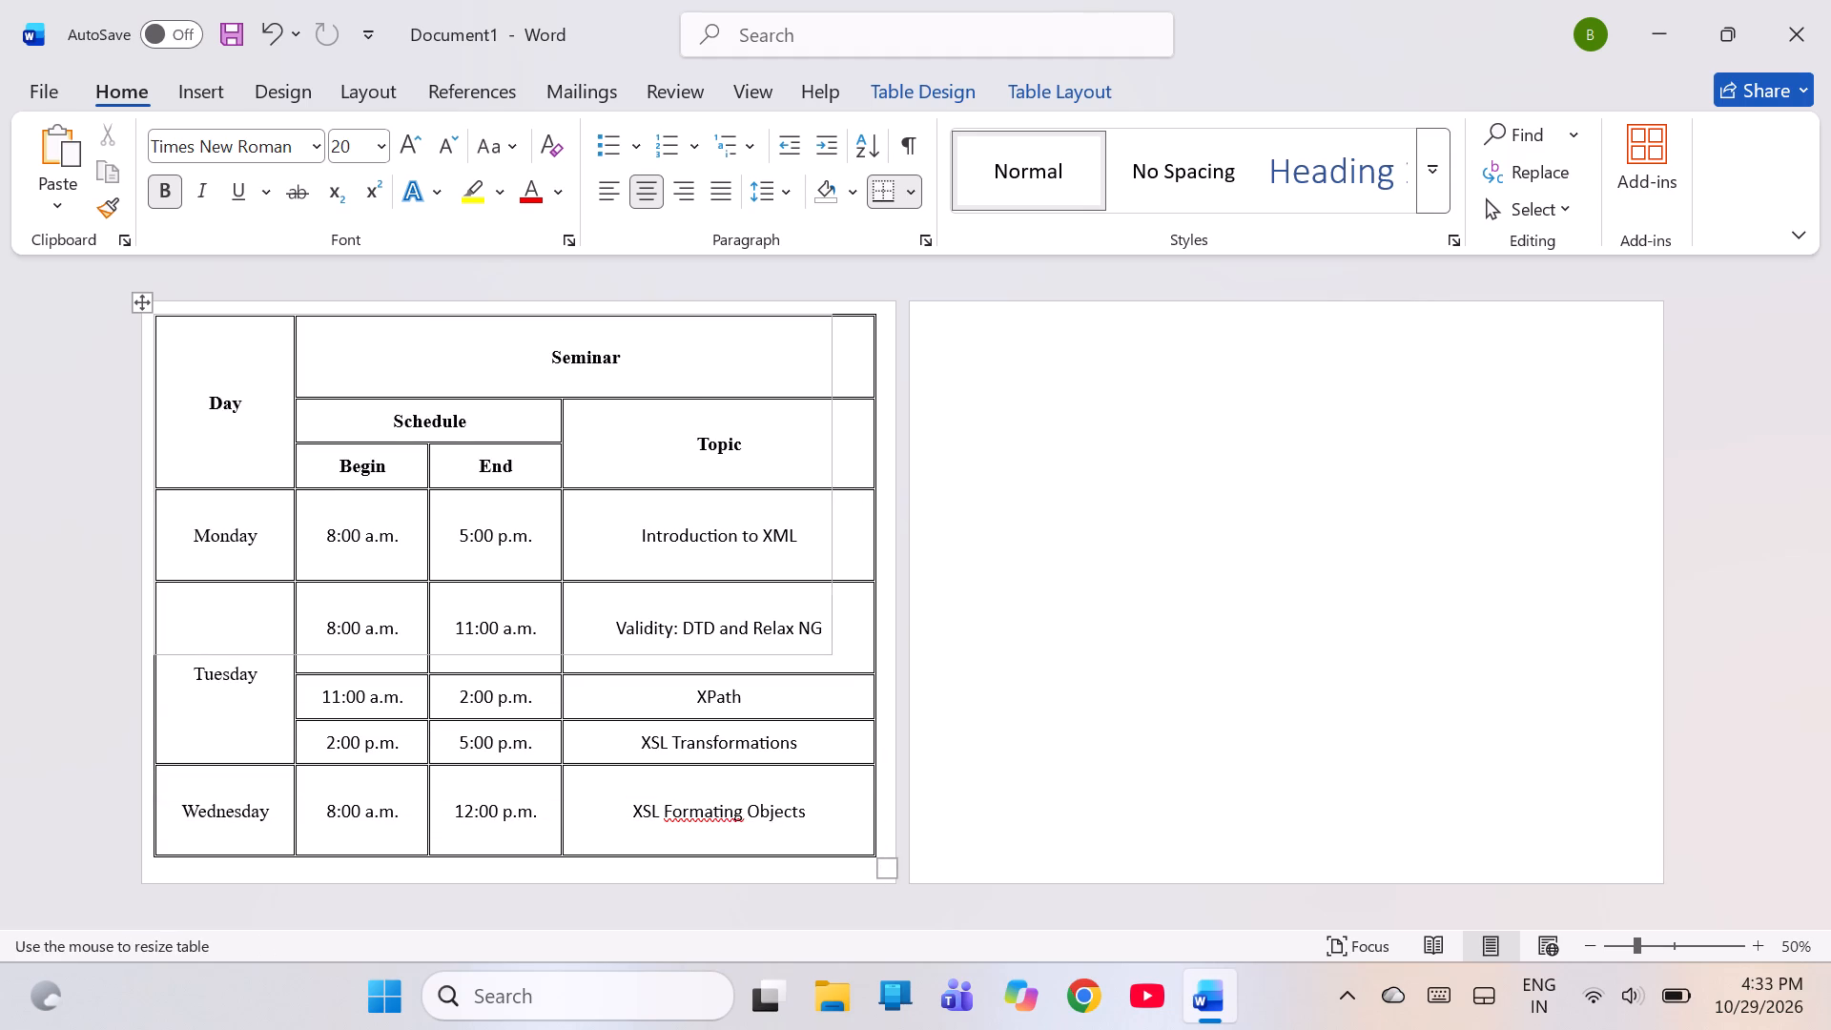
pyautogui.moveTo(832, 651); pyautogui.dragTo(876, 779)
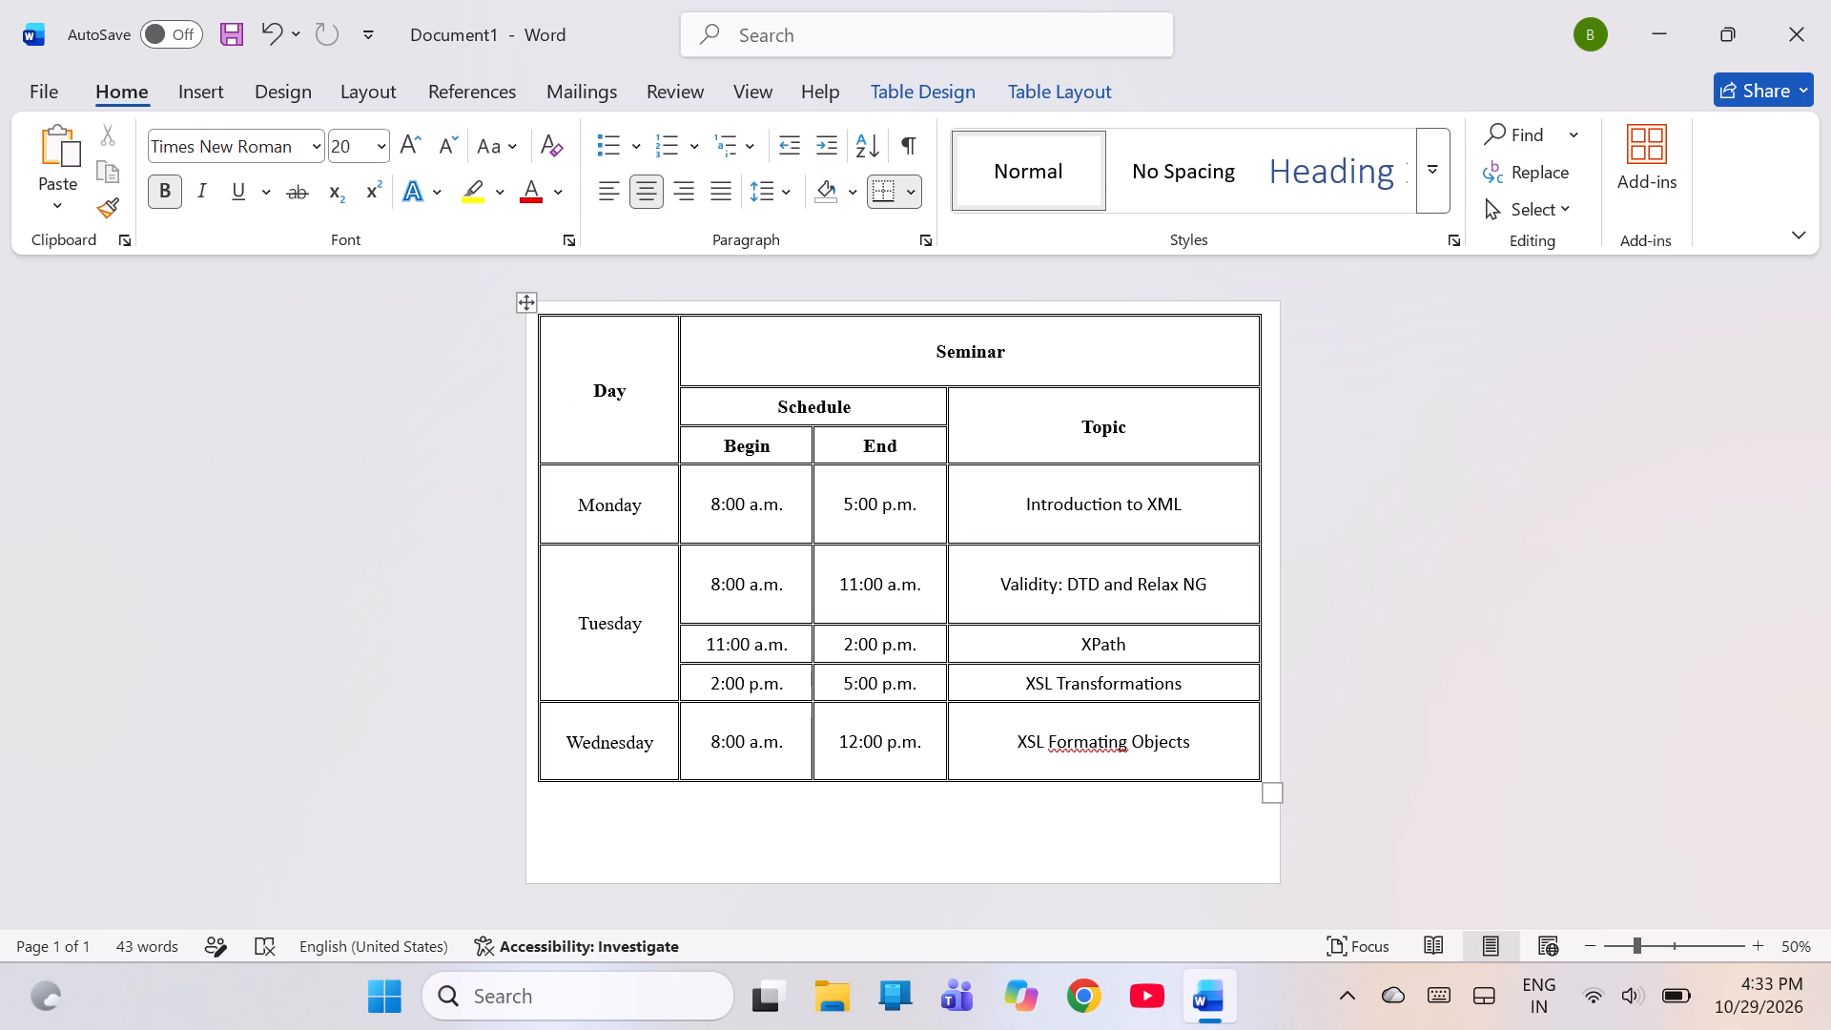
pyautogui.moveTo(1272, 795); pyautogui.dragTo(1272, 834)
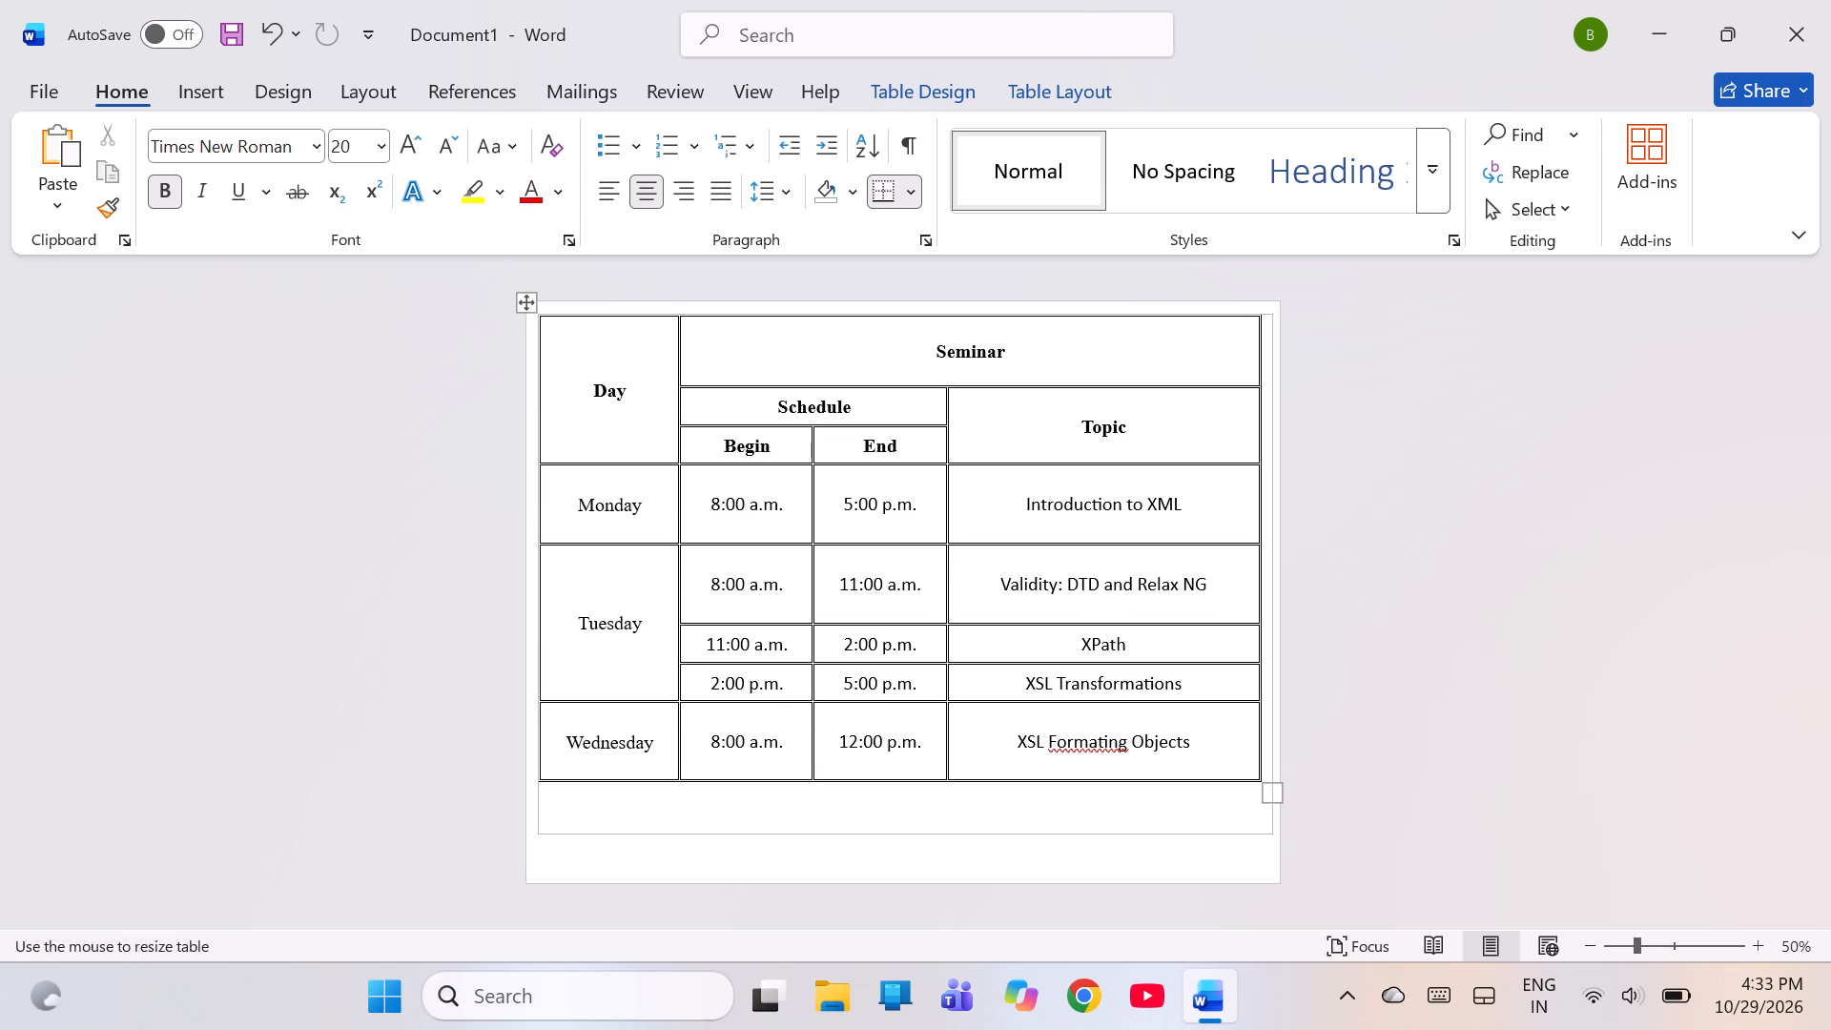
pyautogui.moveTo(1272, 834); pyautogui.dragTo(1265, 816)
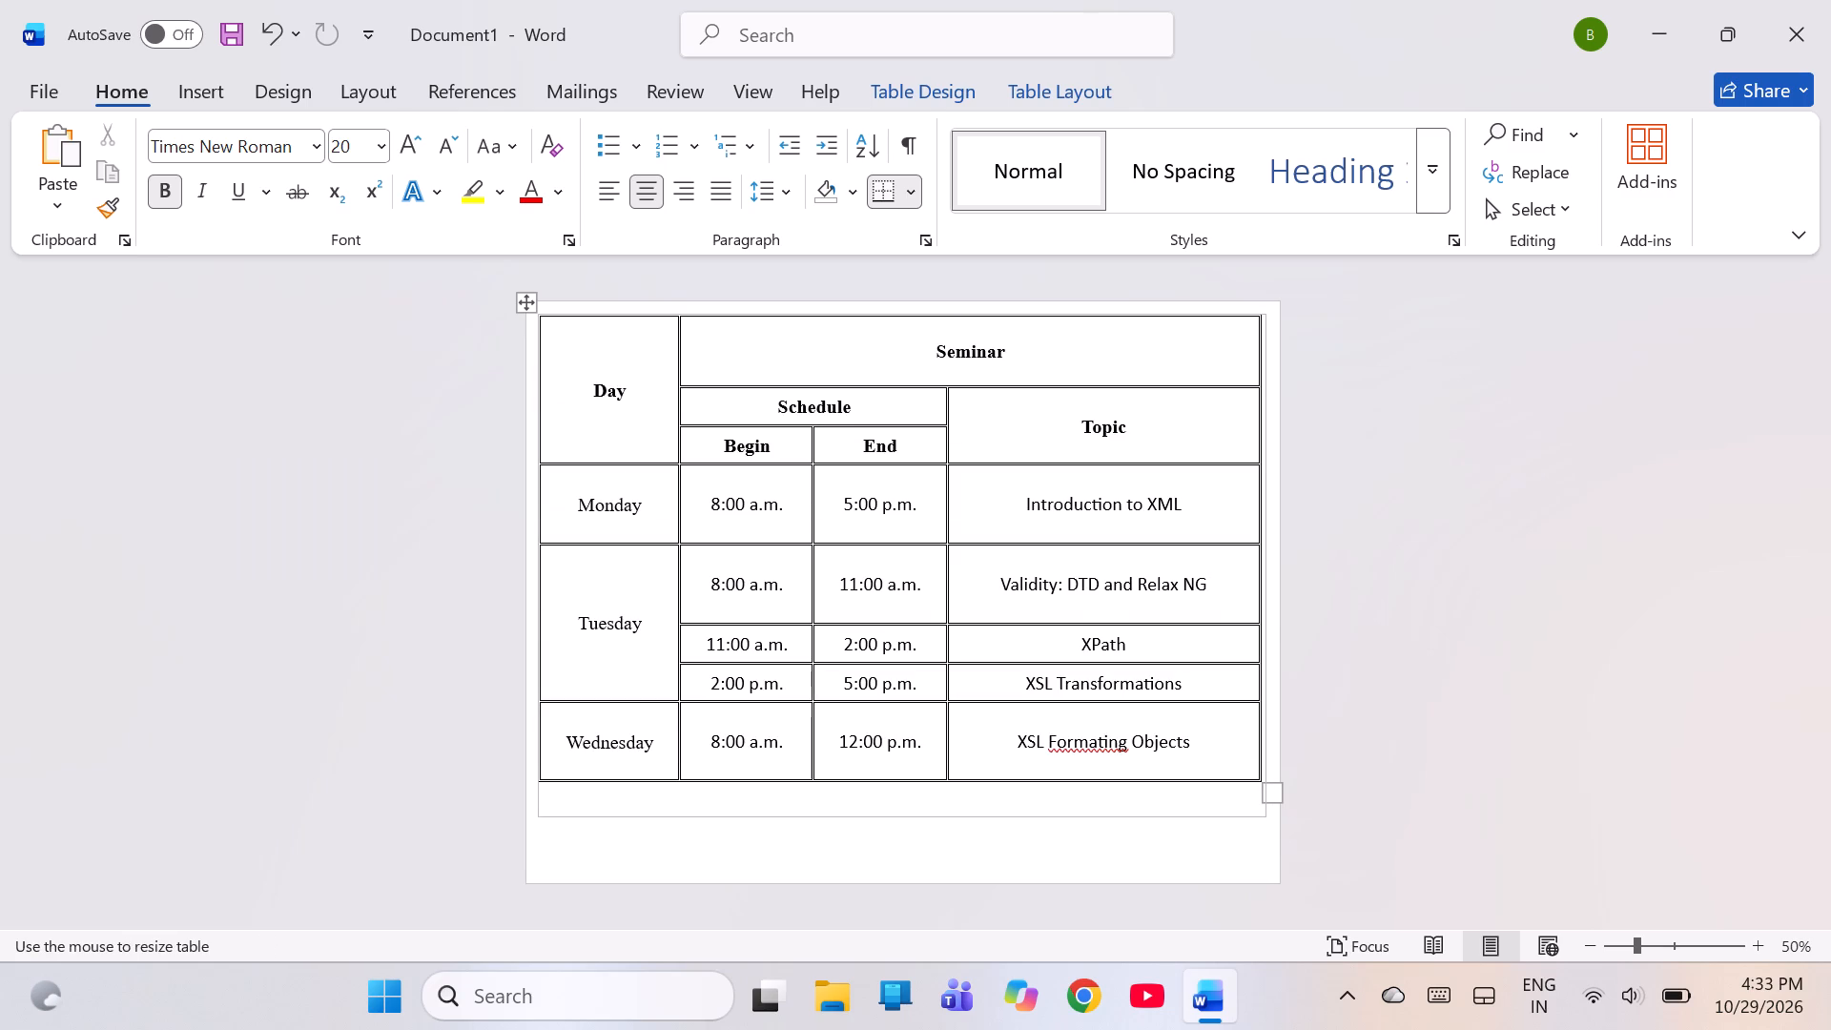
pyautogui.moveTo(1265, 816); pyautogui.dragTo(1271, 816)
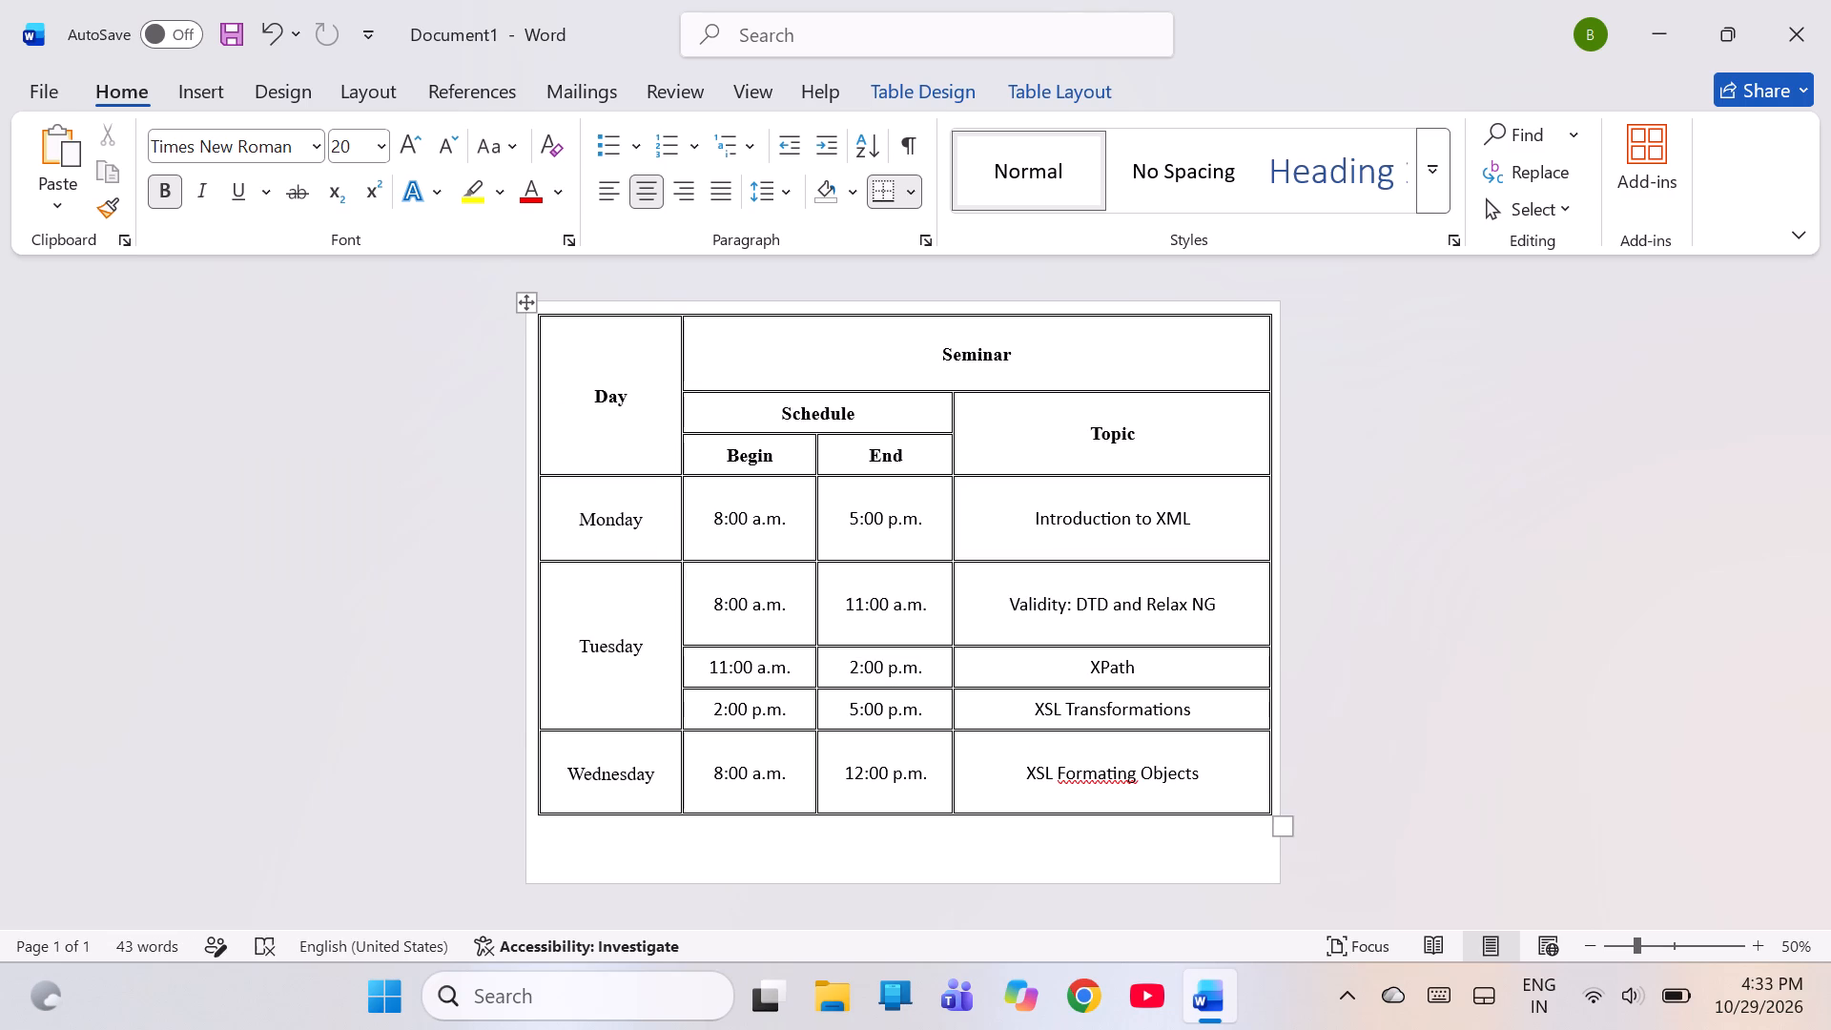
# Select the whole document and increase the font size of all table text to 28.
pyautogui.click(1443, 711)
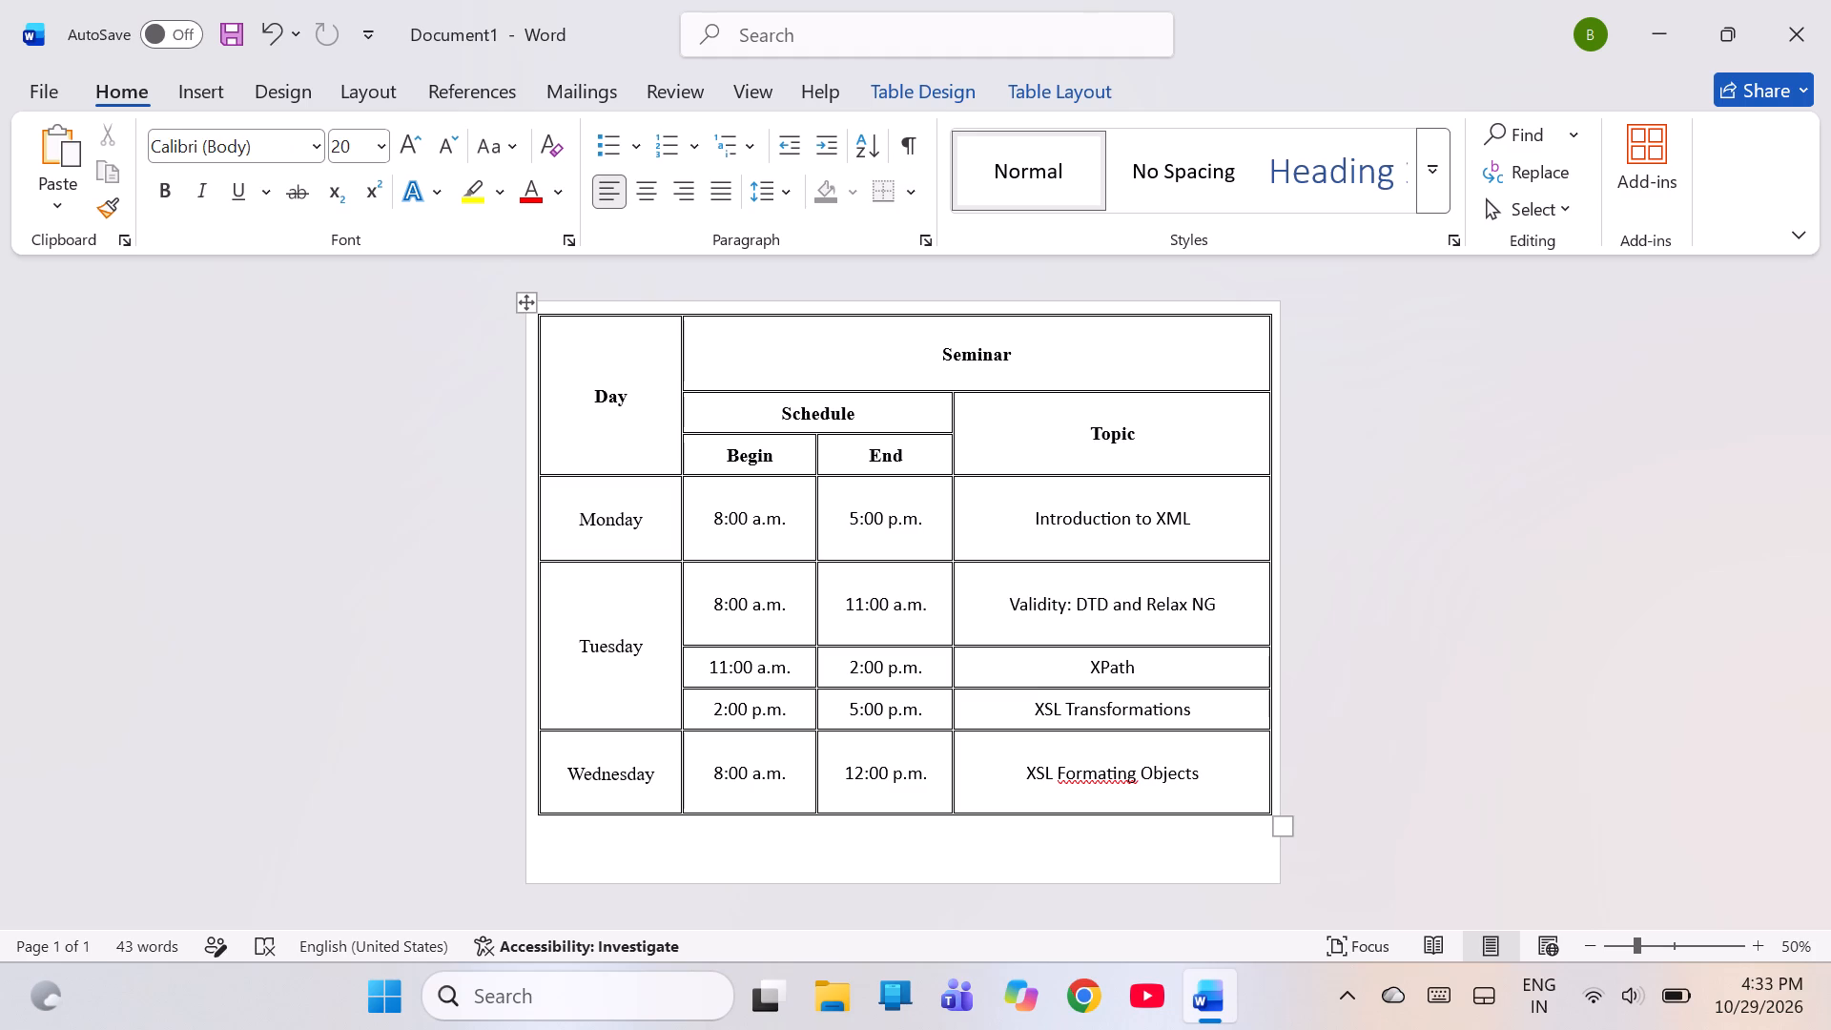
pyautogui.hotkey('ctrl', 'a')
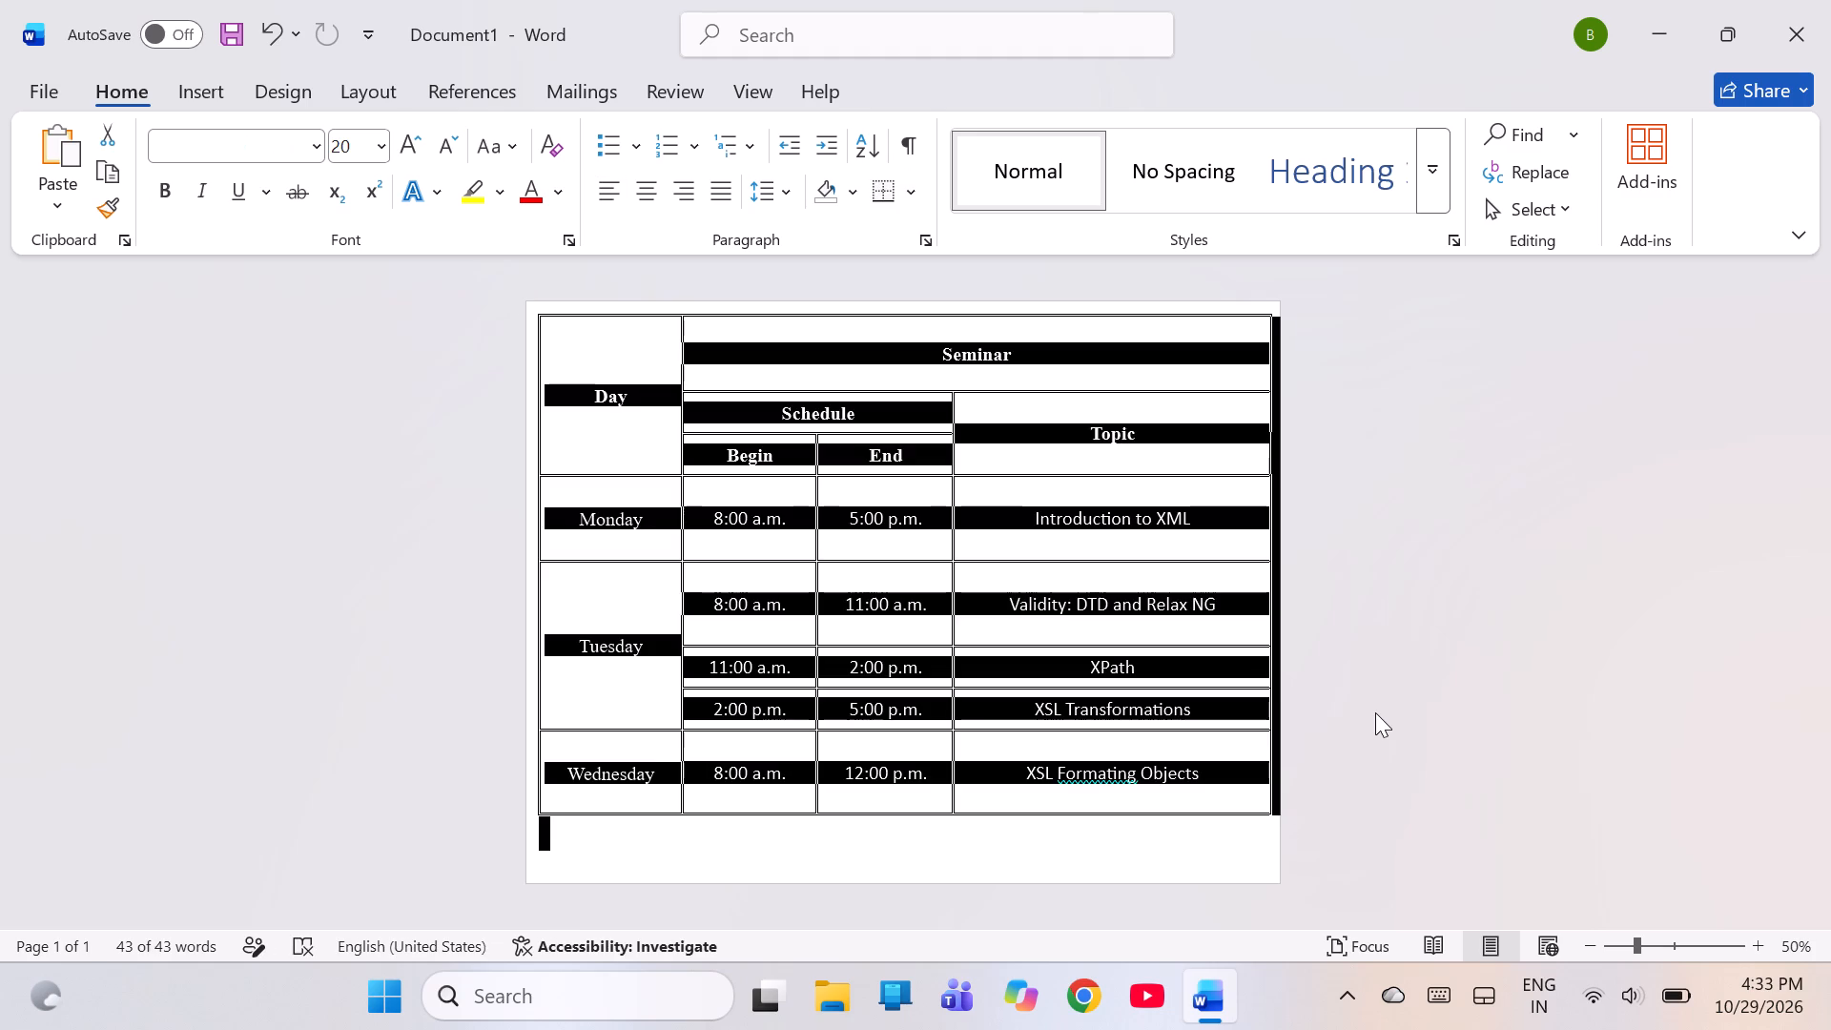
pyautogui.hotkey('ctrl', 'shift', '.')
pyautogui.hotkey('ctrl', 'shift', '.')
pyautogui.hotkey('ctrl', 'shift', '.')
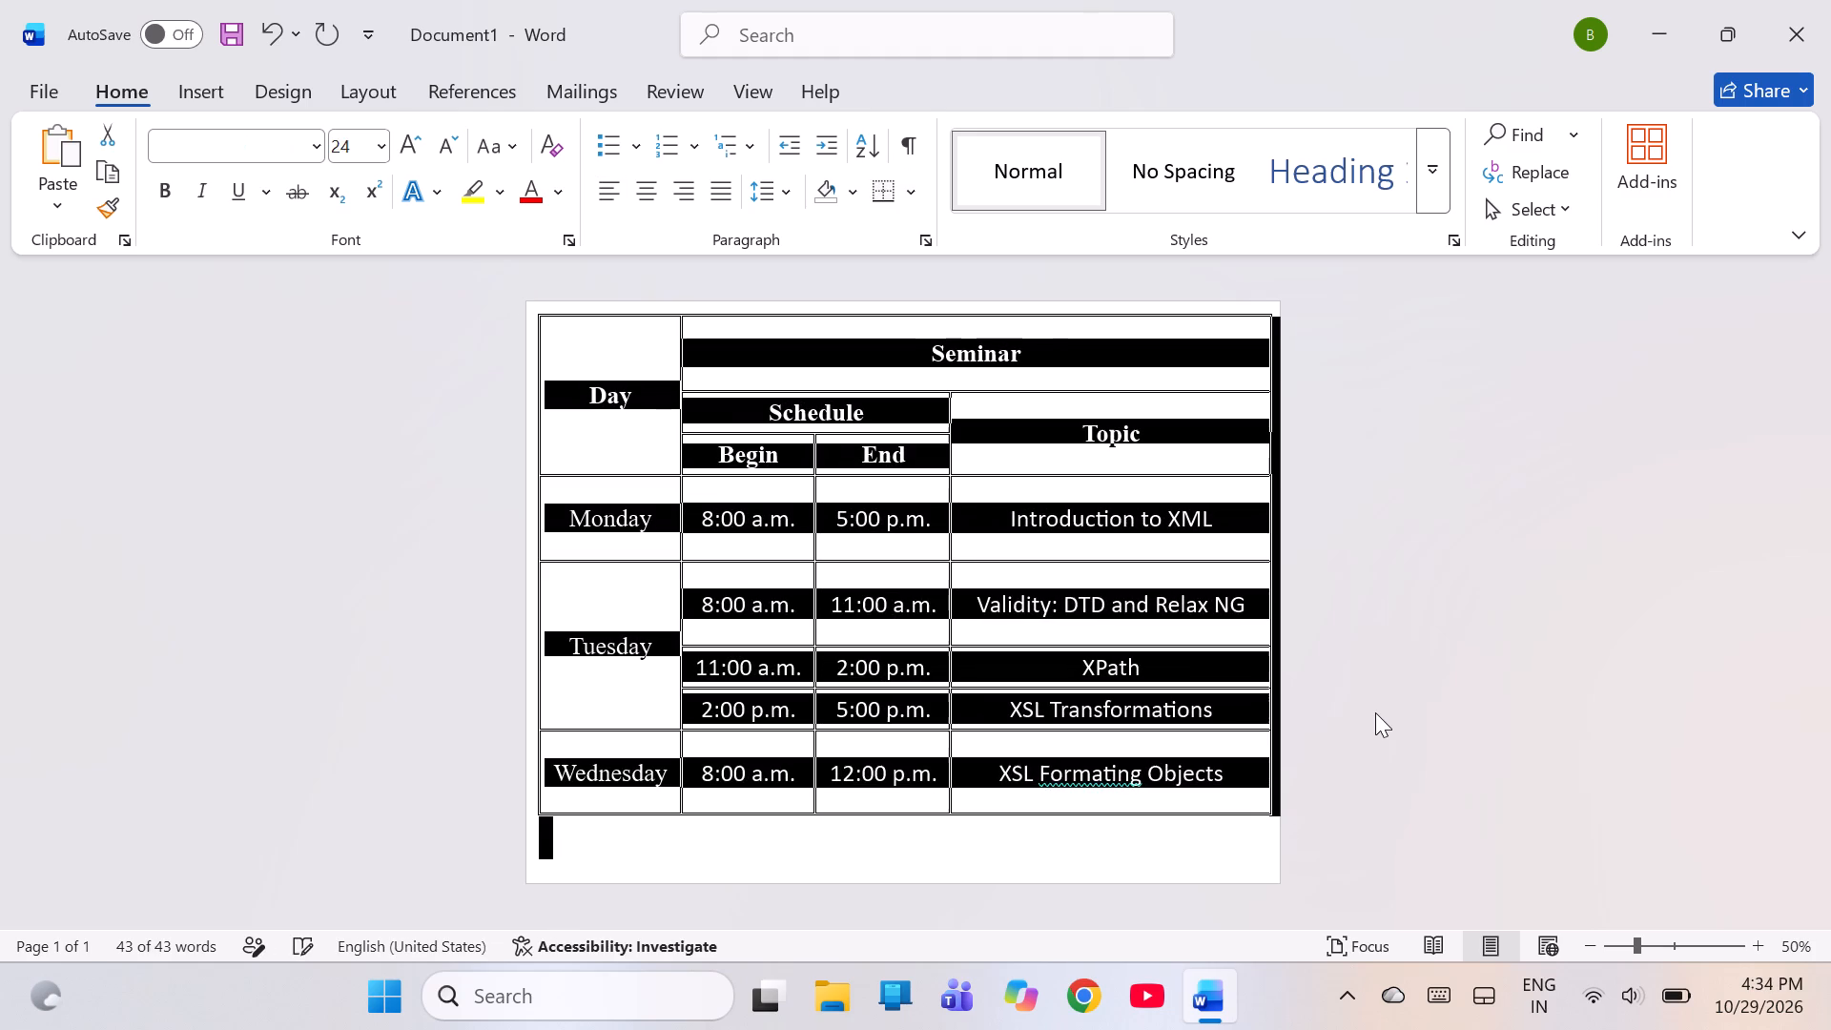
pyautogui.hotkey('ctrl', 'shift', '.')
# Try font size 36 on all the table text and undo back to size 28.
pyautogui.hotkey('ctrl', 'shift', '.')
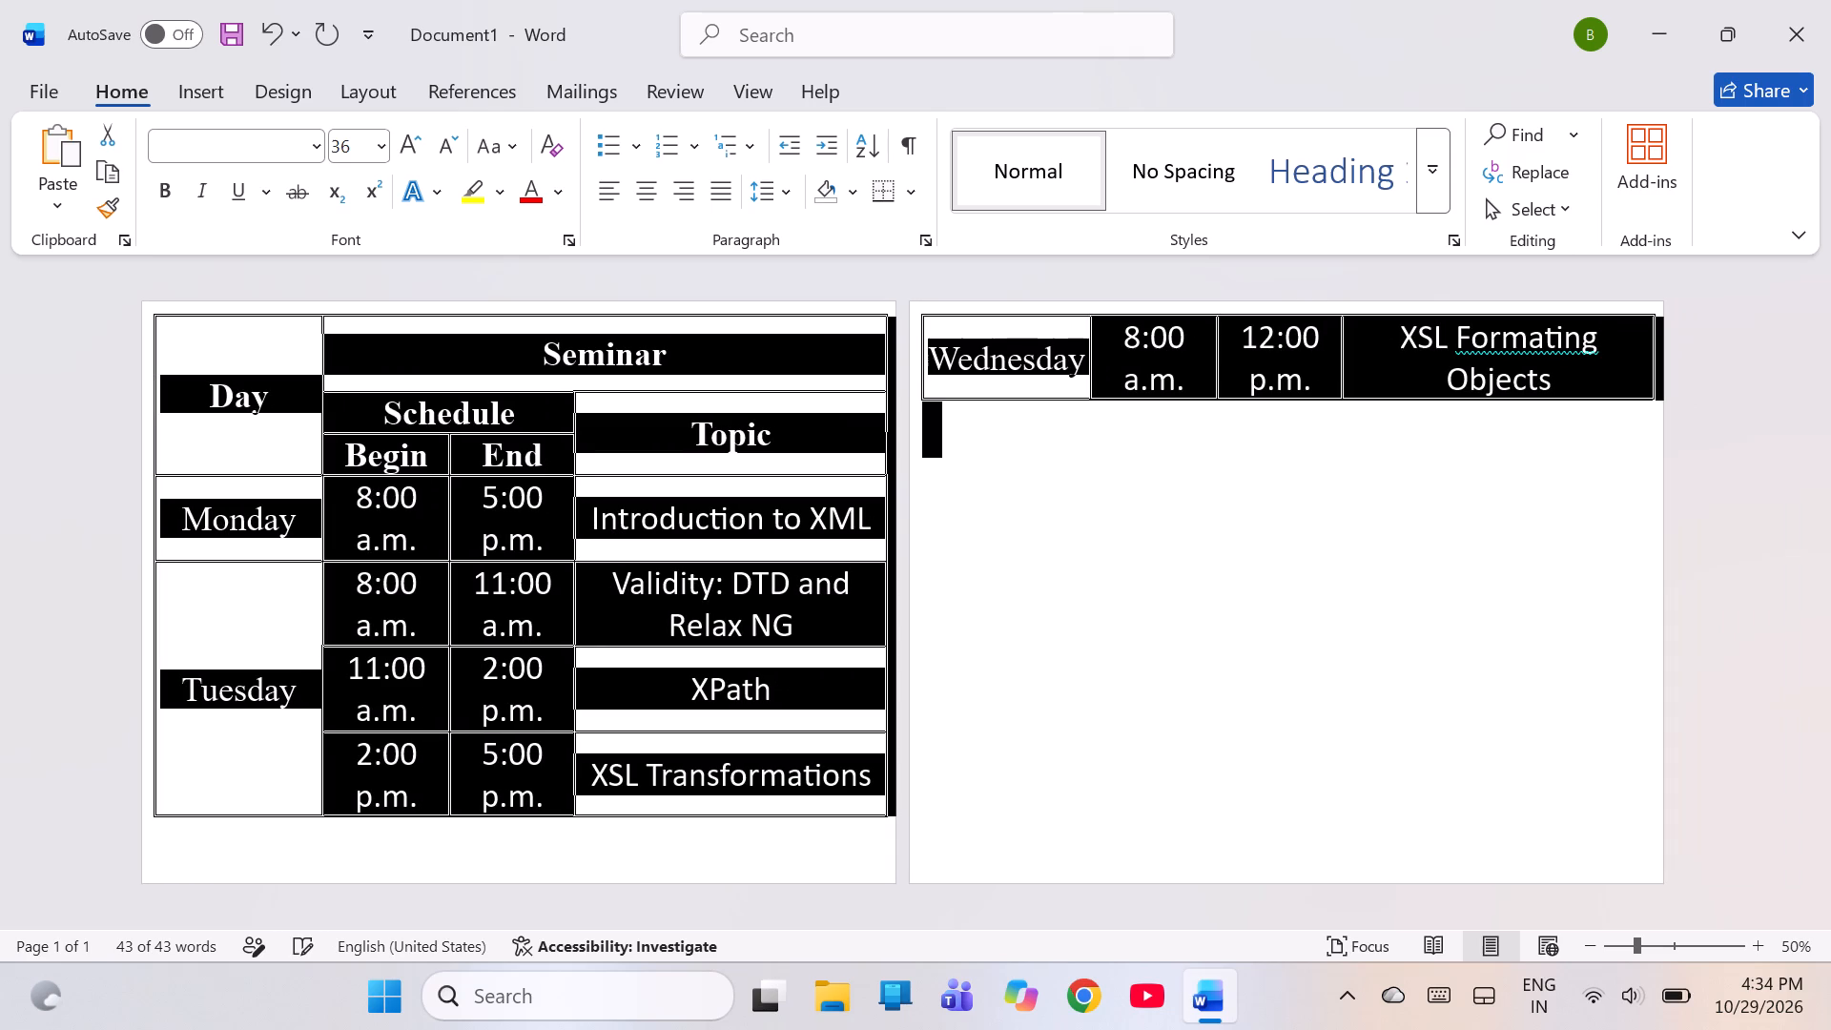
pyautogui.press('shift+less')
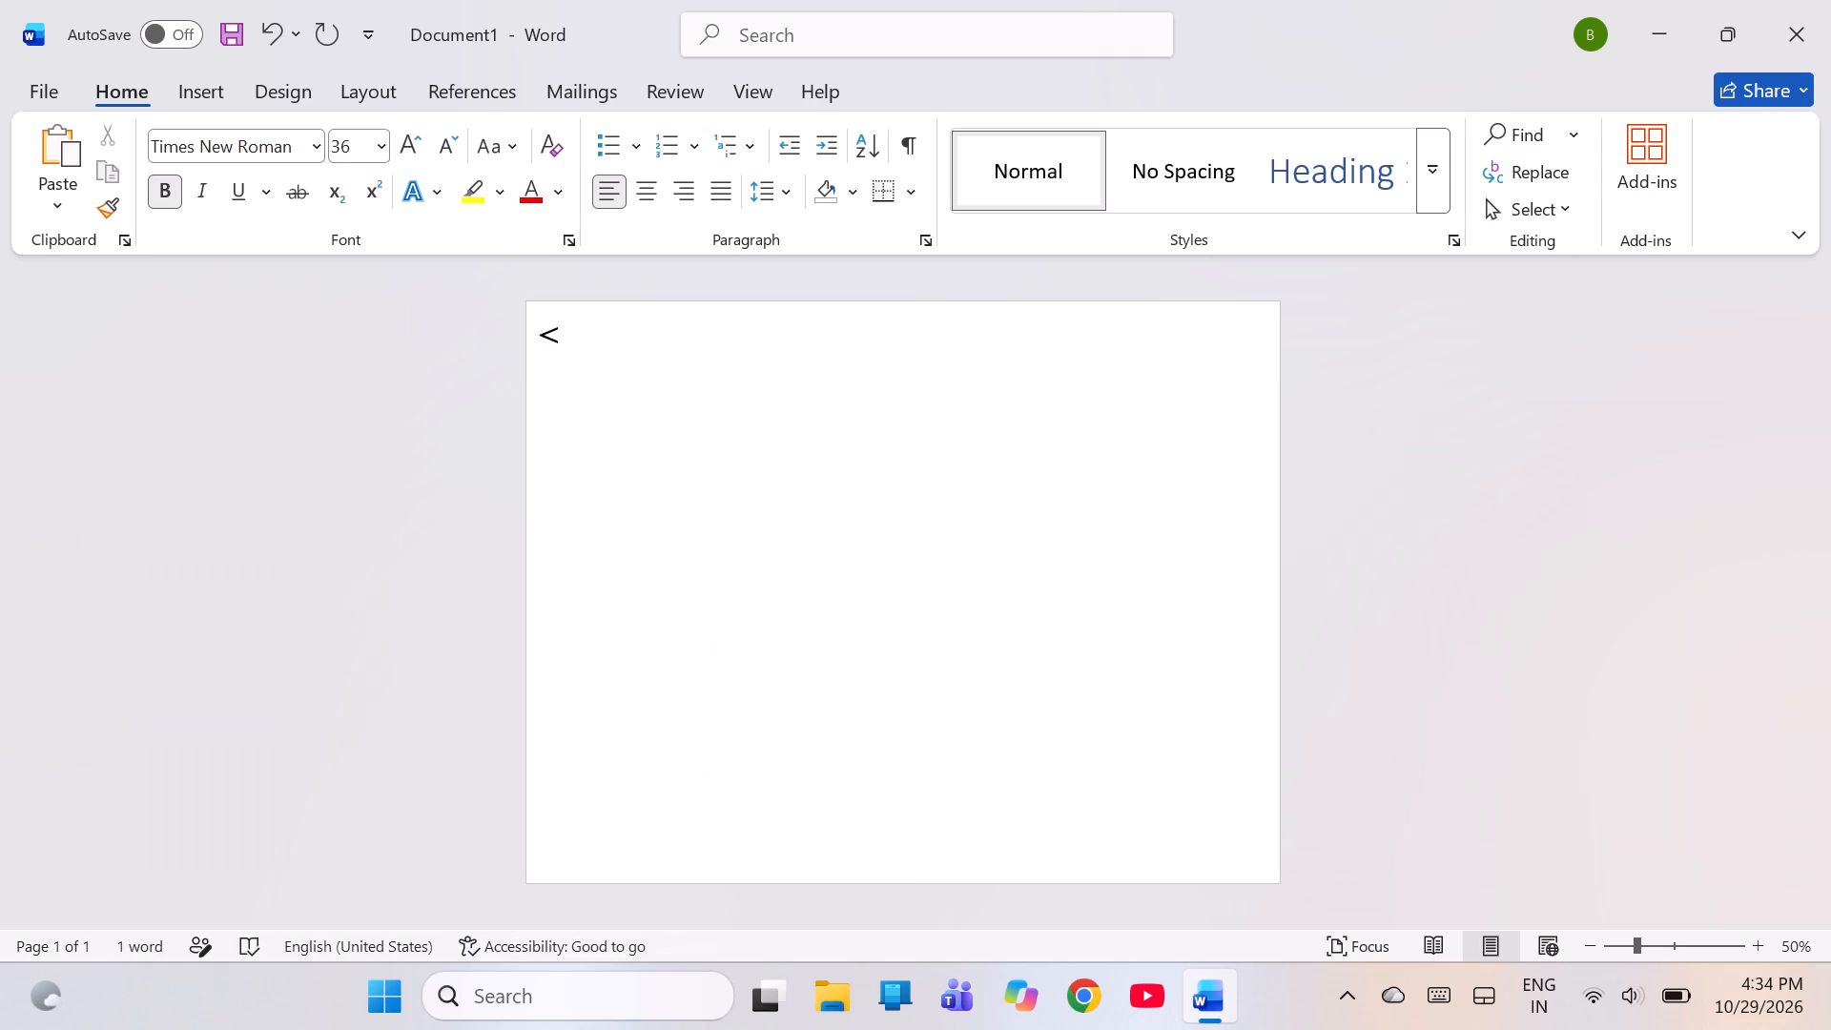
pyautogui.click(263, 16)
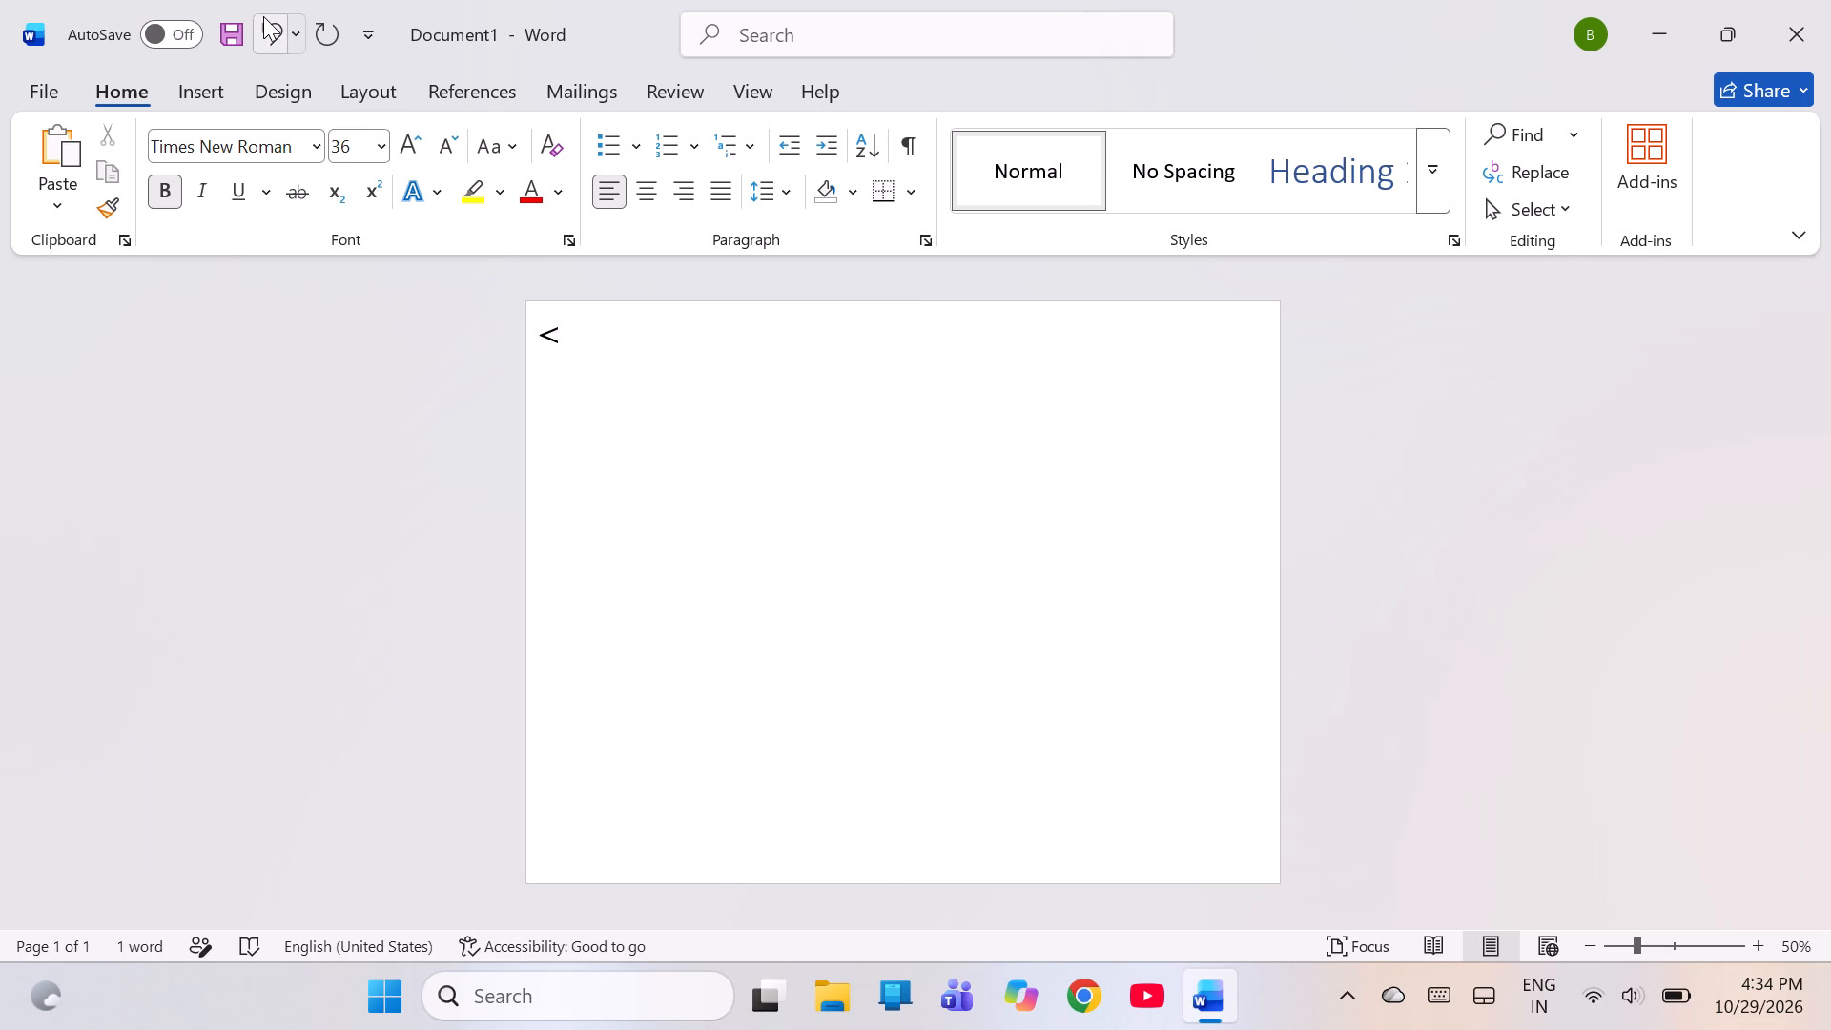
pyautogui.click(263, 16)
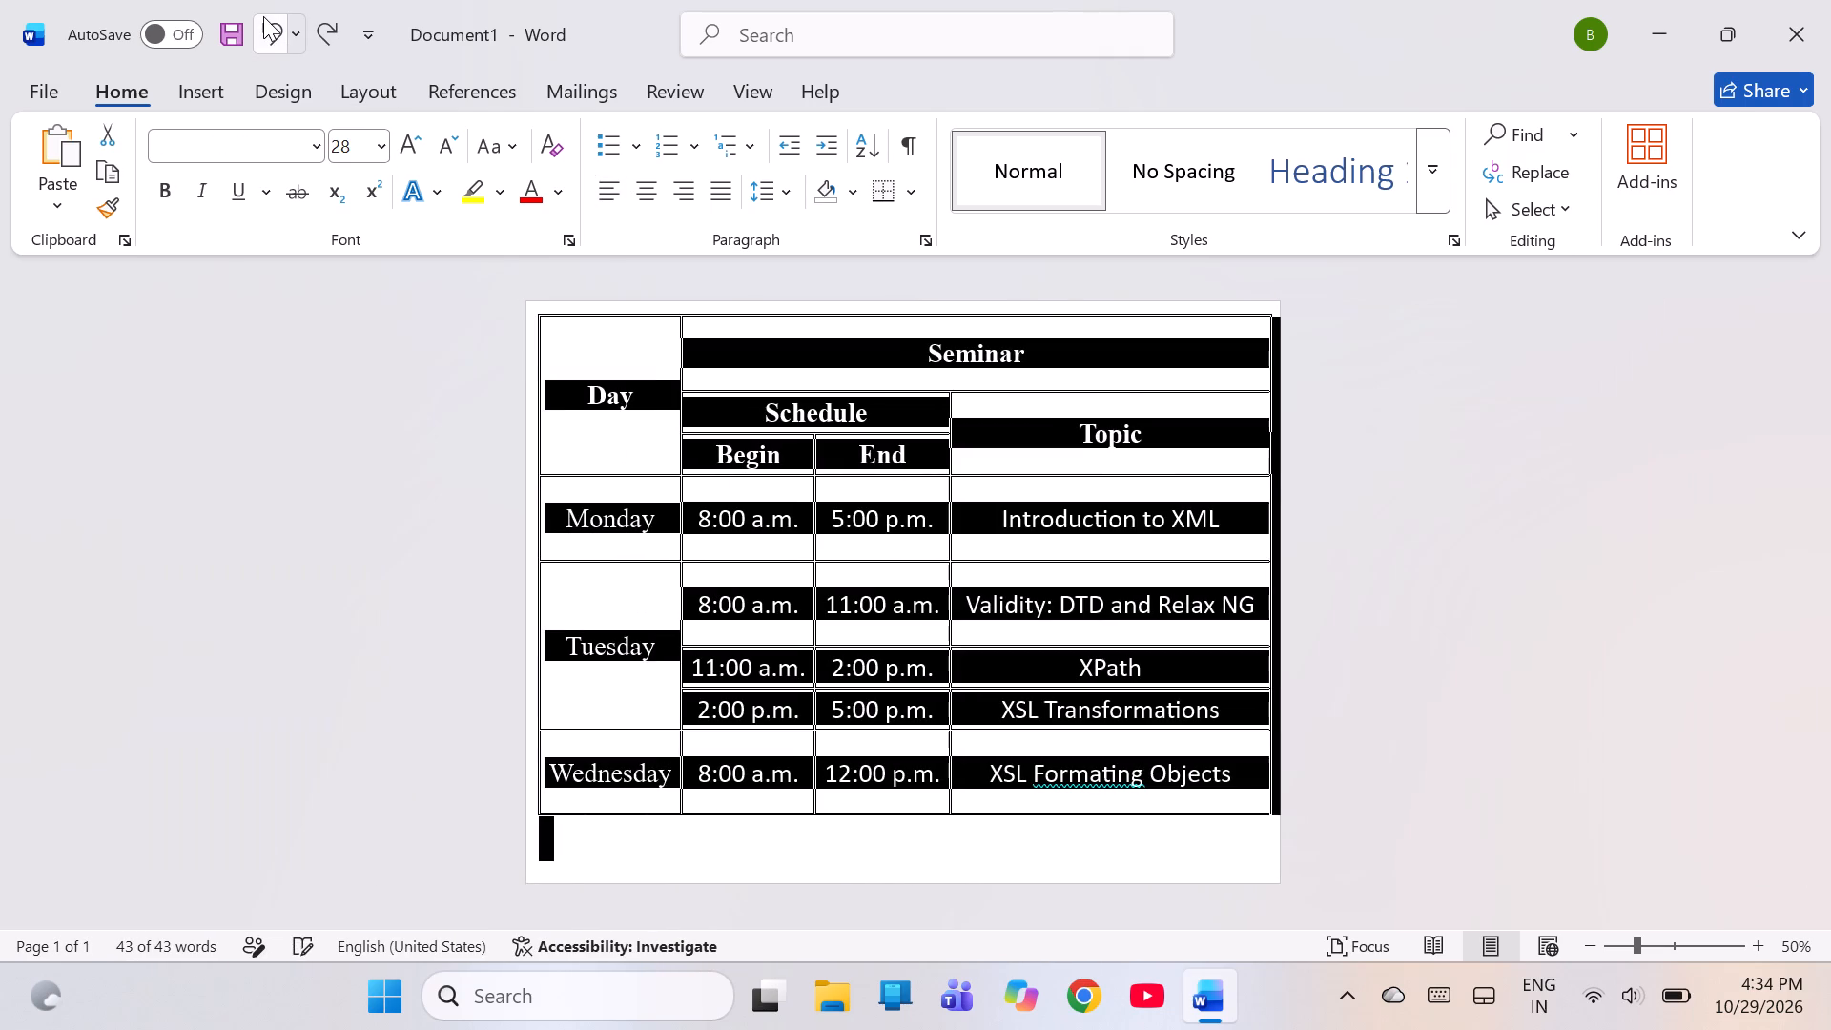
# Shrink the whole table slightly so its outer edge sits just inside the page edge.
pyautogui.click(1168, 619)
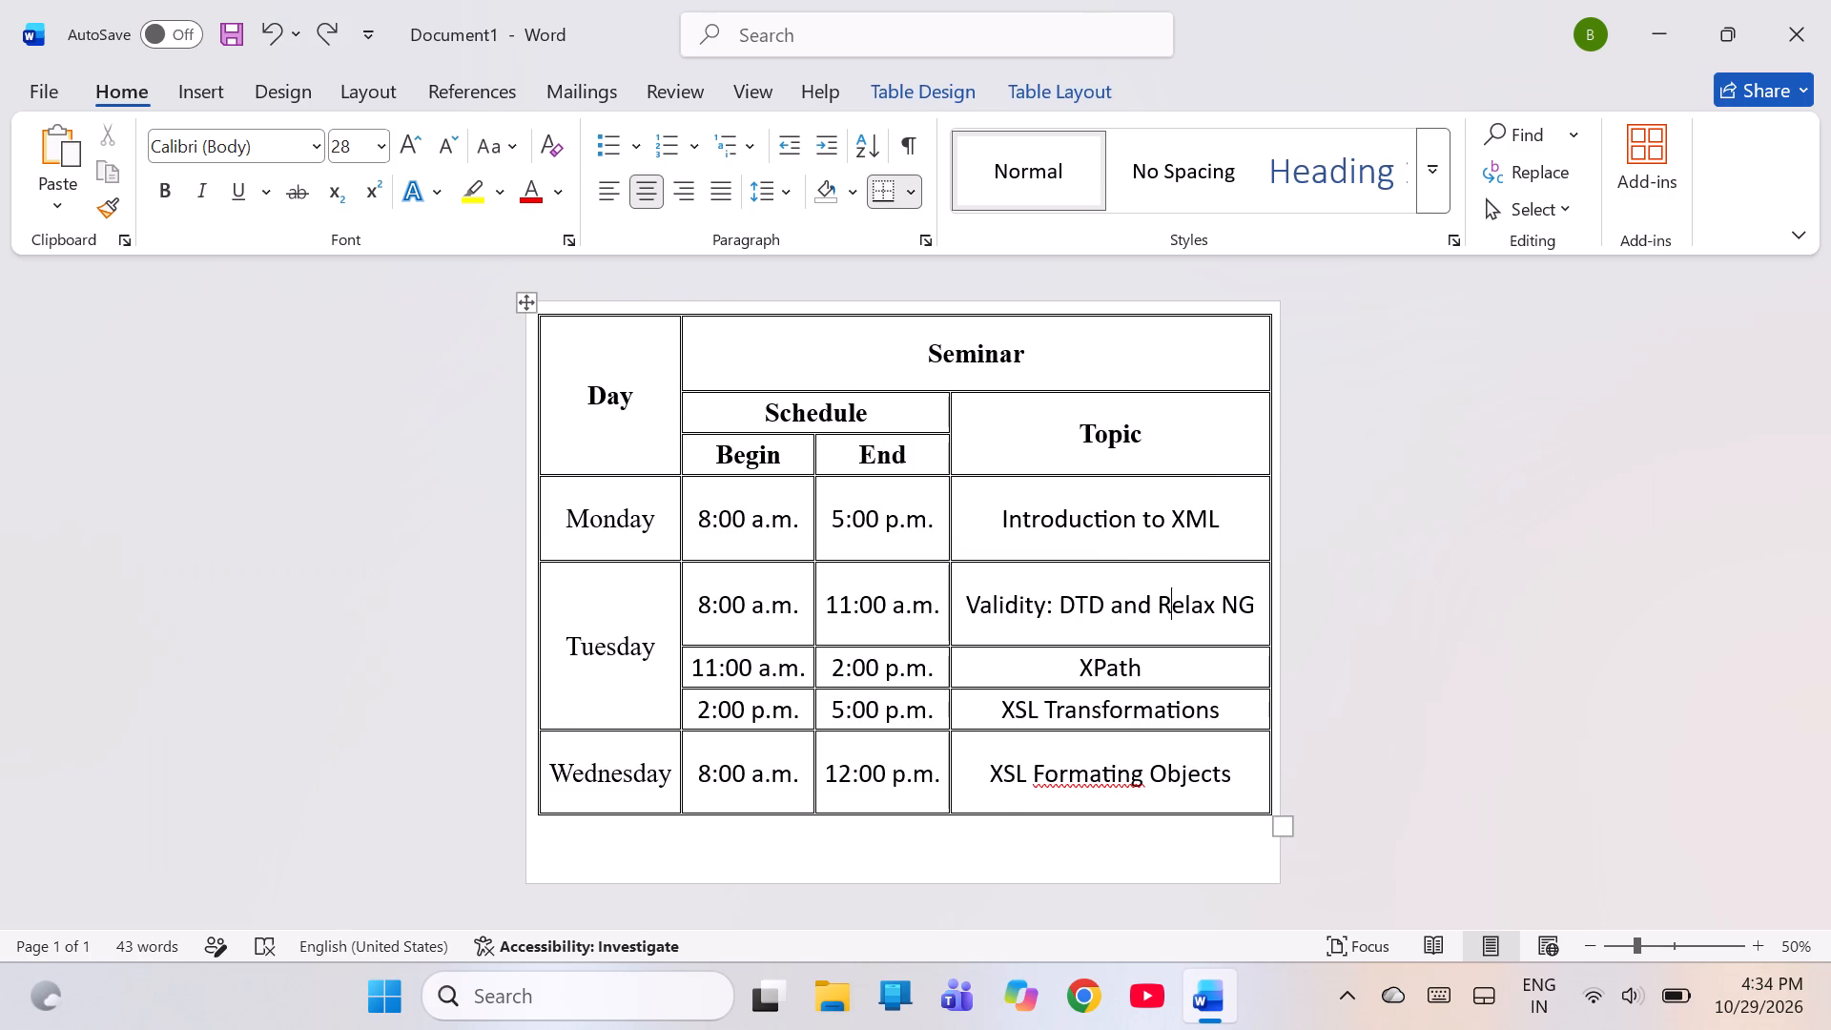
pyautogui.click(1522, 541)
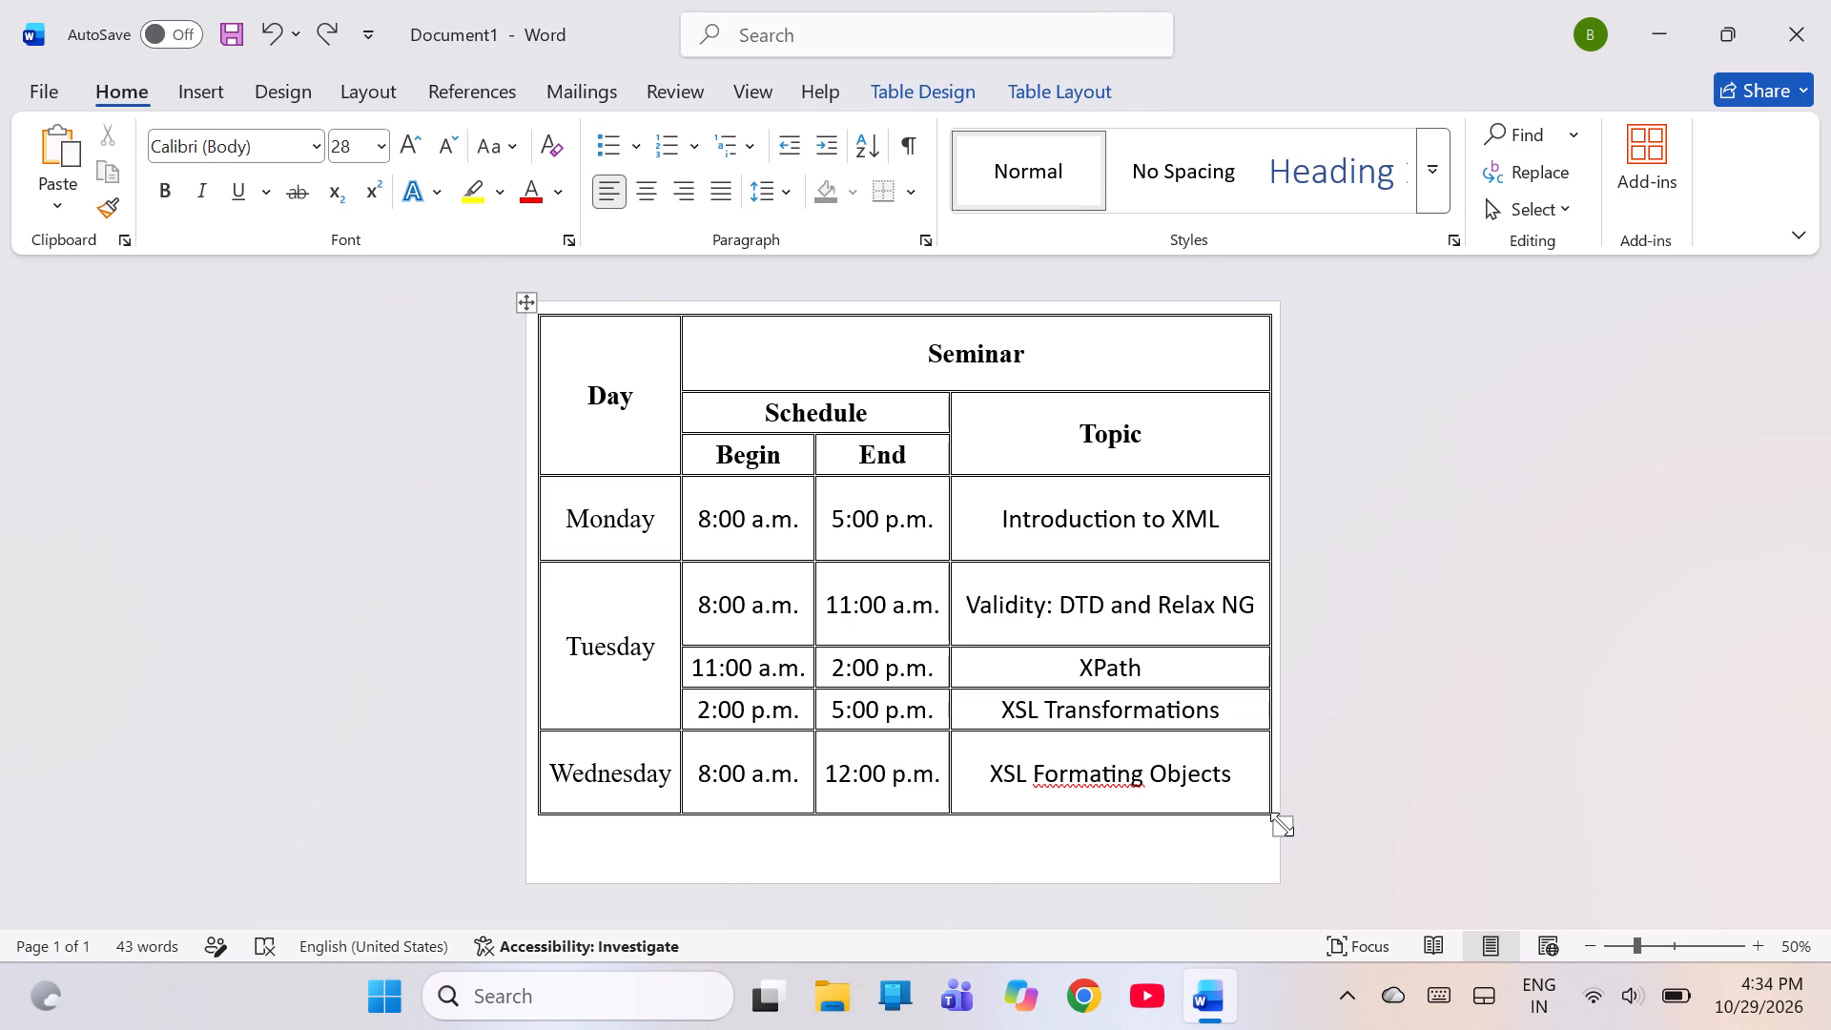
pyautogui.moveTo(1279, 824); pyautogui.dragTo(1275, 824)
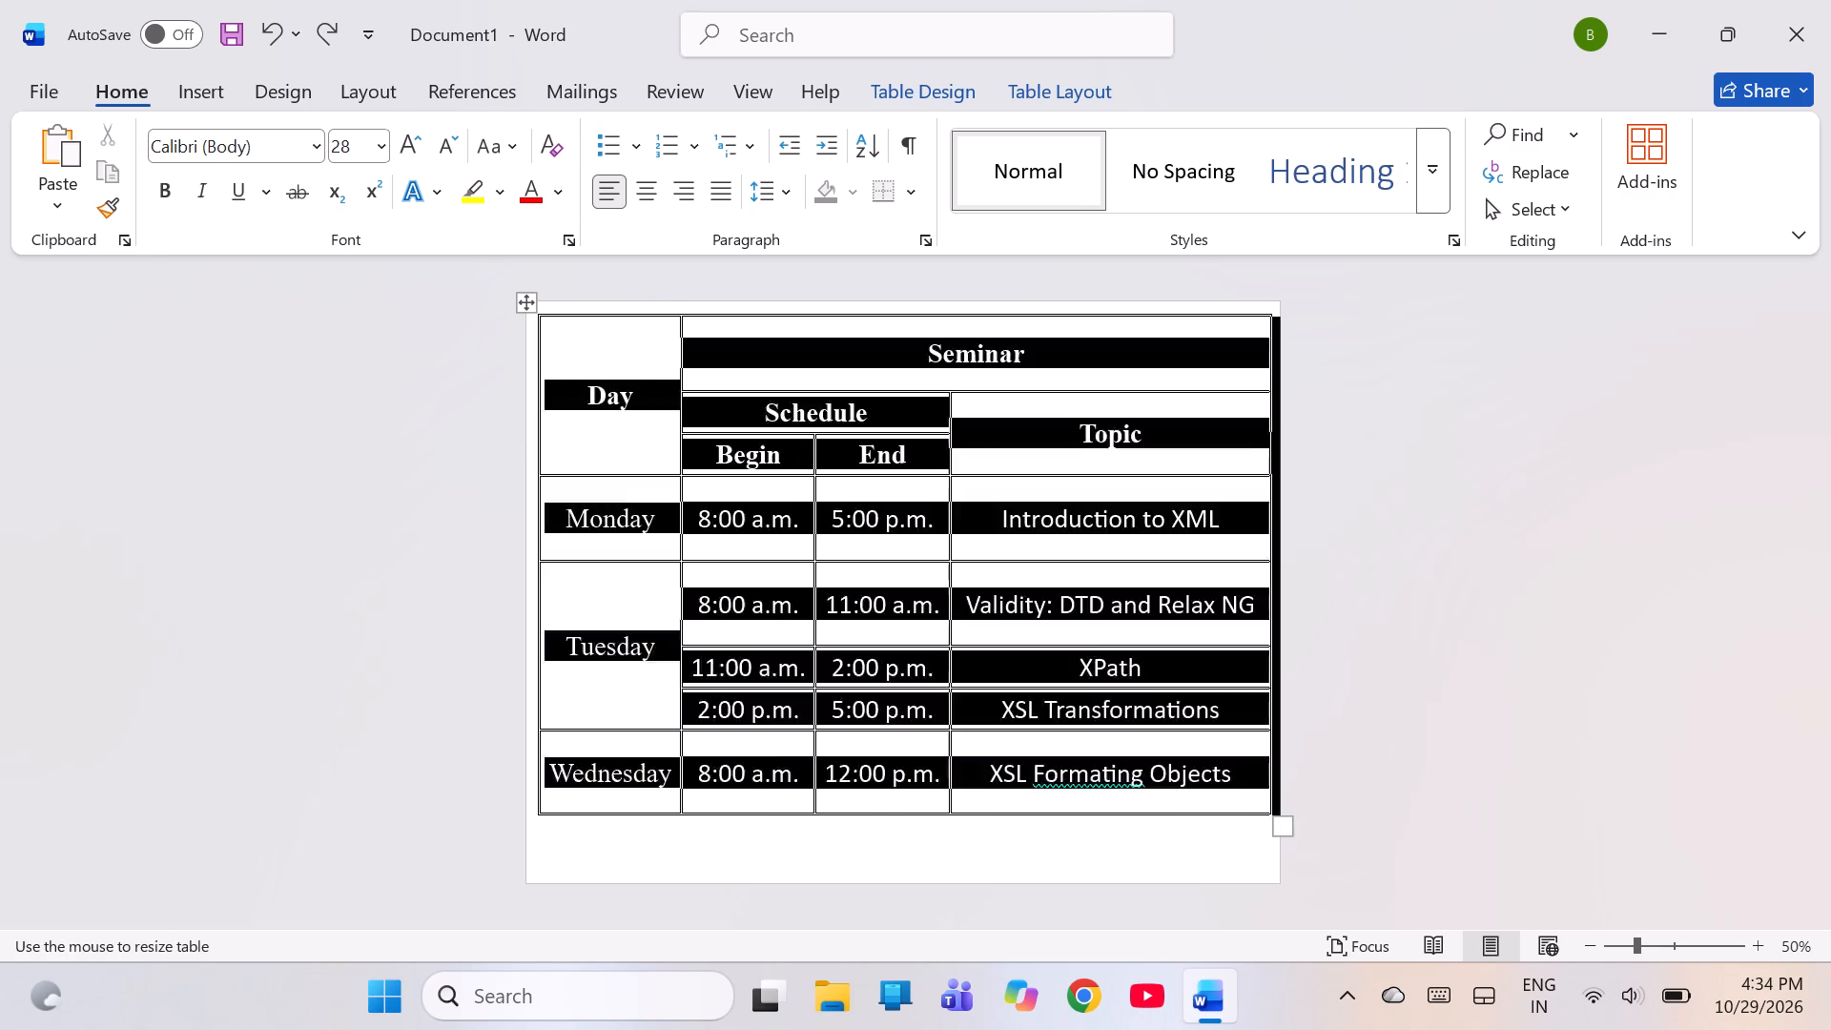
pyautogui.moveTo(1275, 824); pyautogui.dragTo(1267, 812)
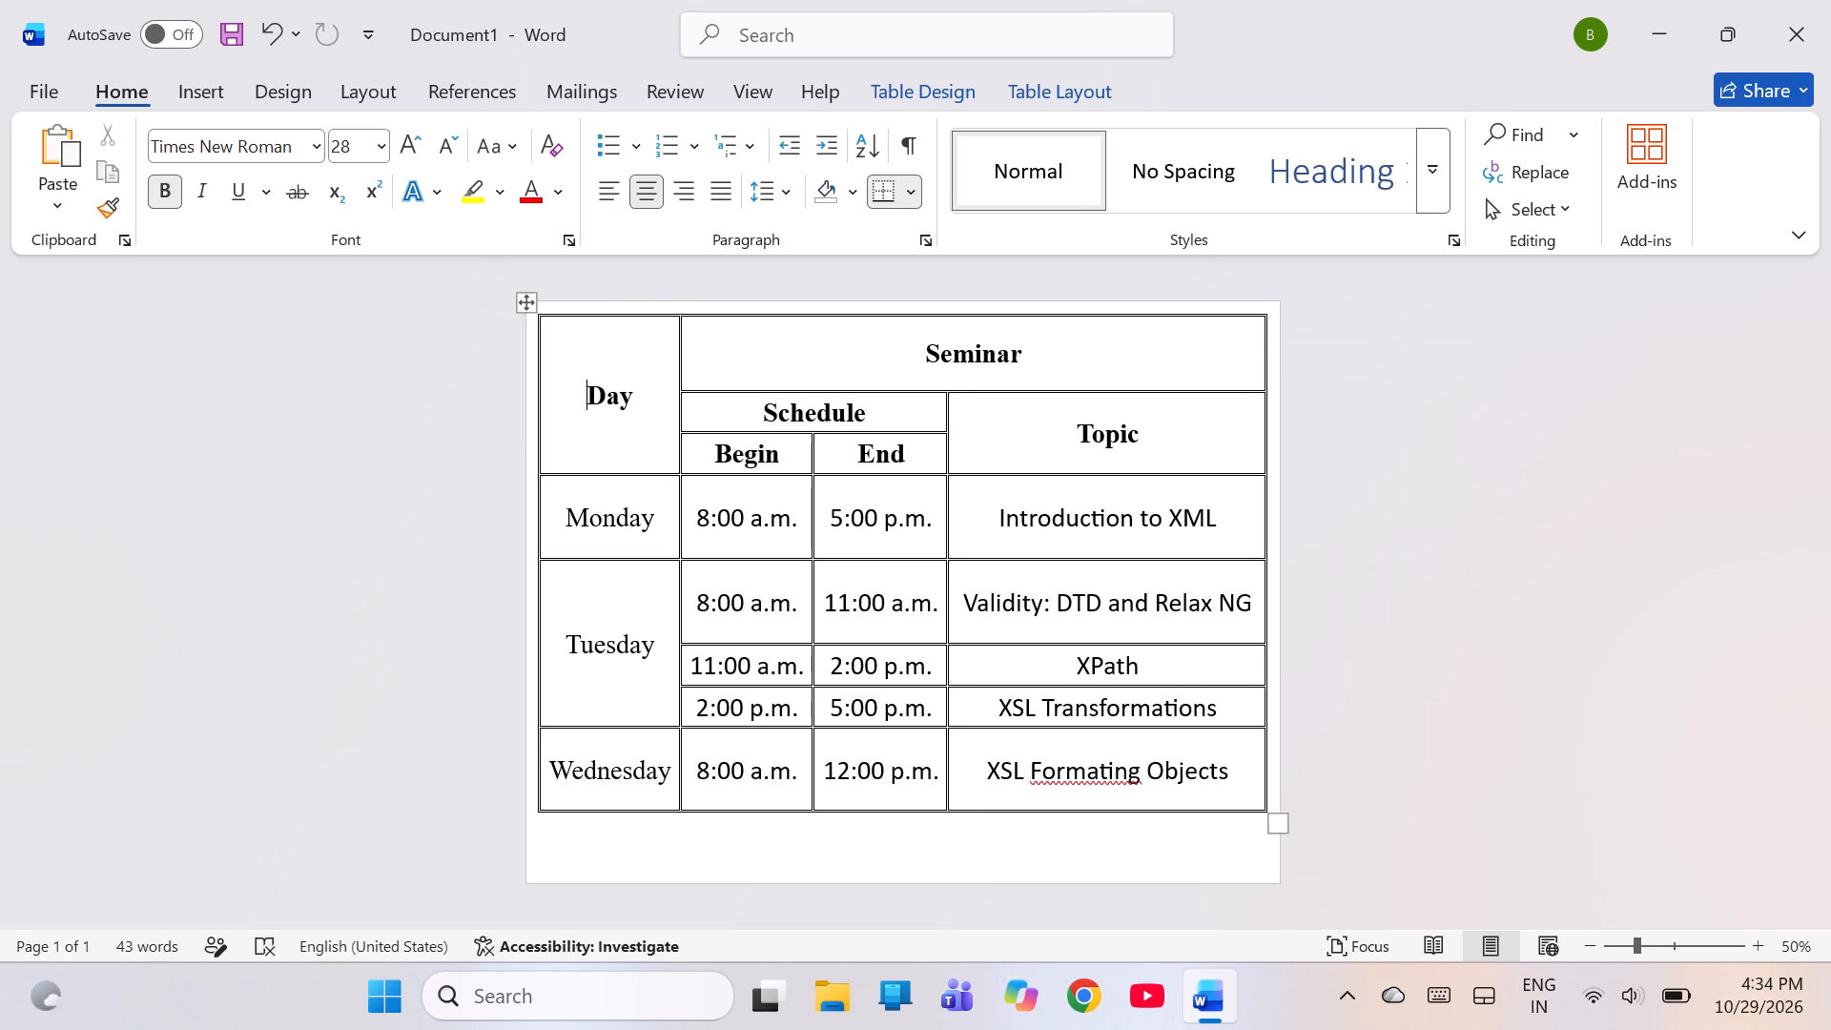
# Save the document under the file name p3 in the OneDrive Documents folder.
pyautogui.click(239, 41)
pyautogui.click(698, 406)
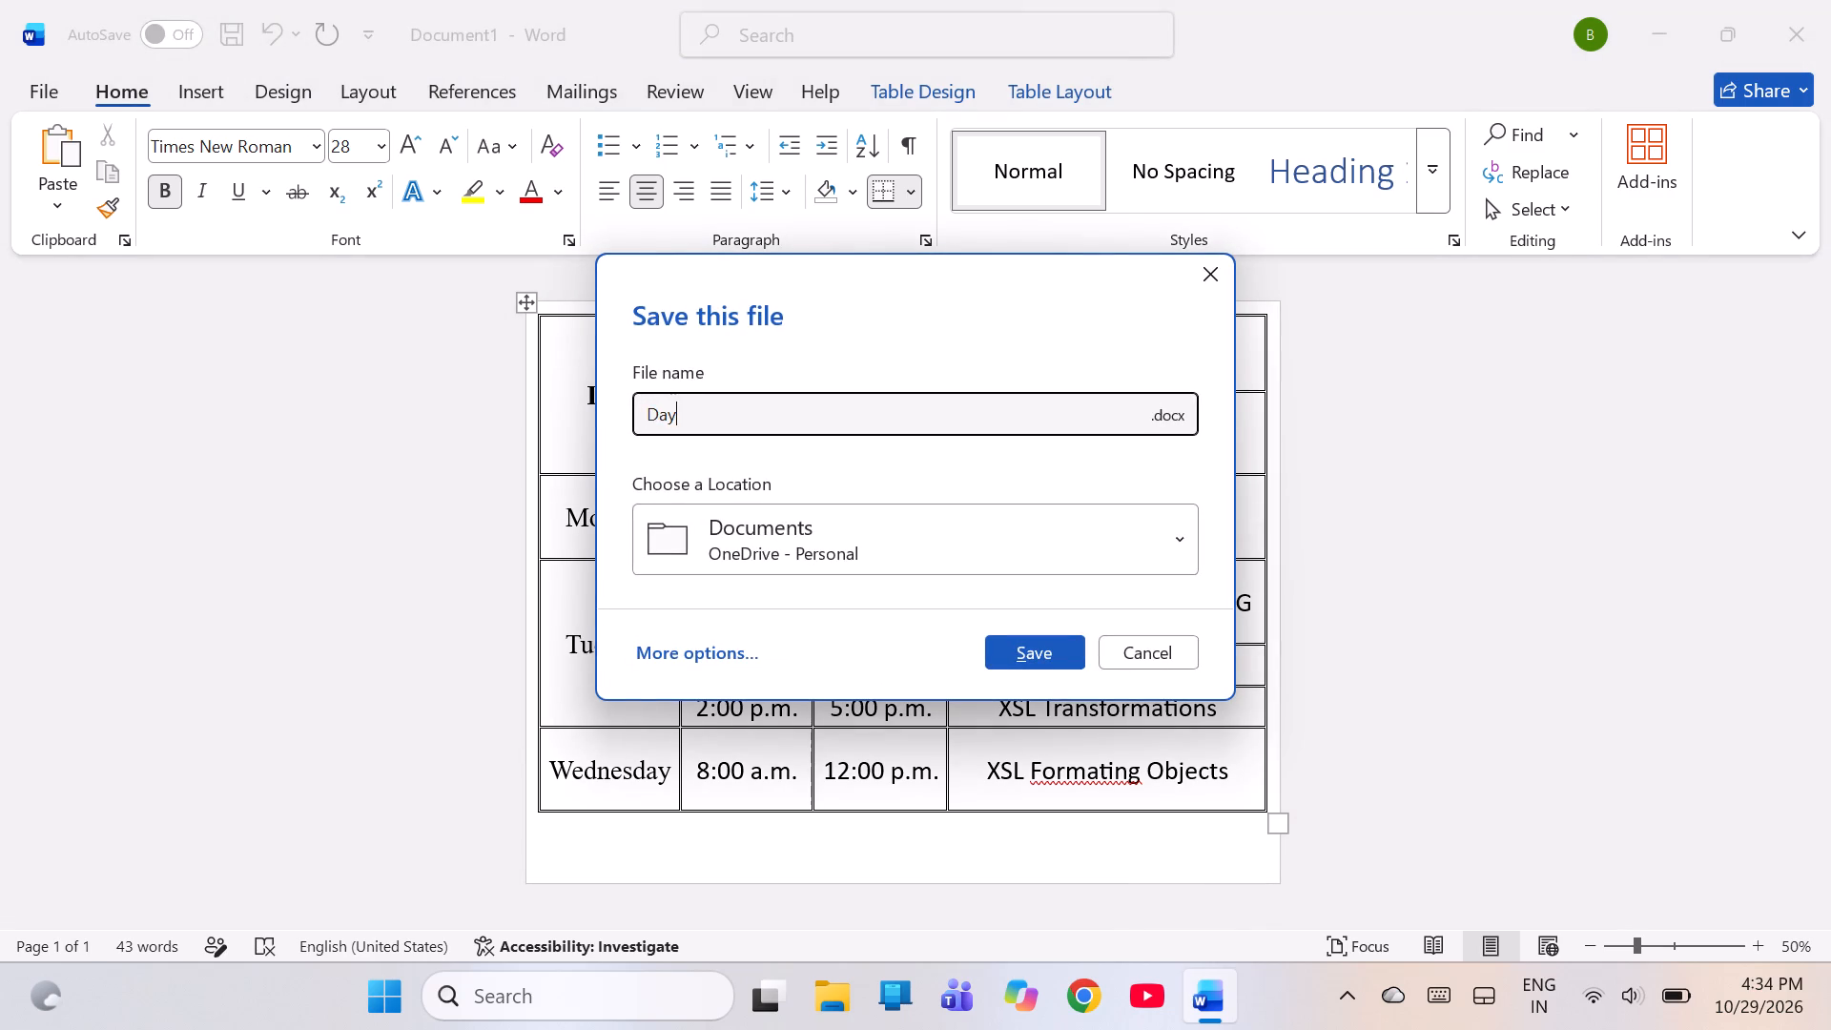
pyautogui.press('BackSpace')
pyautogui.press('BackSpace')
pyautogui.press('BackSpace')
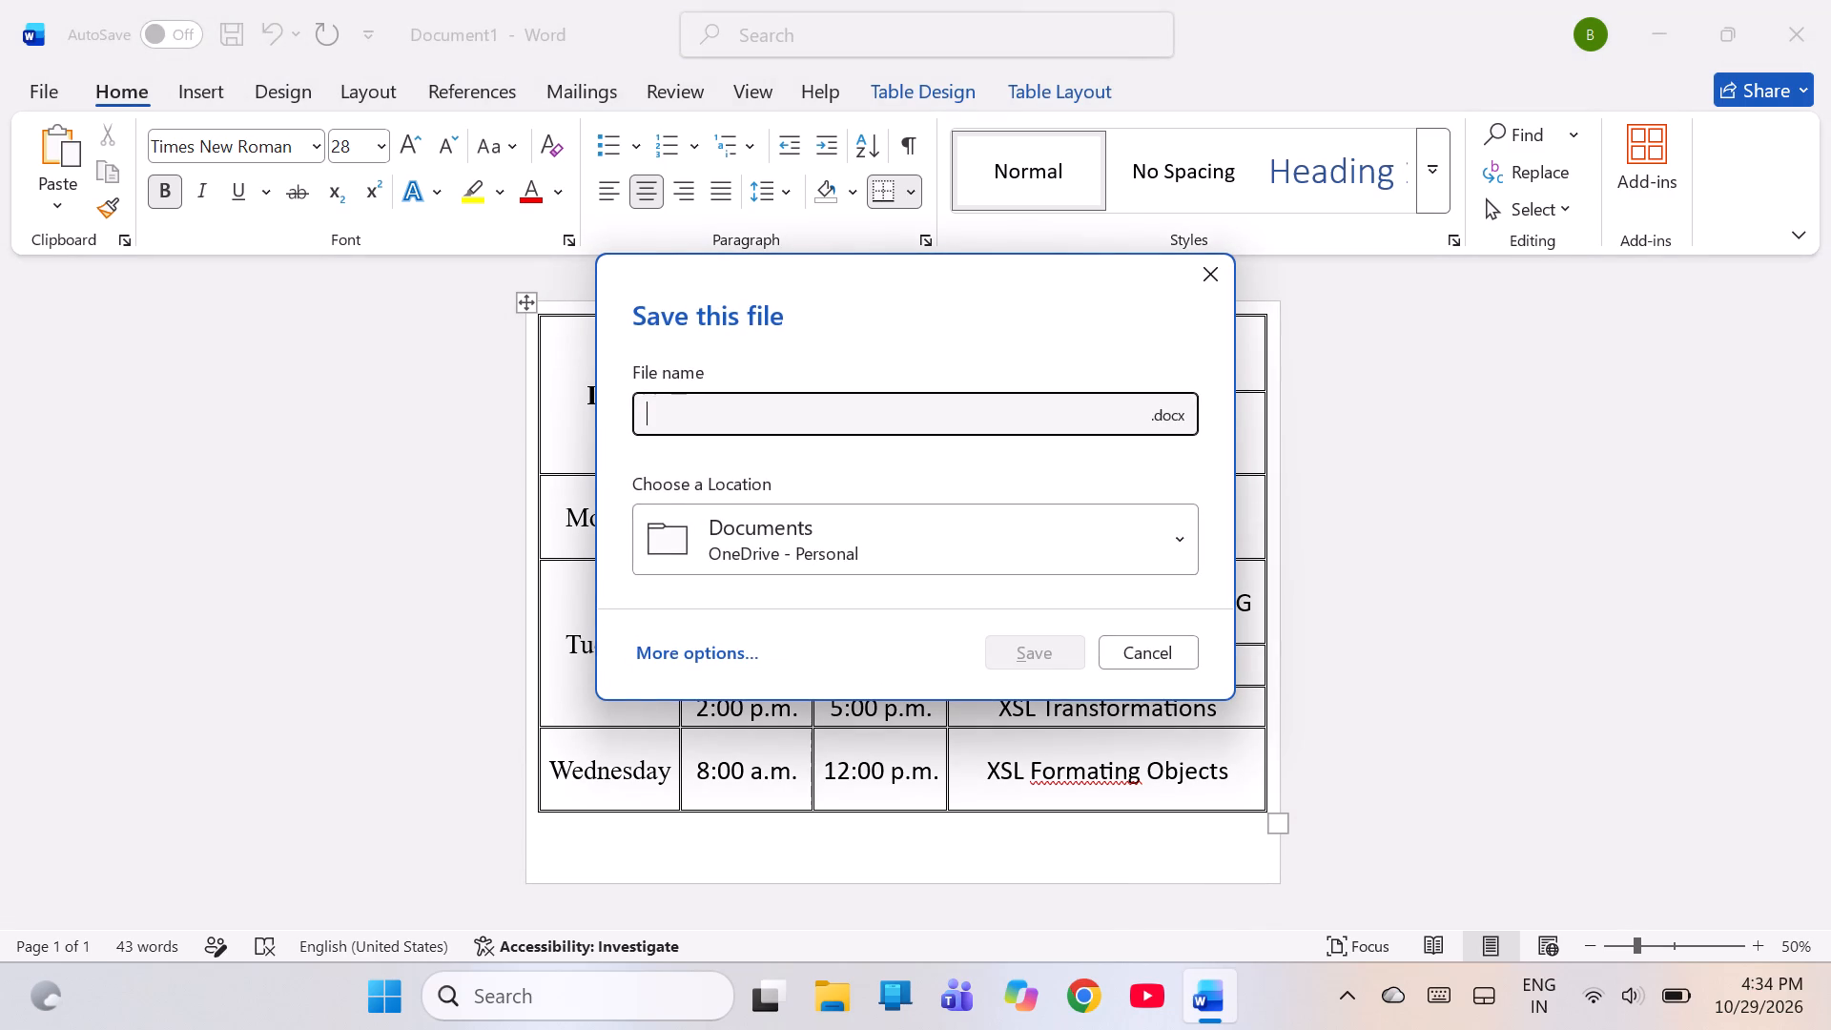
pyautogui.press('p')
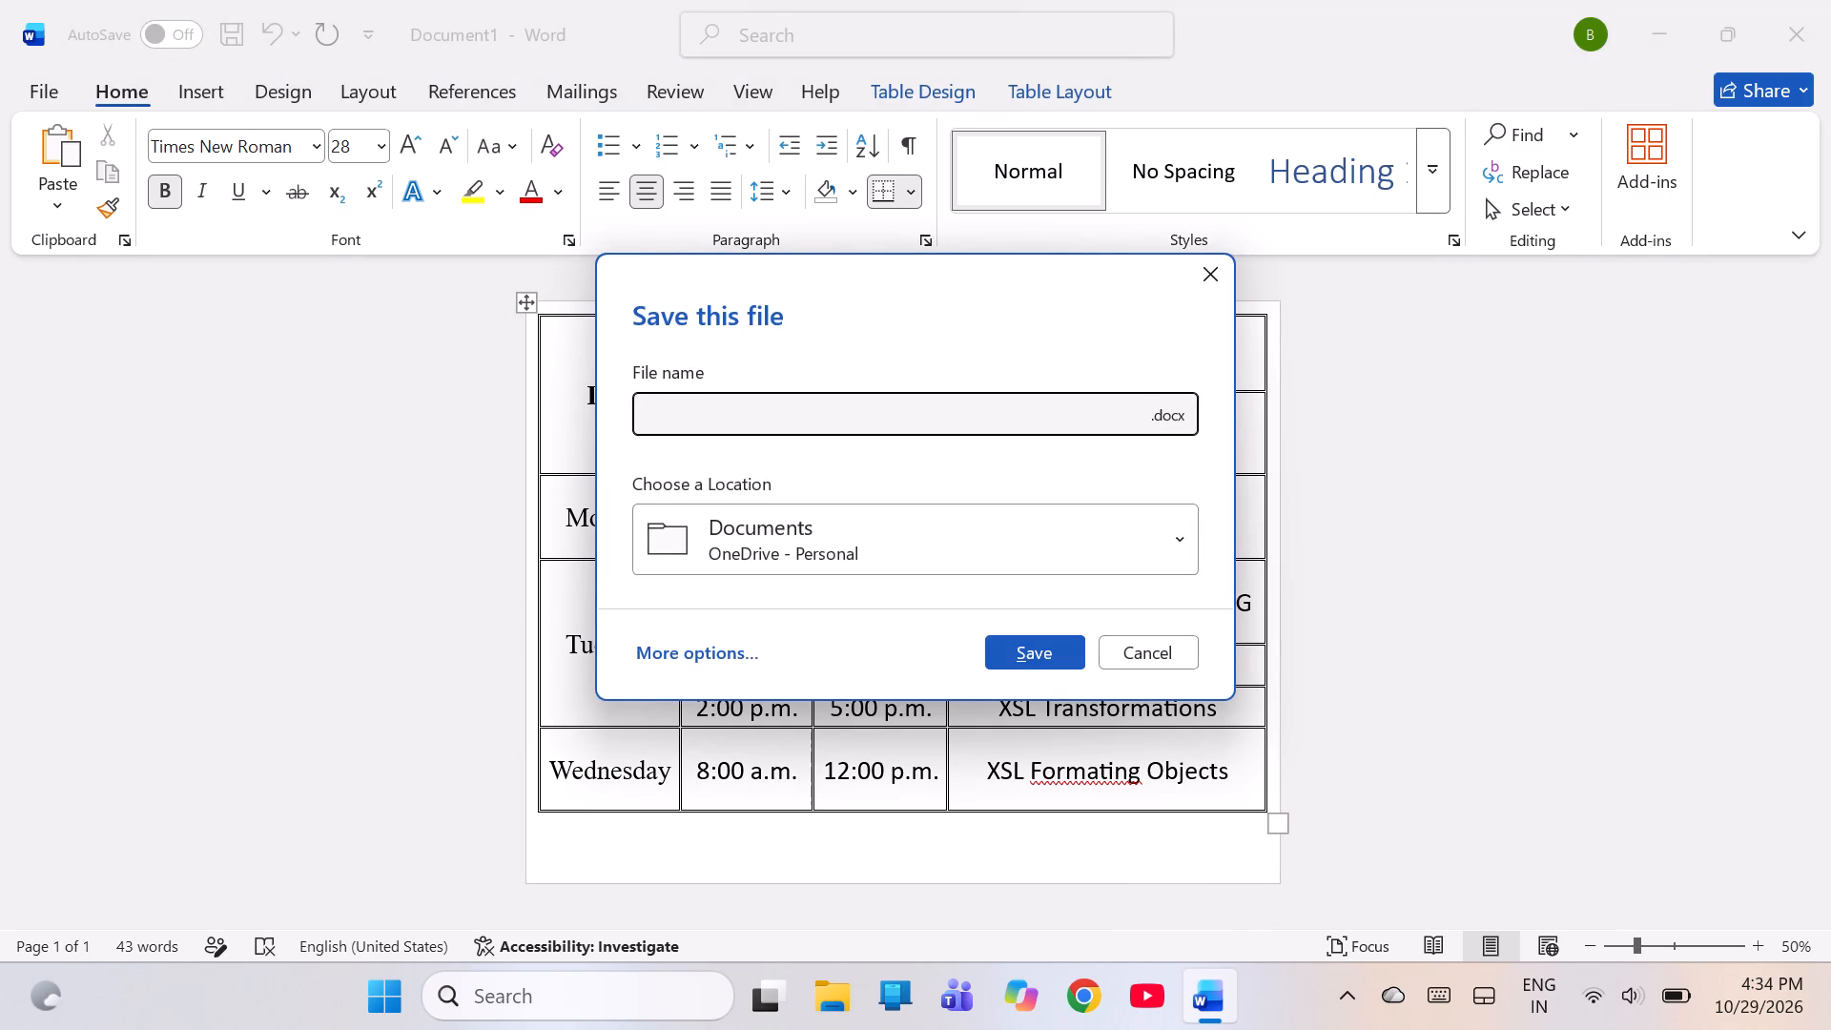
pyautogui.press('3')
pyautogui.click(1003, 641)
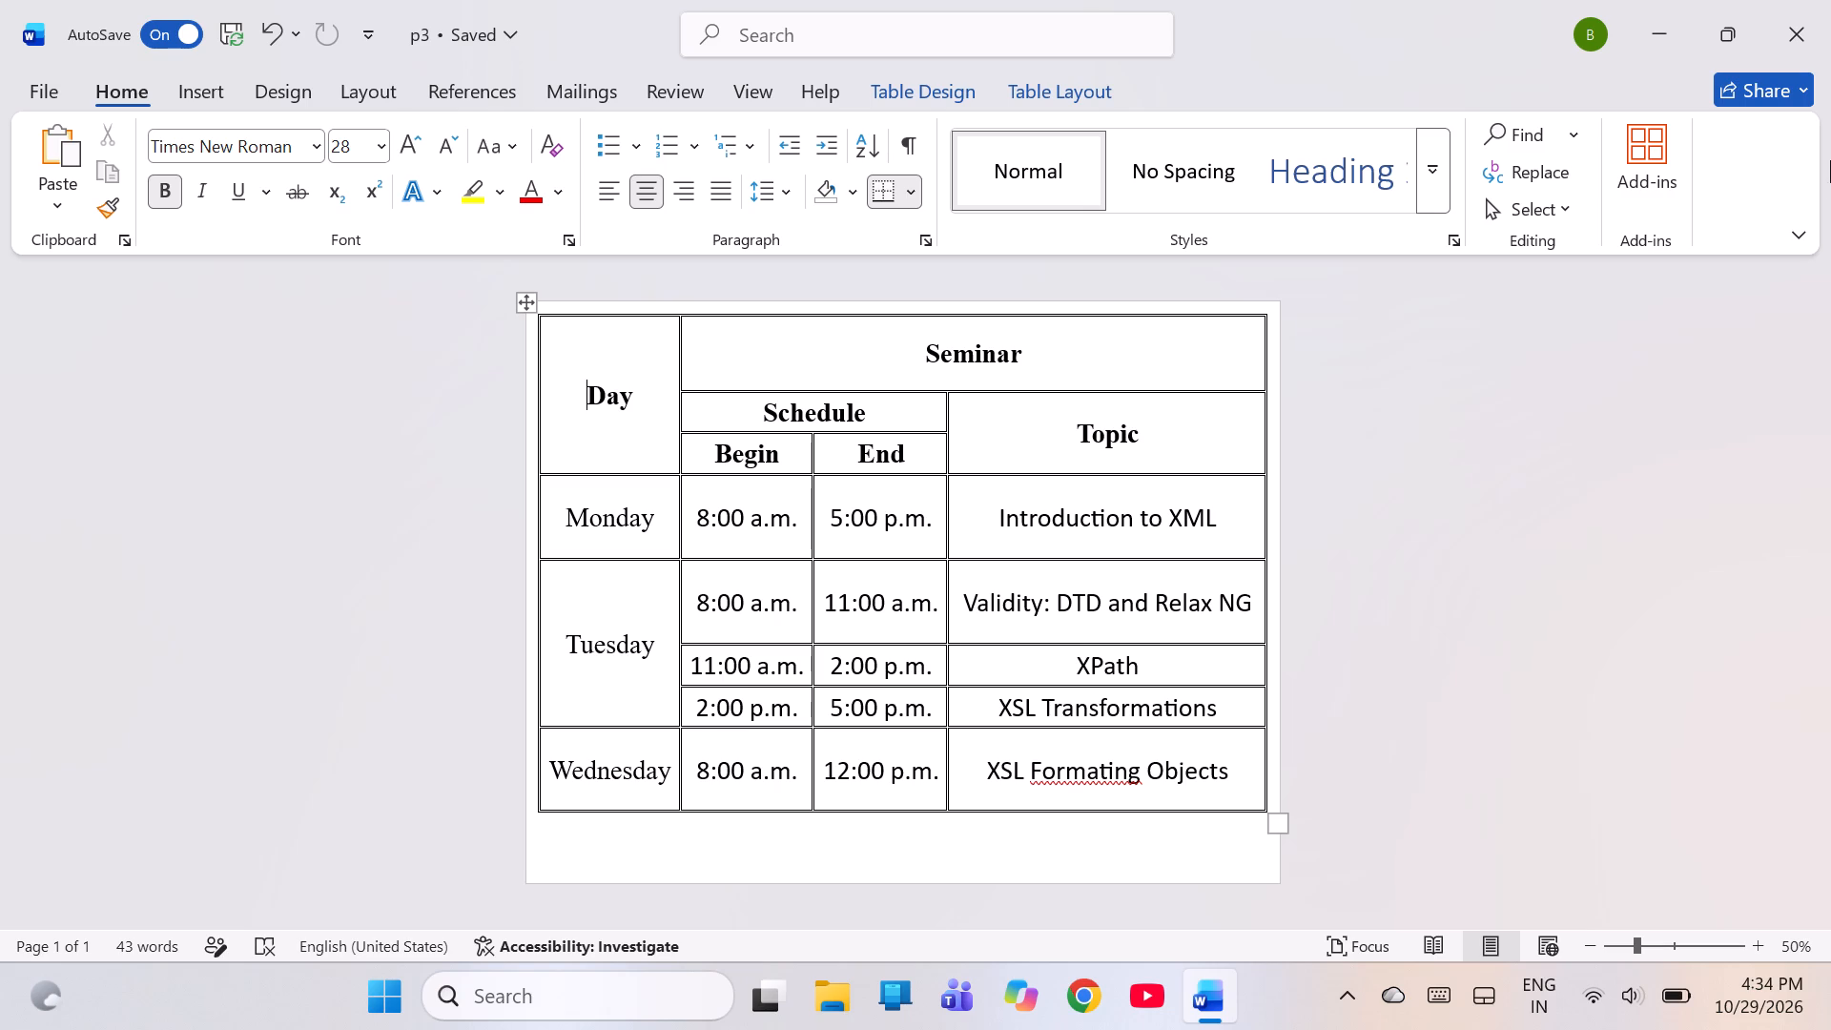
# Close the saved document and exit Word to the desktop.
pyautogui.click(1787, 5)
pyautogui.click(1787, 5)
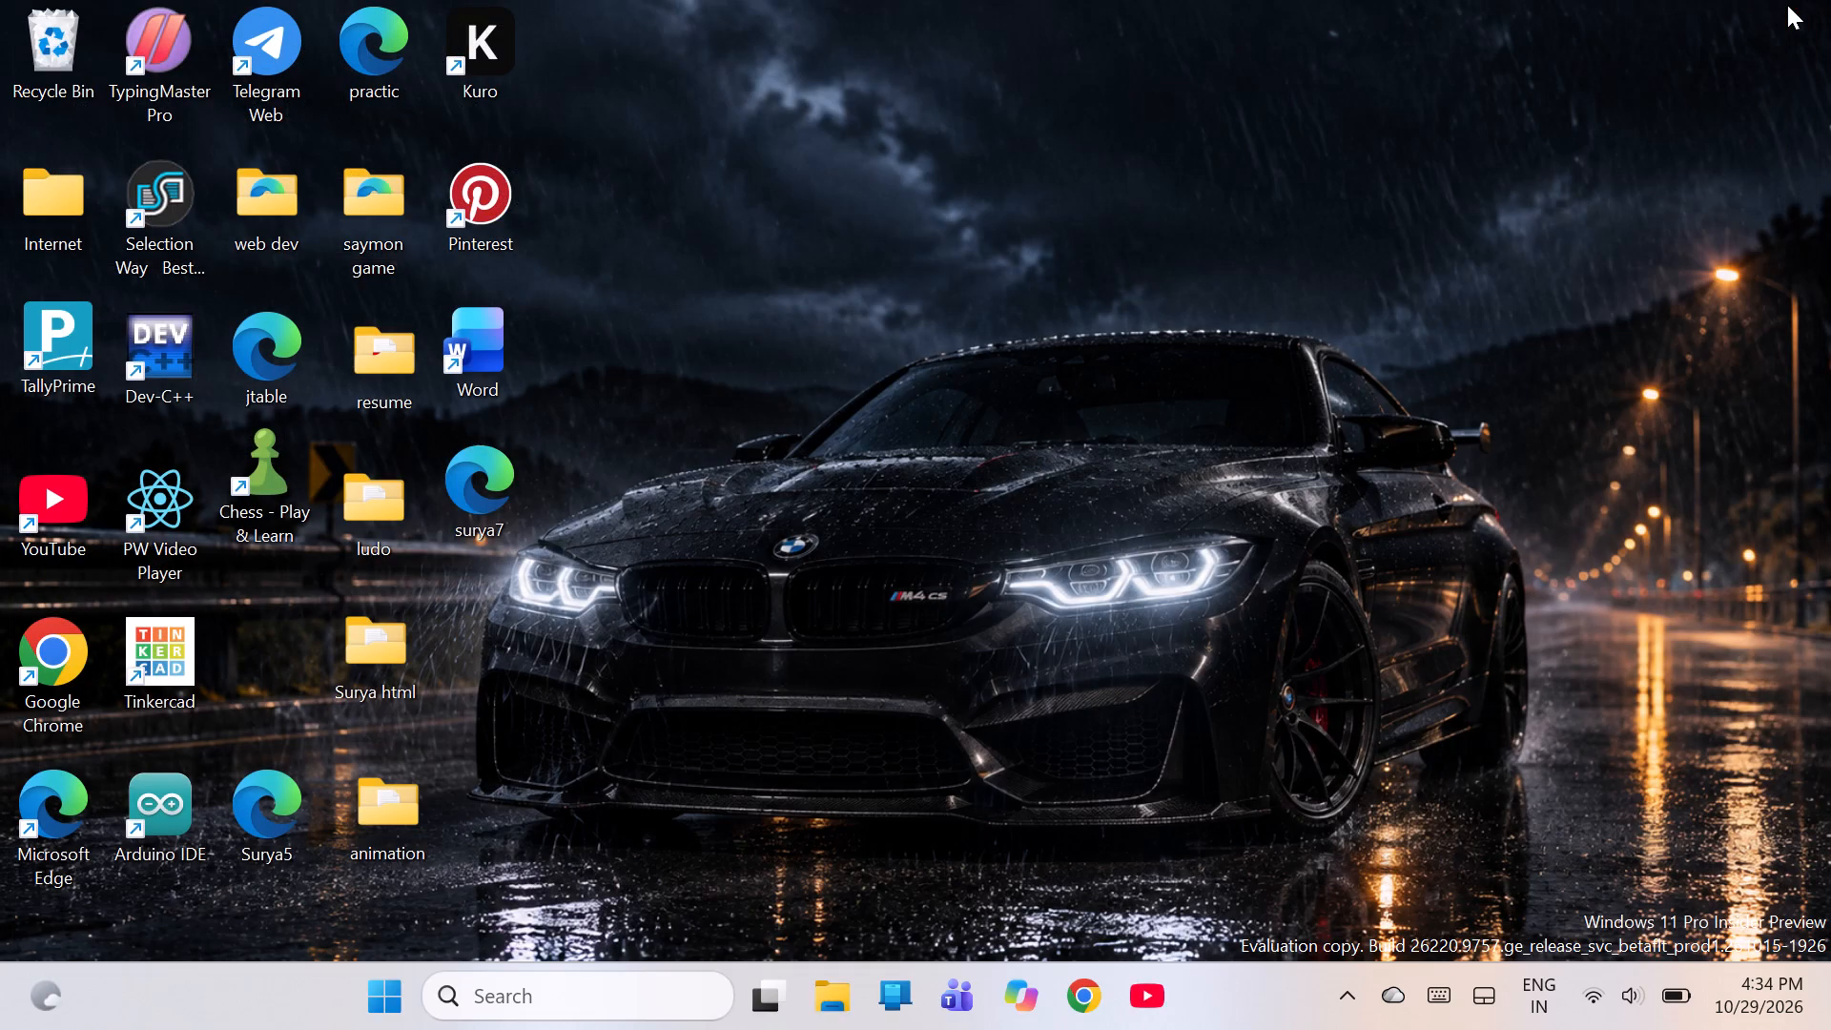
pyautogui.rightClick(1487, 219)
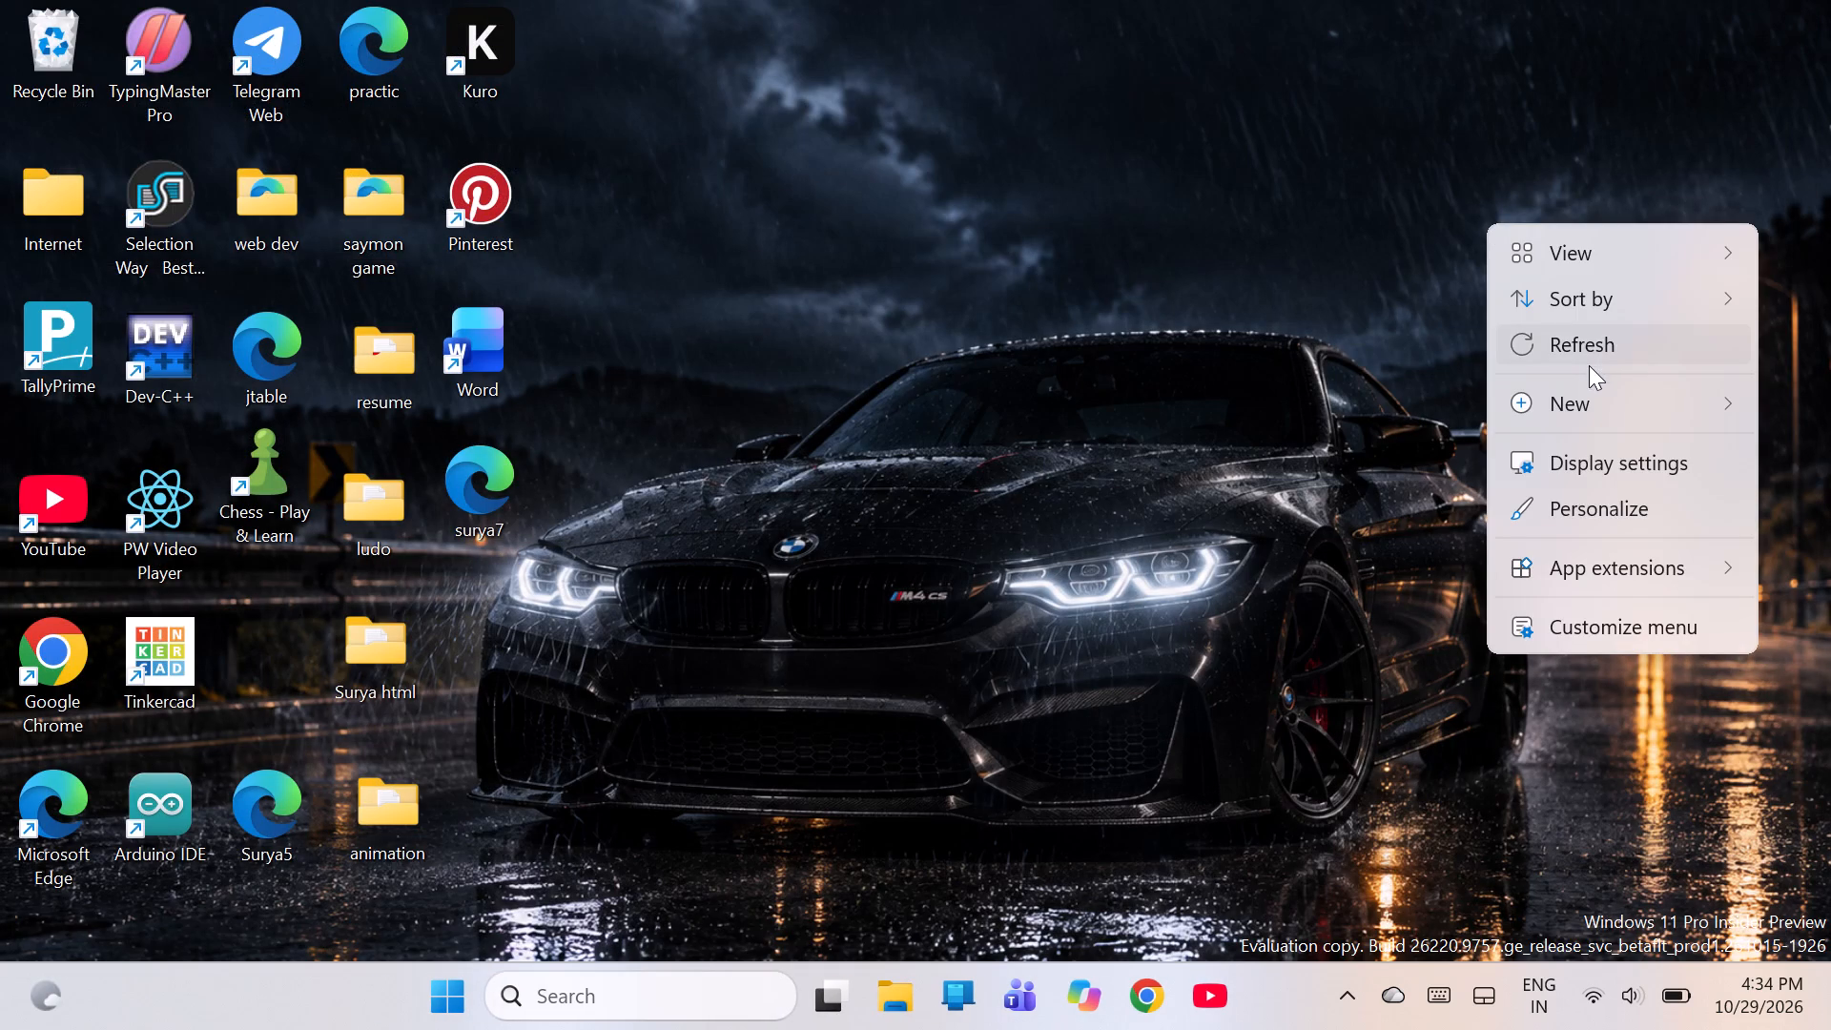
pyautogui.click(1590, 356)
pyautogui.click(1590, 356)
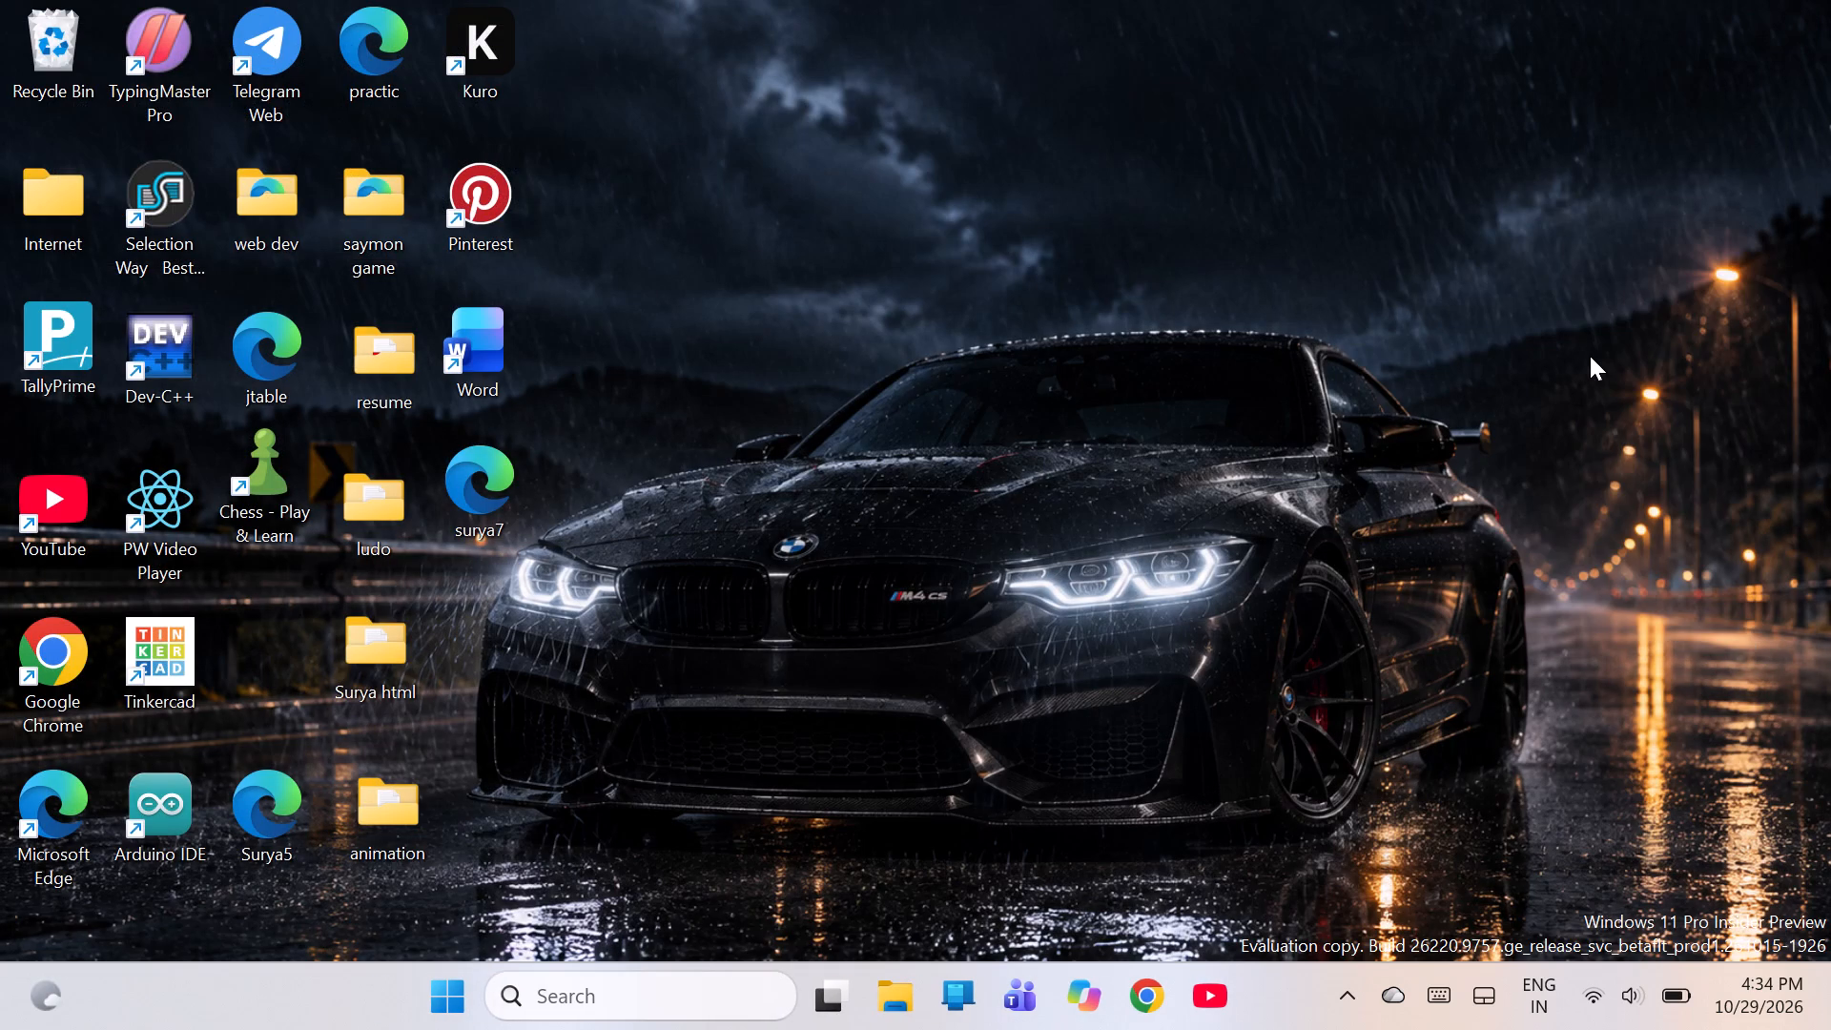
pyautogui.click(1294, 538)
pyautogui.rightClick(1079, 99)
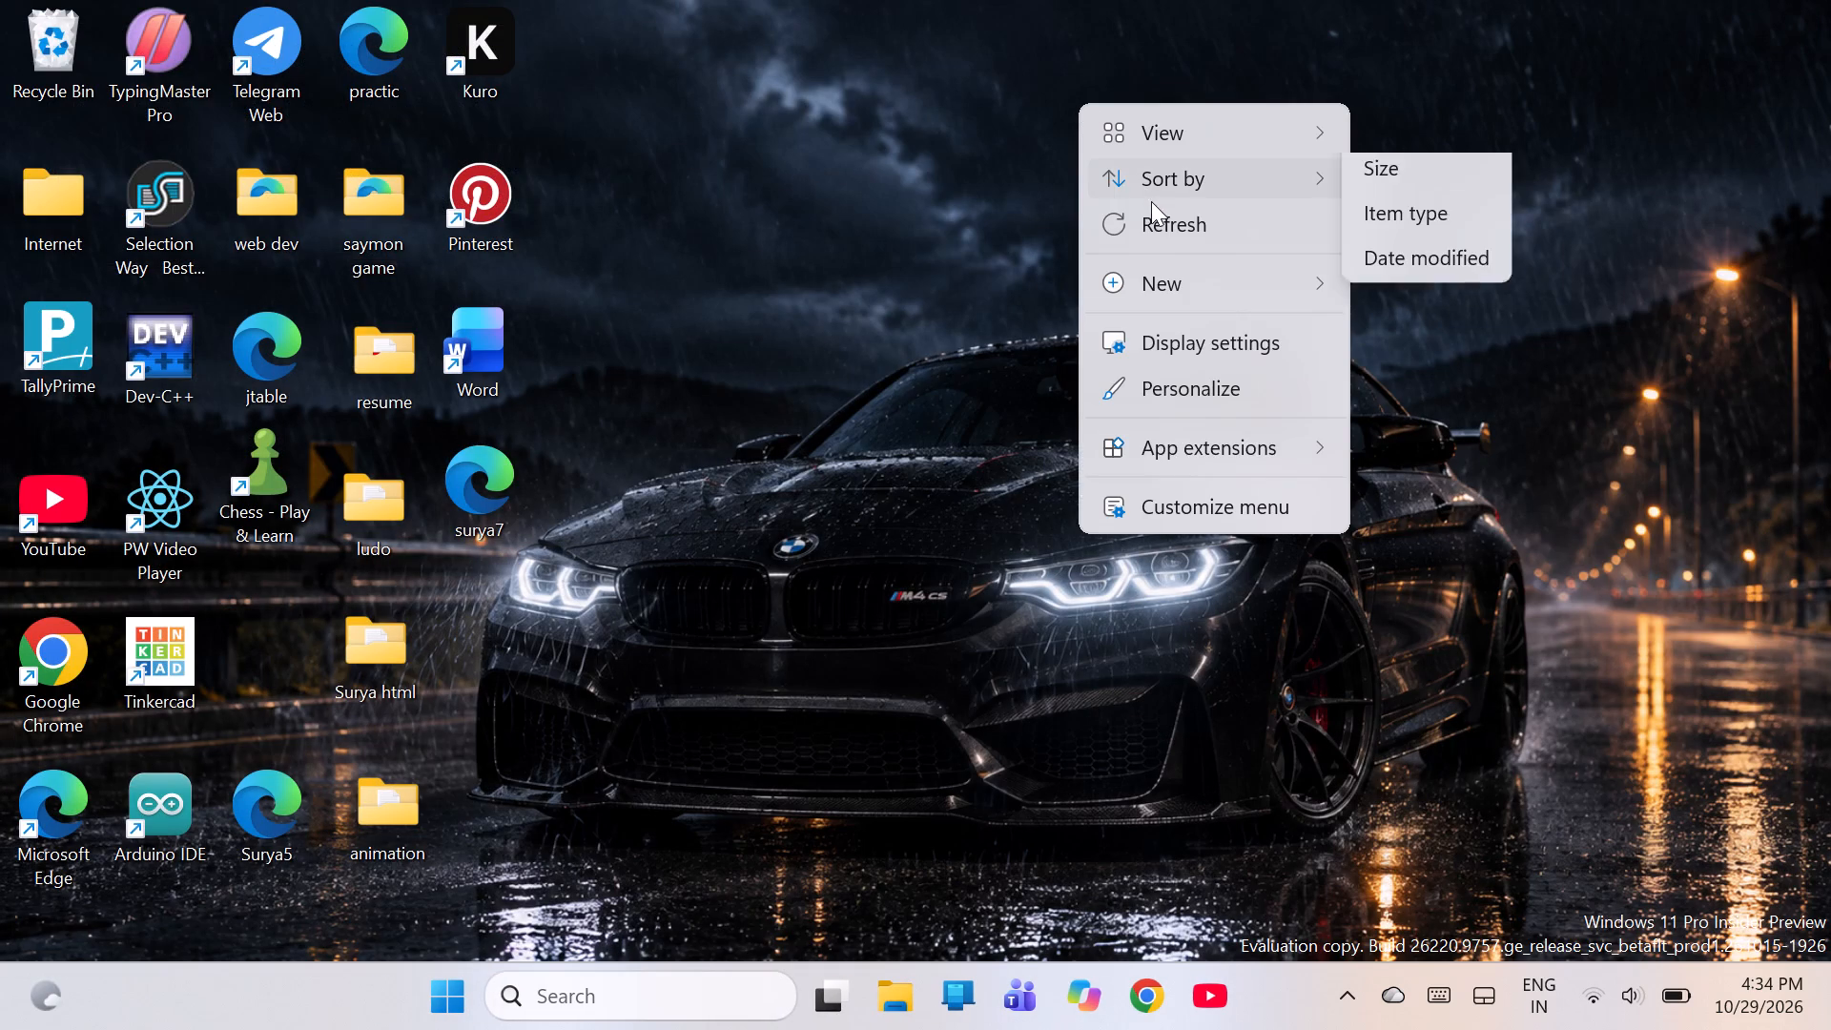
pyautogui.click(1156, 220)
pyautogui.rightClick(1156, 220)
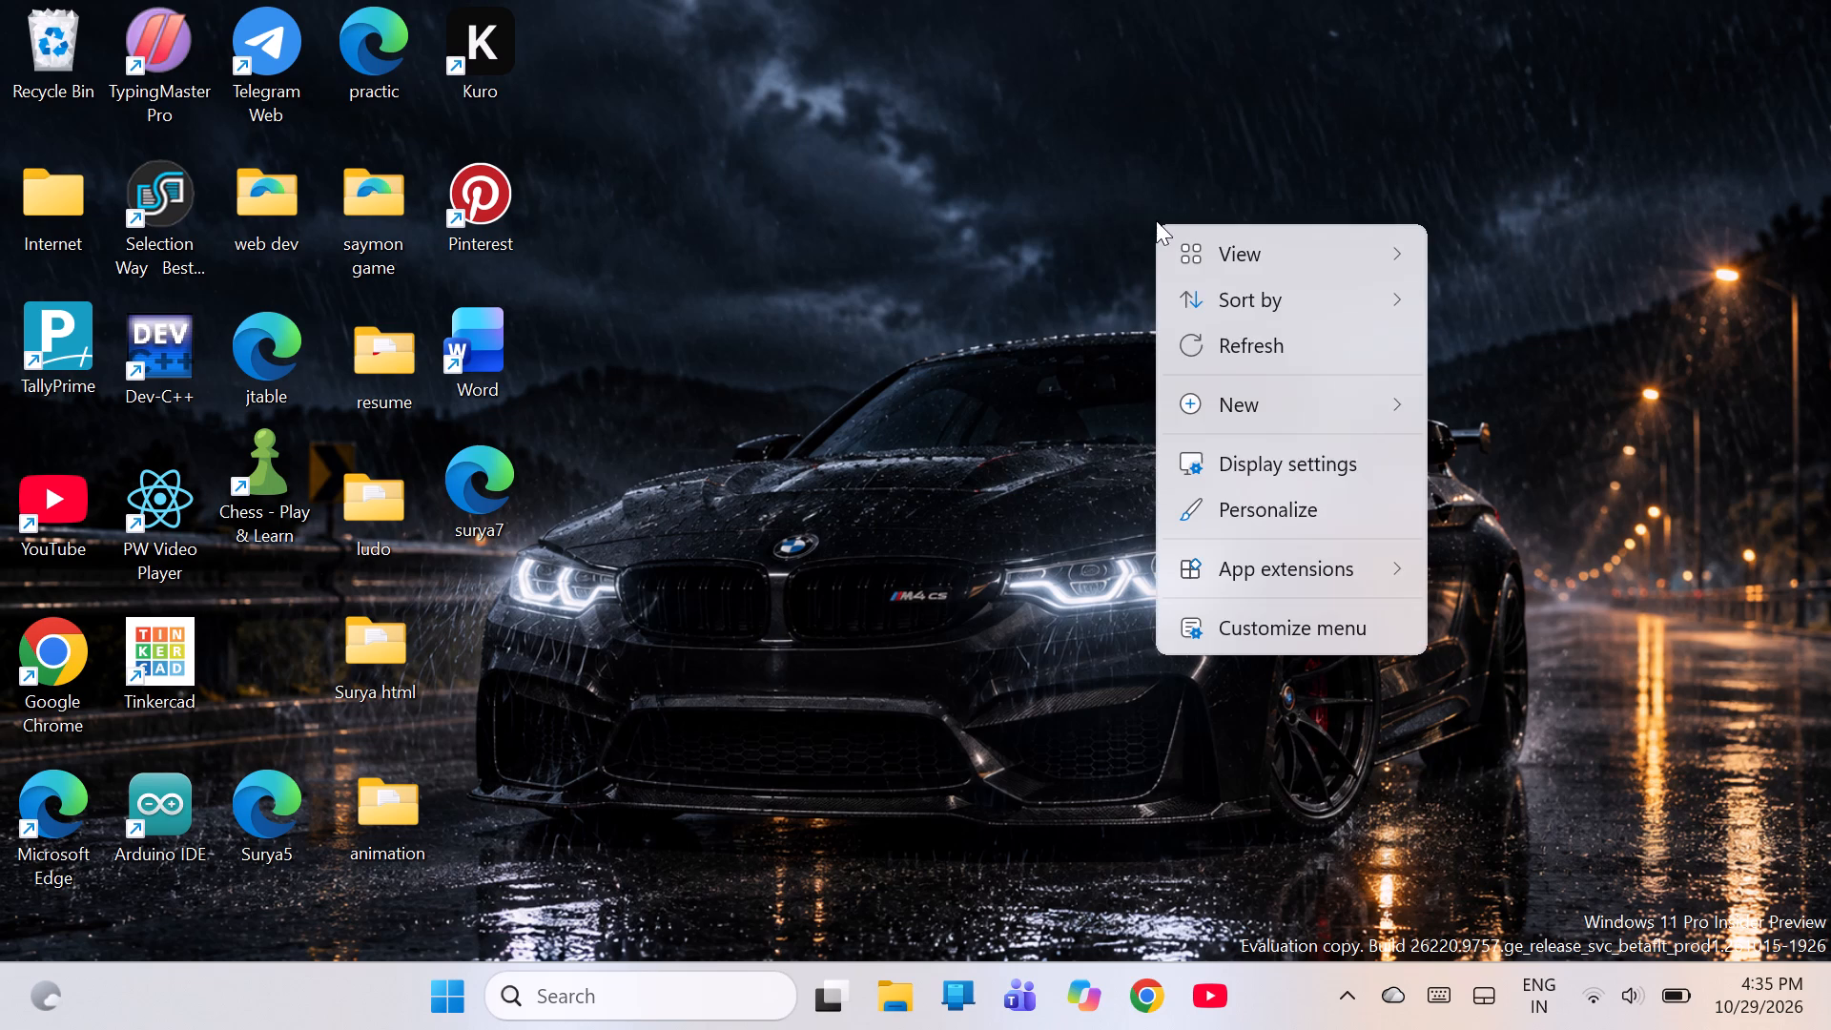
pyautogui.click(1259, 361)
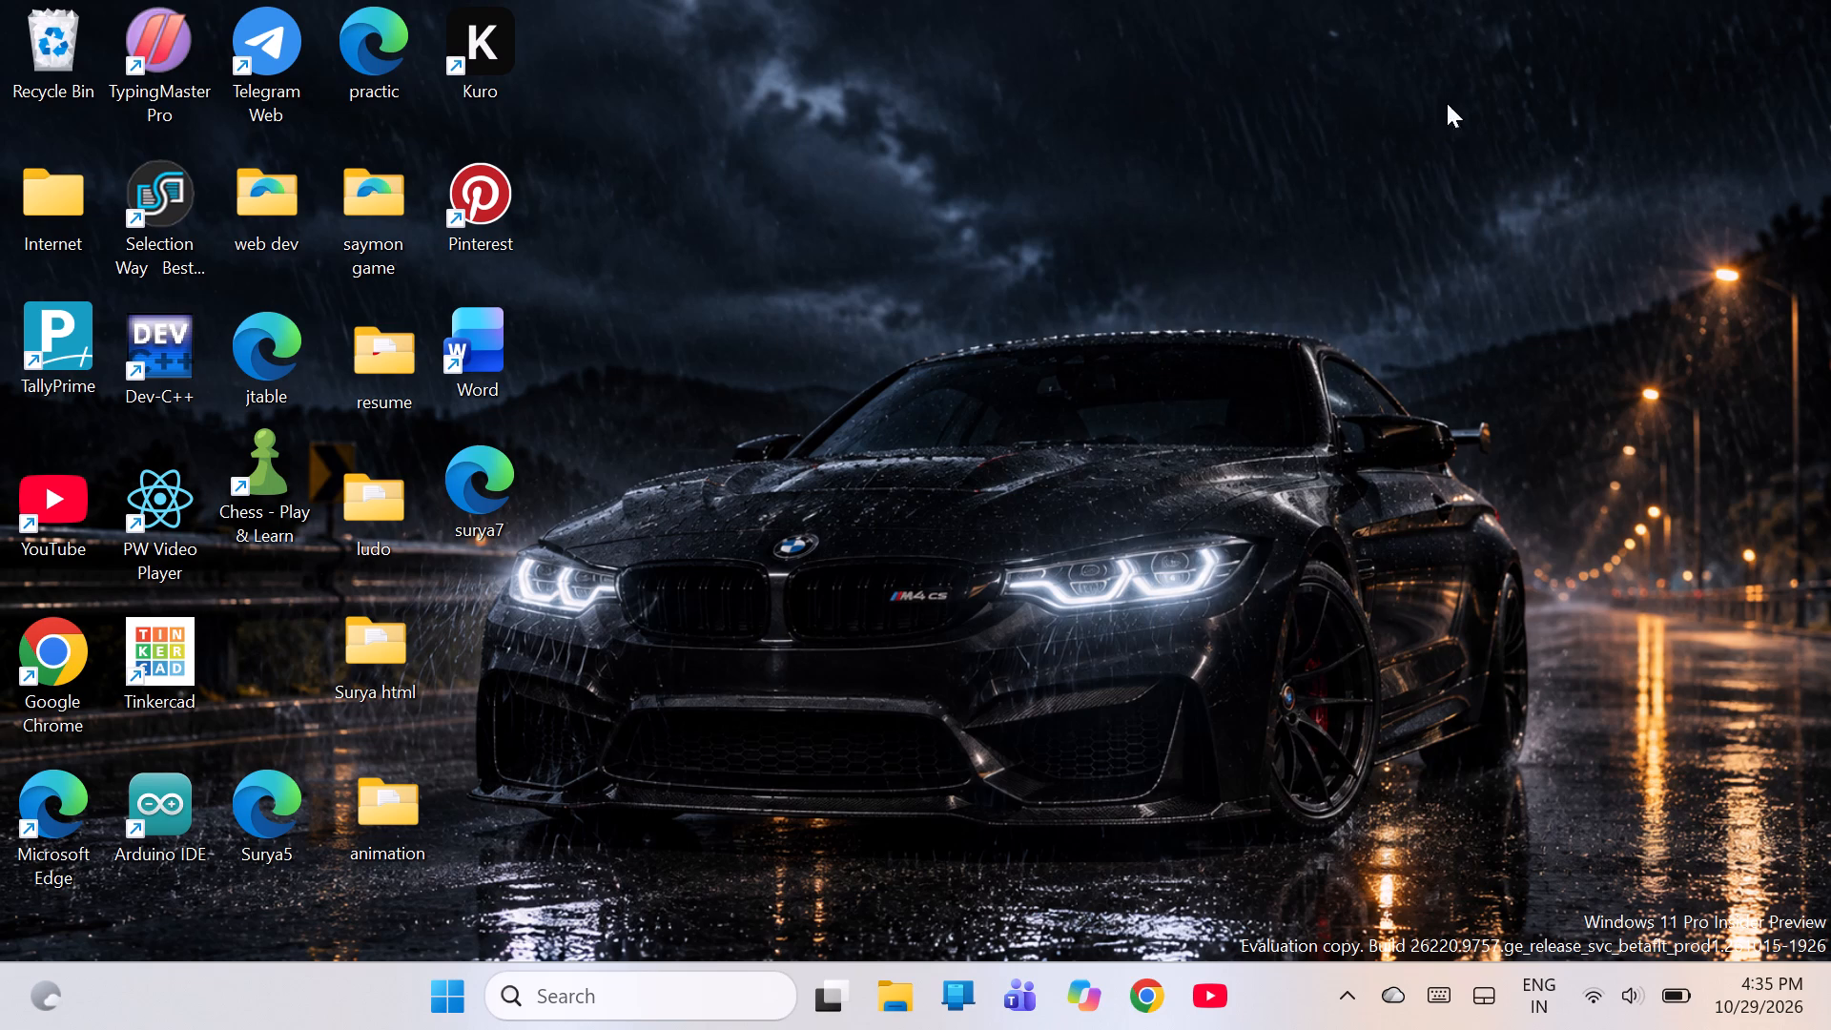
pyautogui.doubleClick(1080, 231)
# Shut down the computer from the Windows desktop.
pyautogui.hotkey('alt', 'F4')
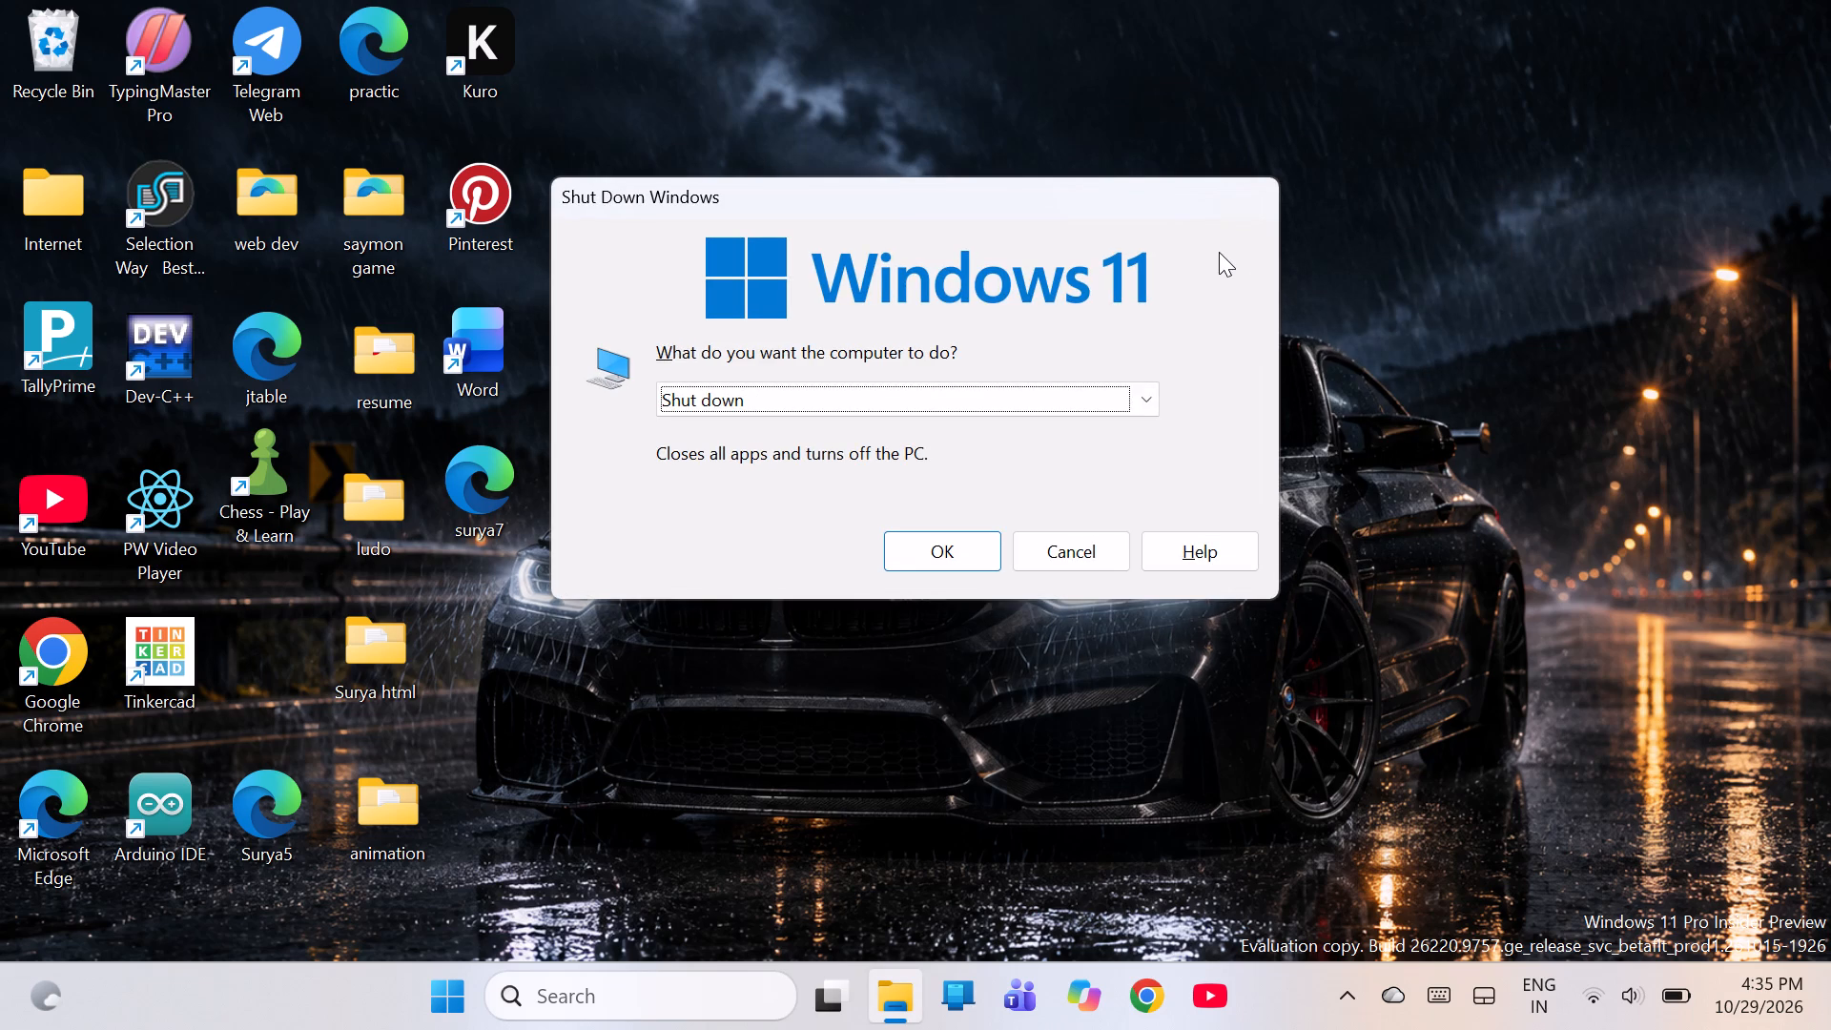
pyautogui.press('Return')
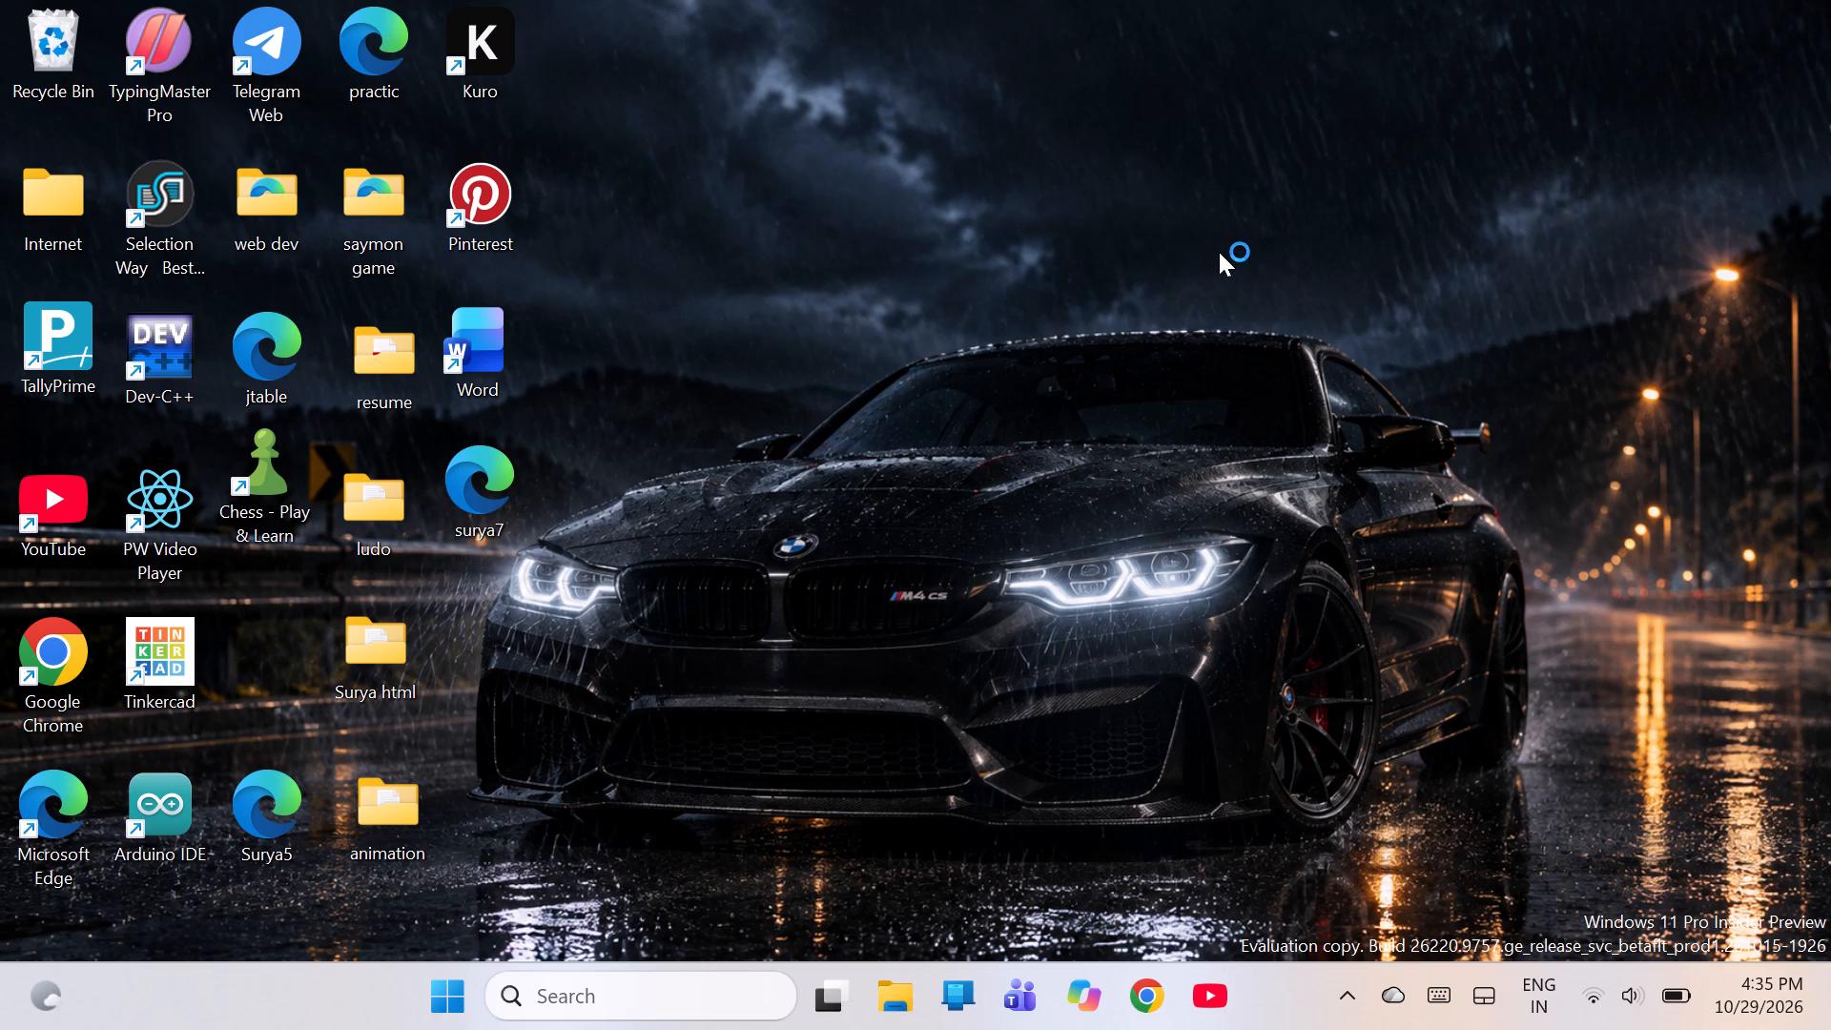